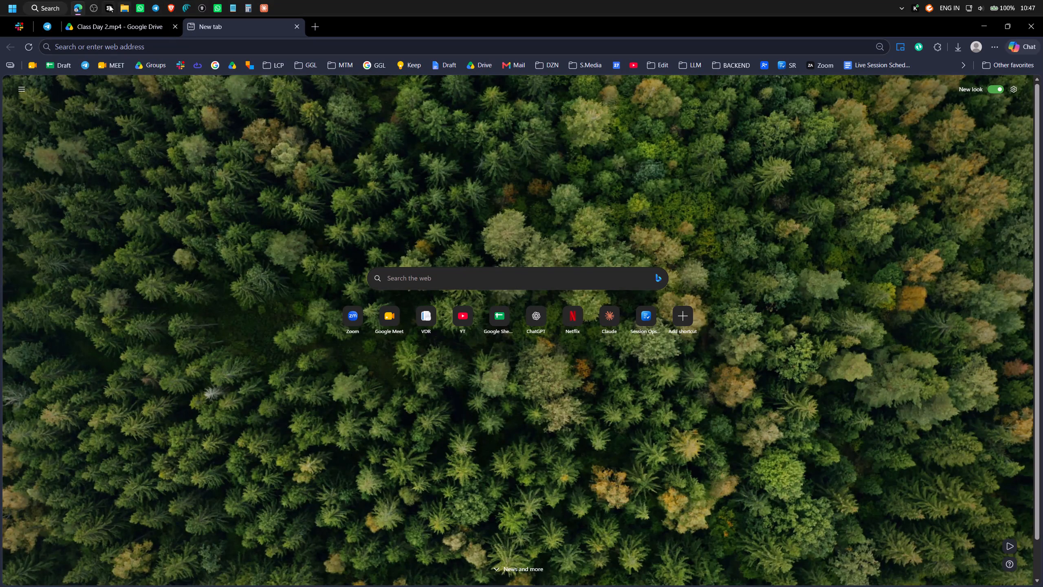
{"action": "left_click", "coordinate": [169, 49]}
{"action": "key", "text": "z"}
{"action": "key", "text": "Return"}
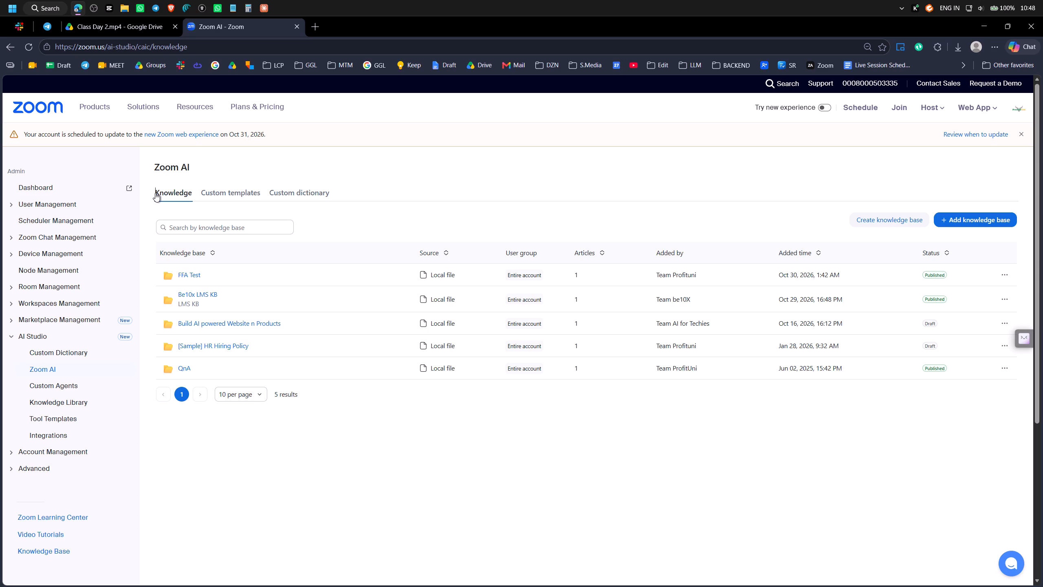
Open the bookmarked Draft session spreadsheet in a new browser tab.
{"action": "left_click", "coordinate": [317, 28]}
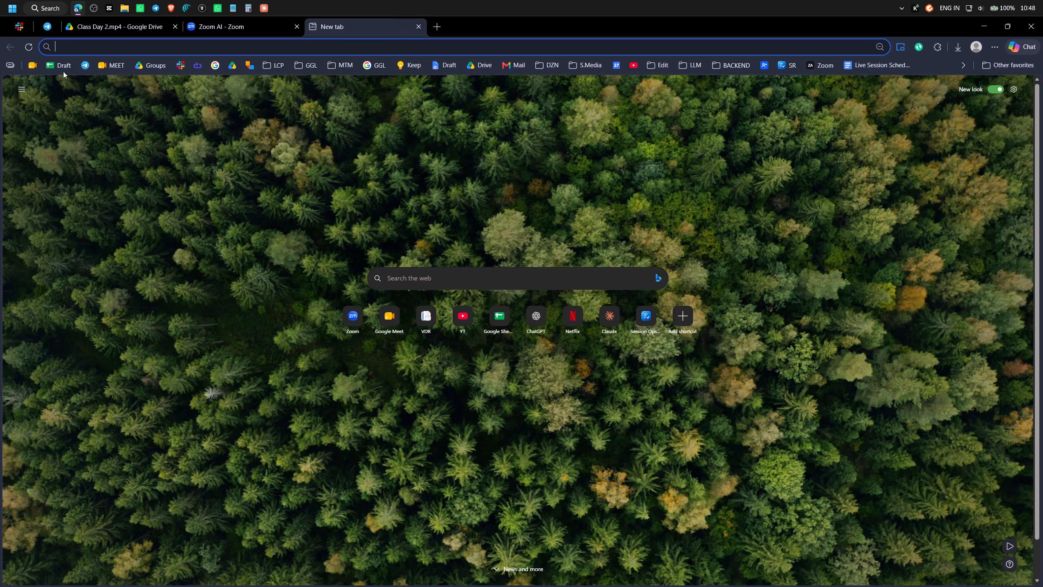
{"action": "left_click", "coordinate": [55, 70]}
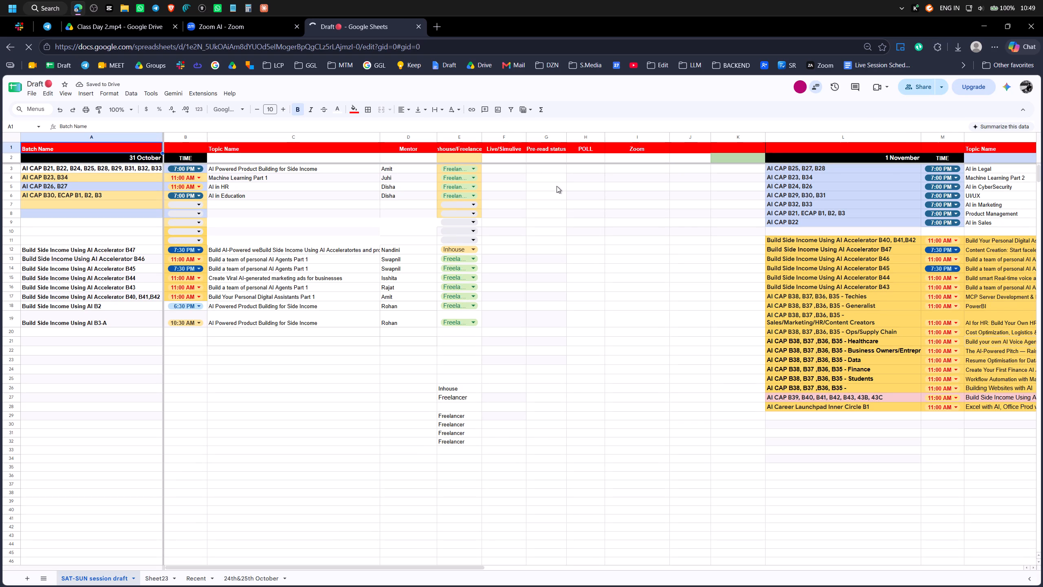
Open the L2 Weekly Live Sessions AI CAP spreadsheet in a new tab and show its November 2026 sheet.
{"action": "left_click", "coordinate": [435, 24]}
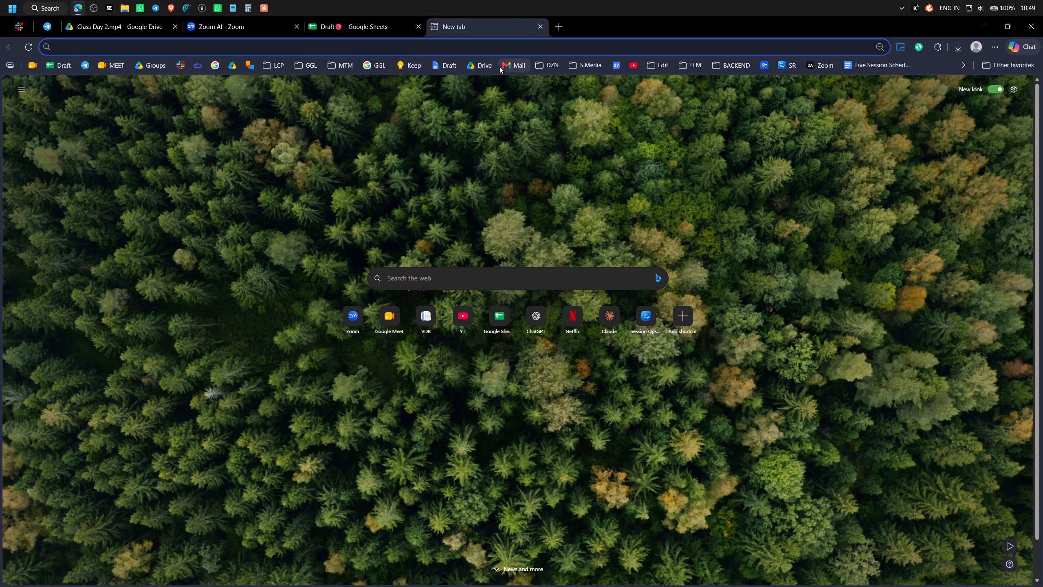
{"action": "type", "text": "l2"}
{"action": "key", "text": "Down"}
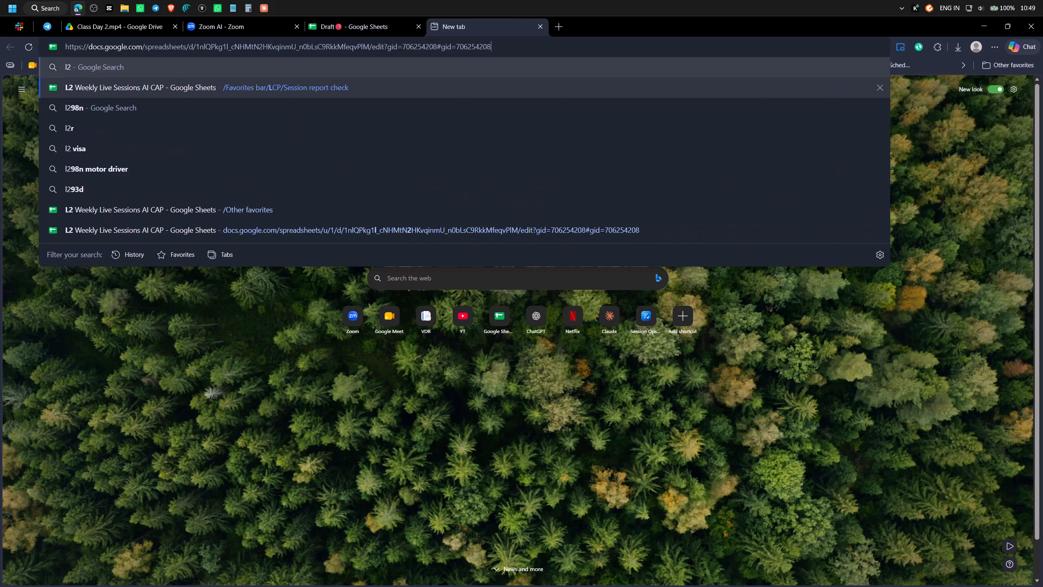
{"action": "key", "text": "Return"}
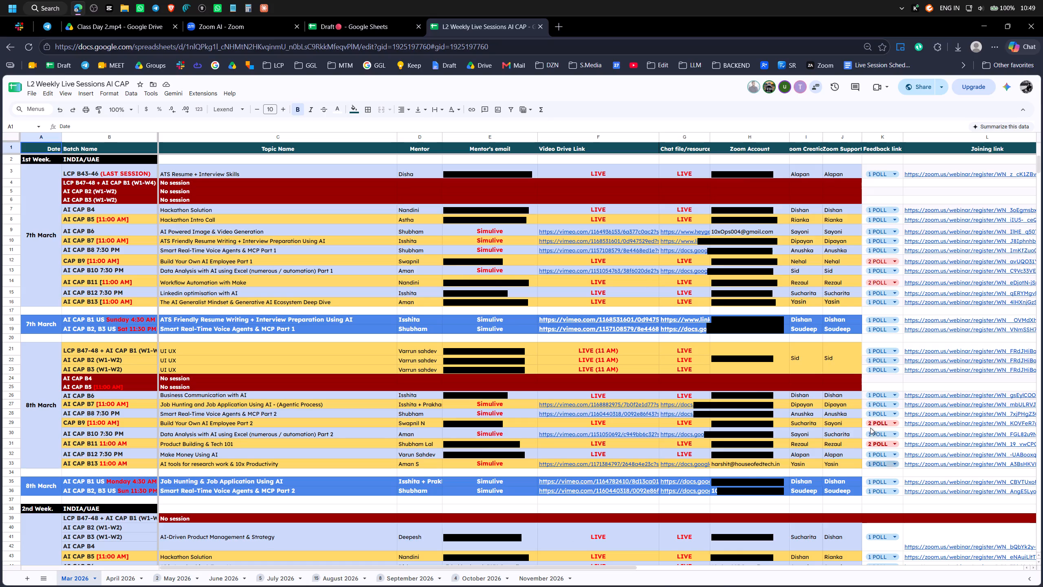
{"action": "left_click", "coordinate": [539, 578]}
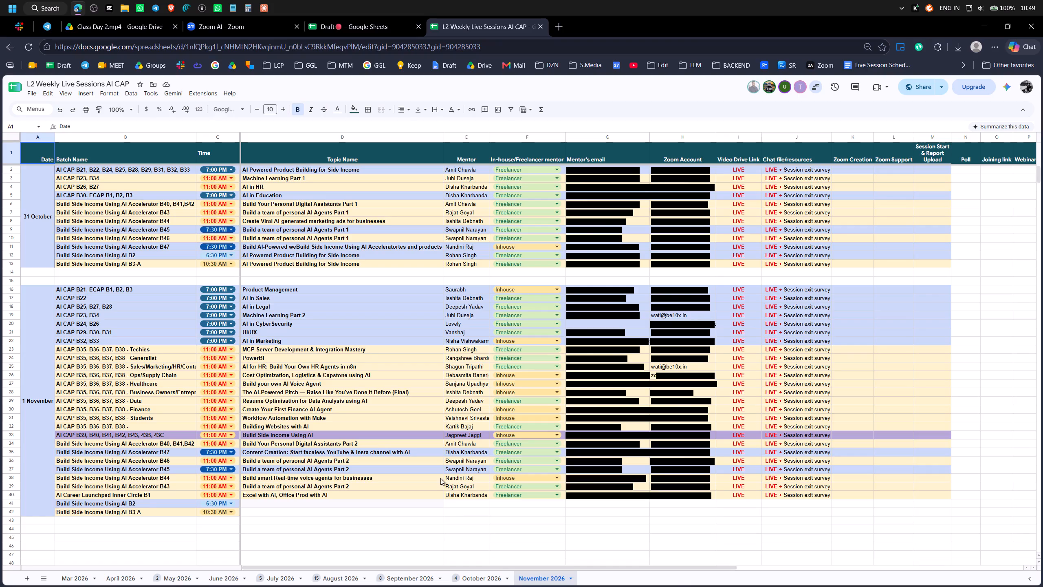
Inspect the 1 November Build Side Income Using AI row, including its mentor email, Zoom account, resources and Zoom creation cells.
{"action": "scroll", "coordinate": [293, 329], "scroll_direction": "up", "scroll_amount": 5}
{"action": "left_click", "coordinate": [321, 437]}
{"action": "left_click", "coordinate": [620, 435]}
{"action": "left_click", "coordinate": [693, 435]}
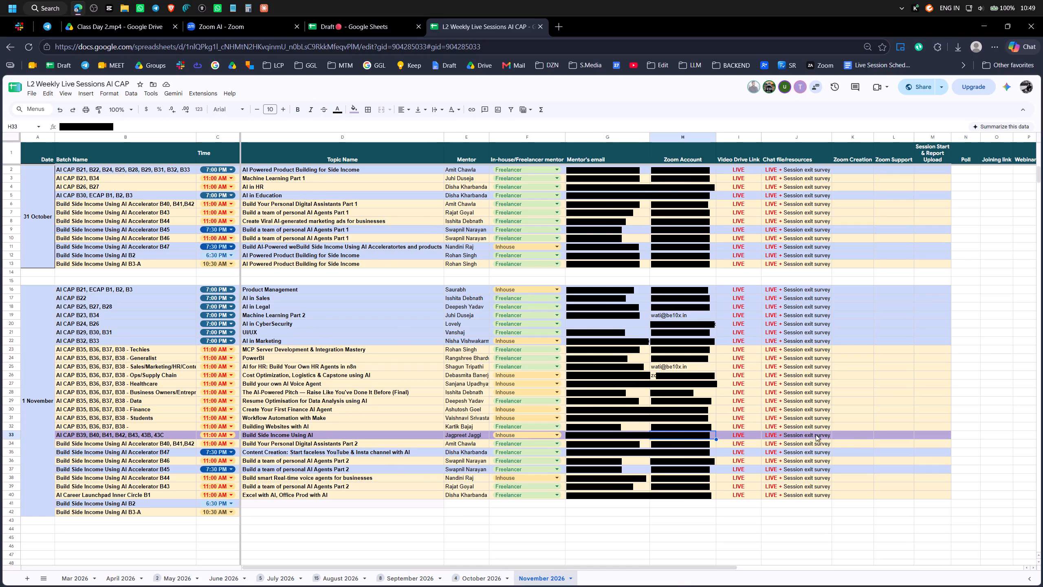
{"action": "left_click", "coordinate": [816, 435]}
{"action": "left_click", "coordinate": [849, 435]}
{"action": "scroll", "coordinate": [735, 421], "scroll_direction": "up", "scroll_amount": 5}
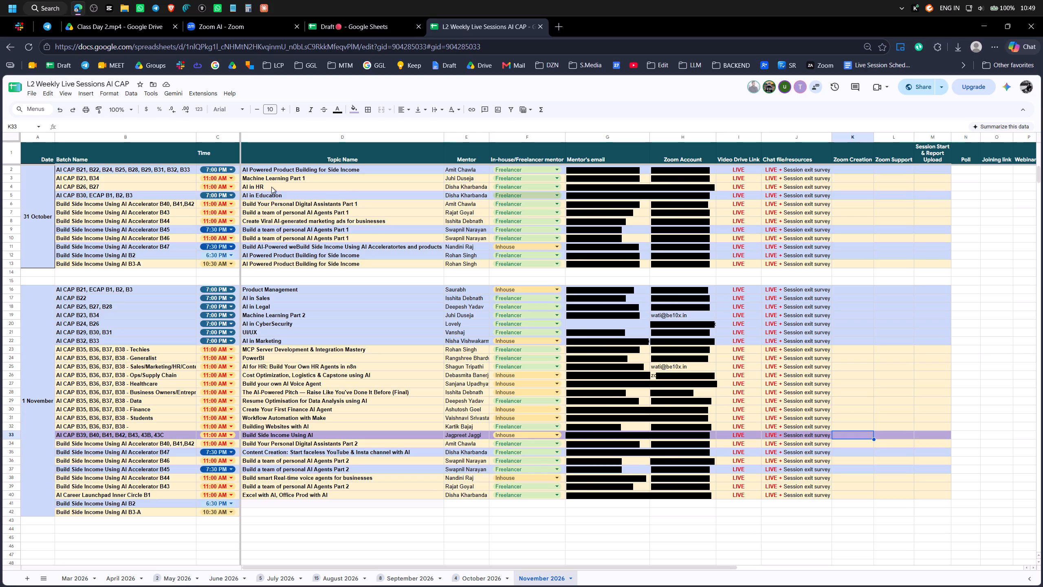
Download the November 2026 sheet as a comma-separated values (.csv) file.
{"action": "left_click", "coordinate": [34, 95]}
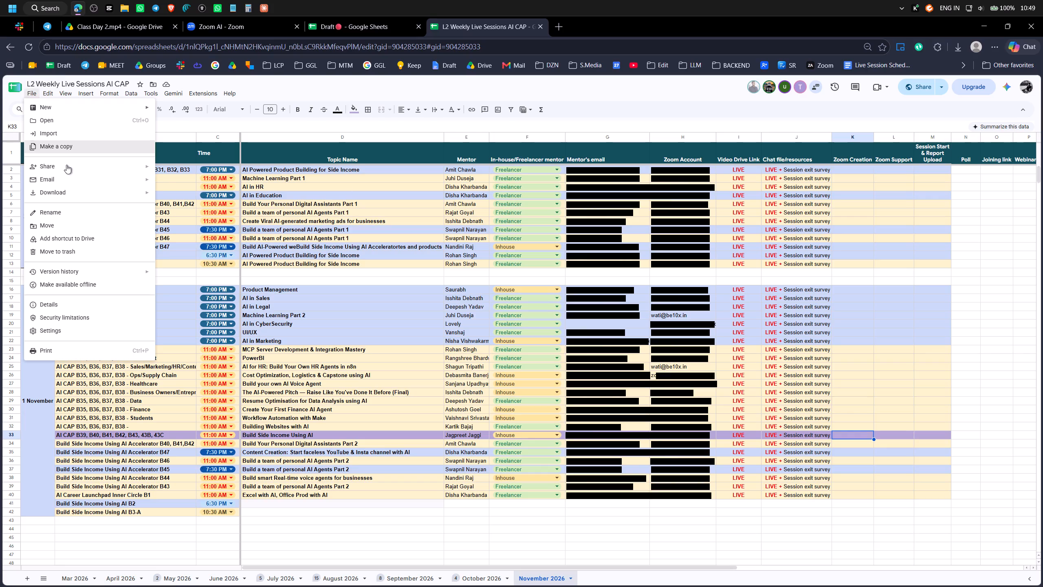
{"action": "left_click", "coordinate": [64, 189]}
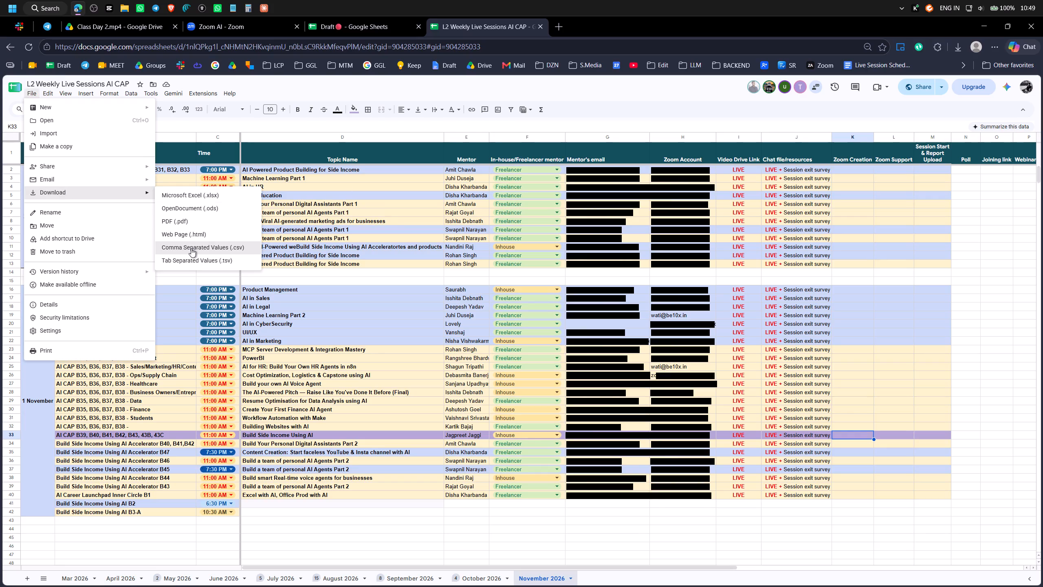
{"action": "left_click", "coordinate": [191, 248]}
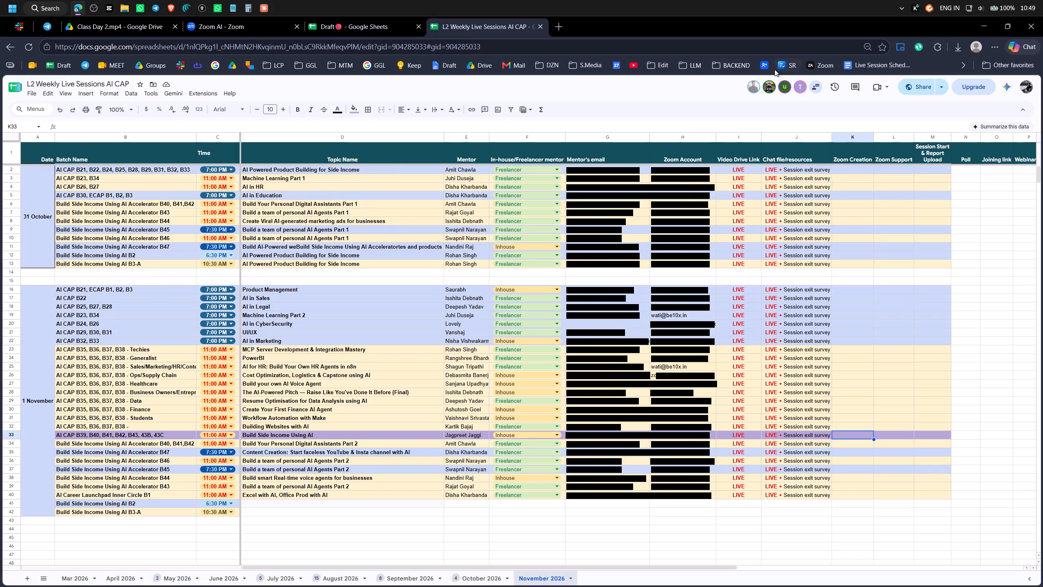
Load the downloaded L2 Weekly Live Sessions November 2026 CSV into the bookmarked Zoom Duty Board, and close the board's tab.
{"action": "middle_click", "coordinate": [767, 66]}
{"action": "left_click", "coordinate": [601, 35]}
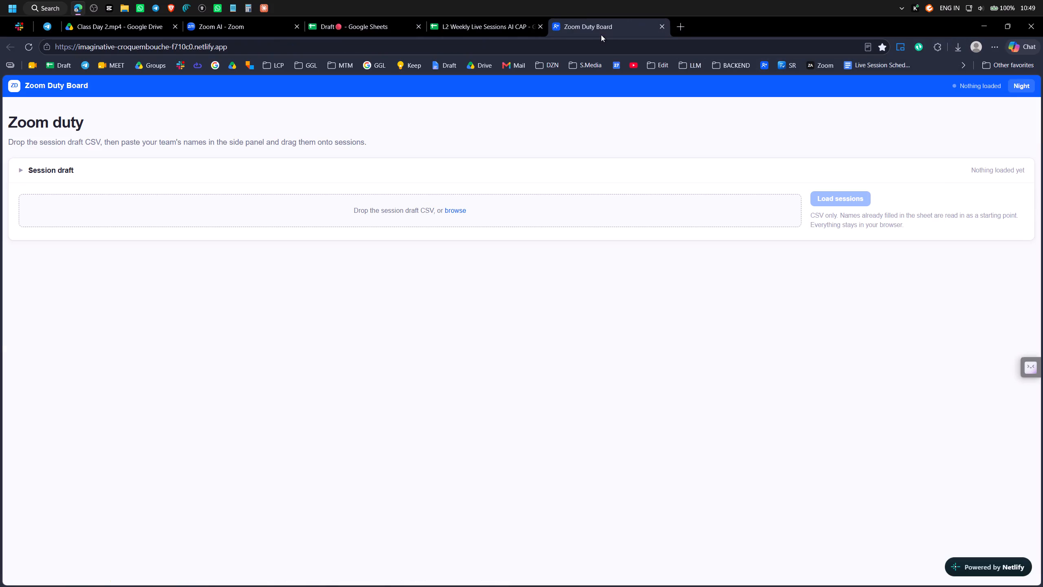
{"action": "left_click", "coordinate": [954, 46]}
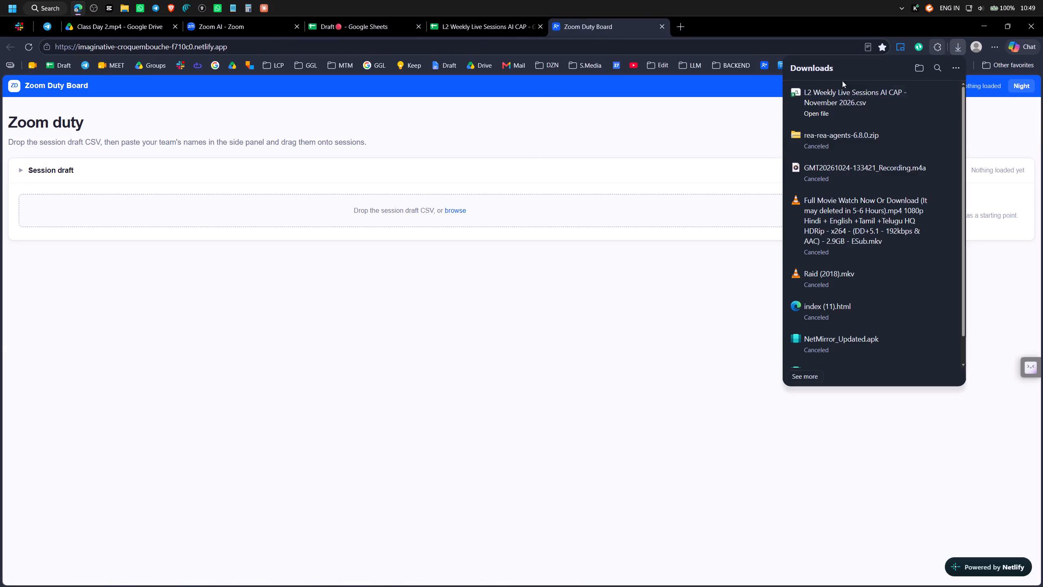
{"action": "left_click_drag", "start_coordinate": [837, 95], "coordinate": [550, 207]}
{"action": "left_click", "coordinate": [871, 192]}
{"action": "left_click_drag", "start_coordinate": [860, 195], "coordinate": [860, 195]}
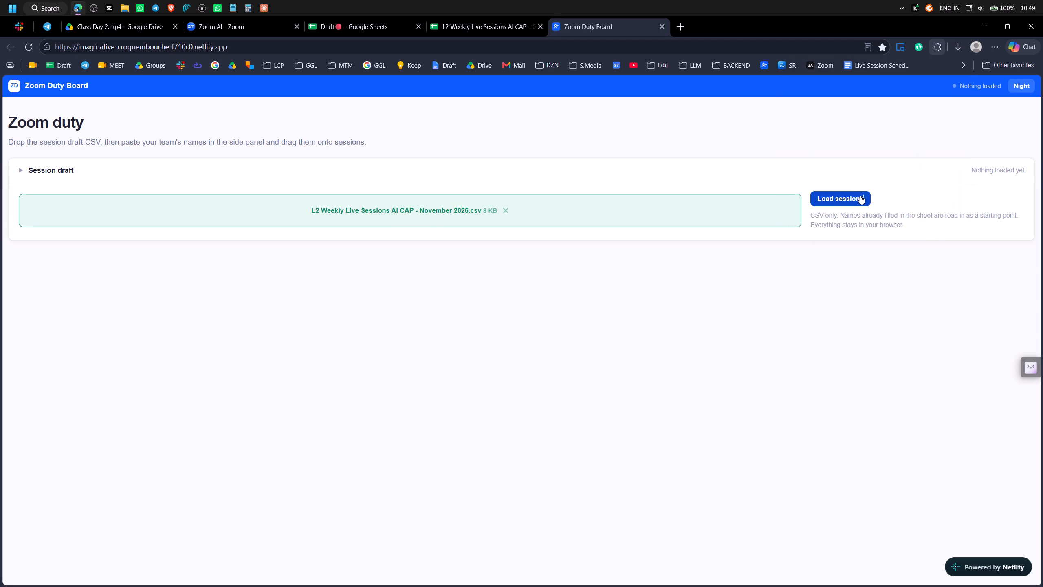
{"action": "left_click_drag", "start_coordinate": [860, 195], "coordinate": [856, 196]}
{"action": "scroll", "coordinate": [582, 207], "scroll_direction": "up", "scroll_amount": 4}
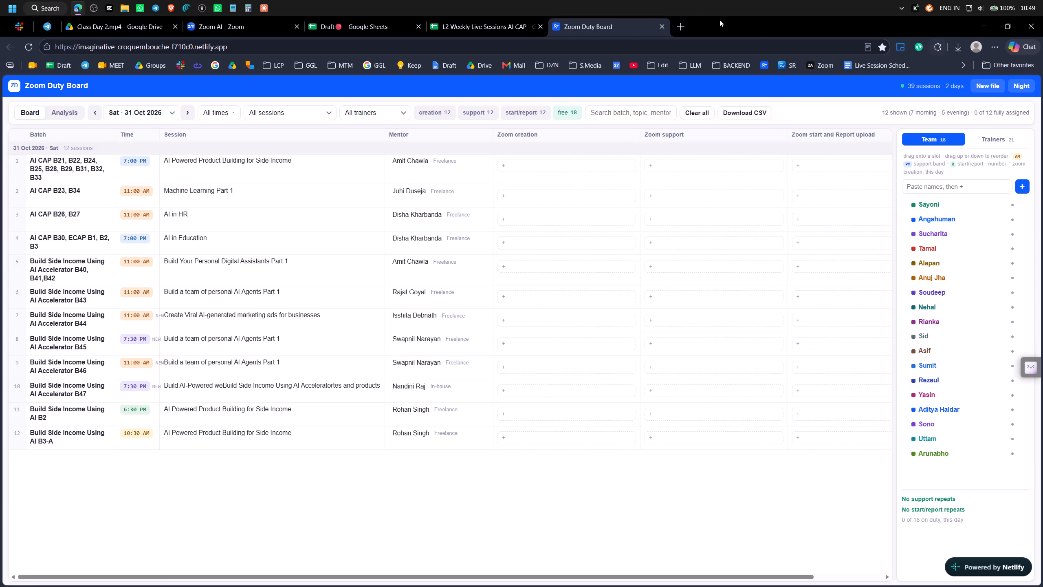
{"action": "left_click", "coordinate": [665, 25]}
Switch to File Explorer, maximize its window and open the Downloads folder.
{"action": "left_click", "coordinate": [122, 1]}
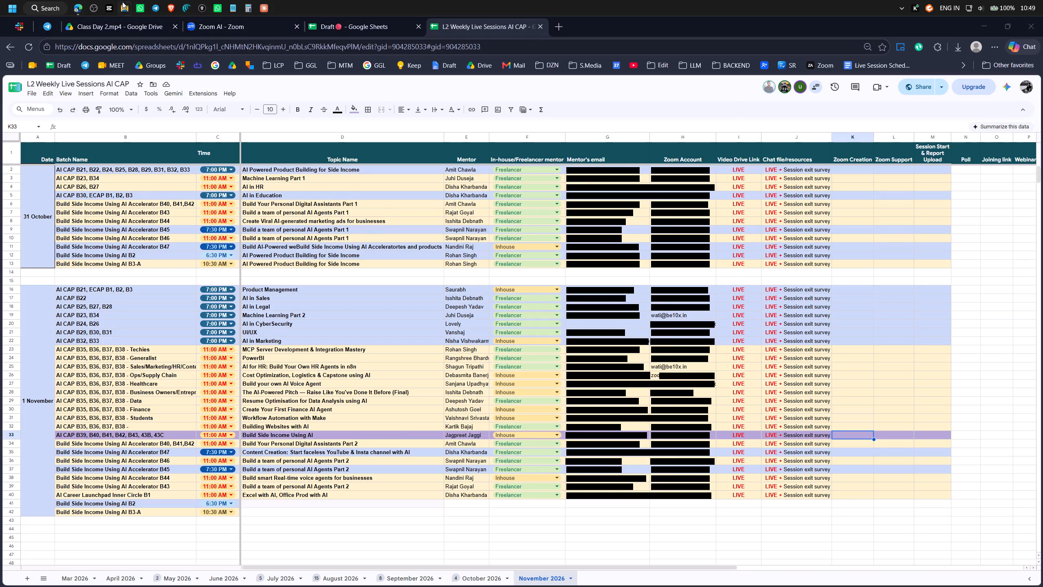
{"action": "left_click", "coordinate": [123, 244]}
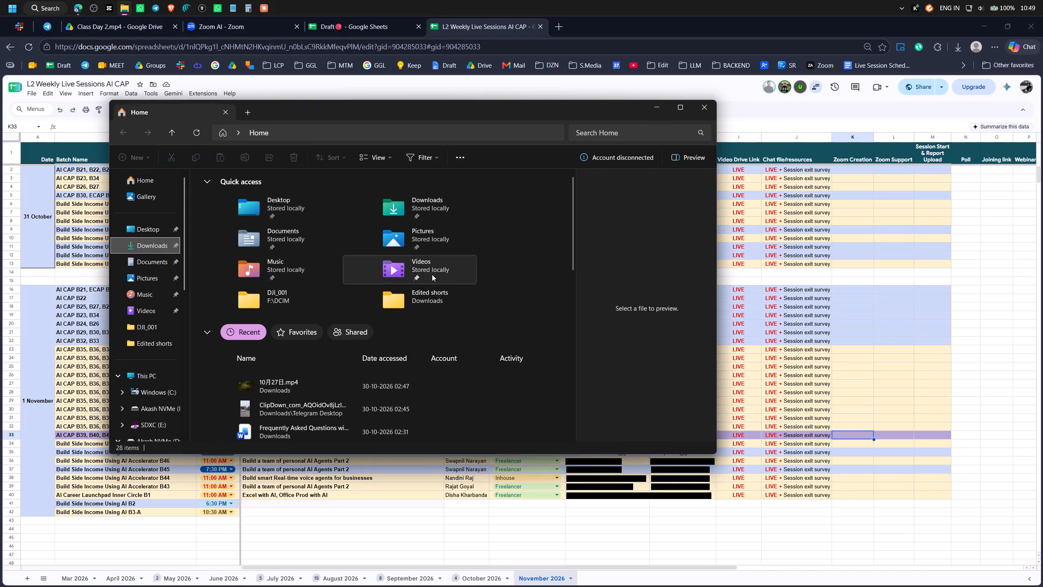
{"action": "scroll", "coordinate": [446, 270], "scroll_direction": "down", "scroll_amount": 1}
{"action": "left_click", "coordinate": [682, 110]}
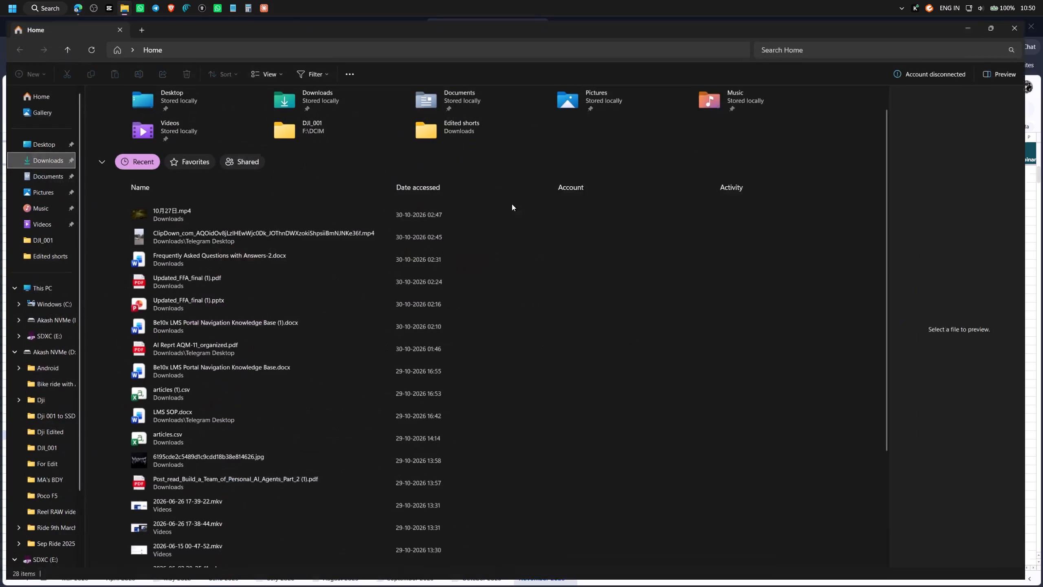
{"action": "left_click", "coordinate": [24, 157]}
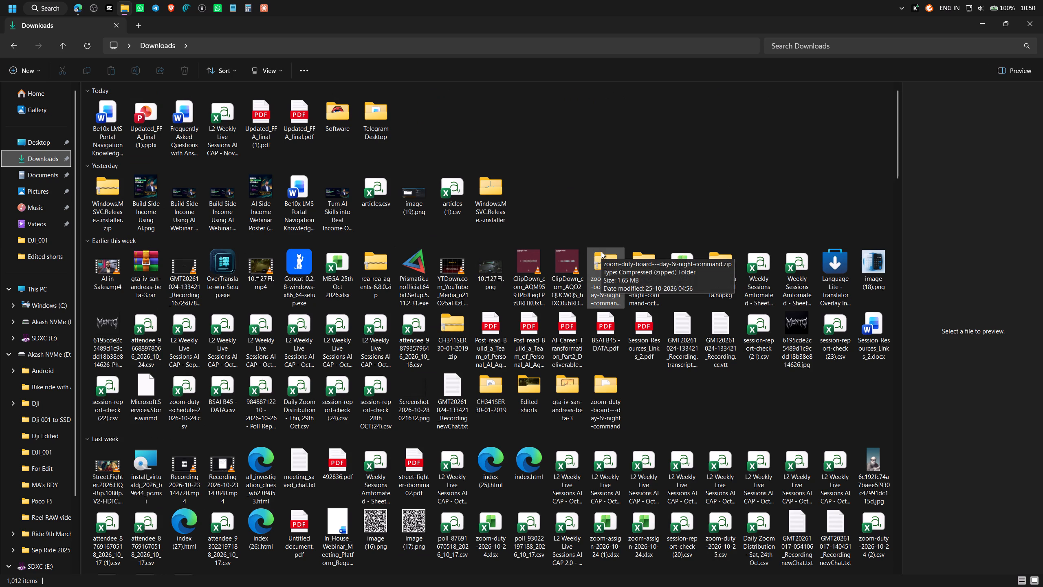
Look through the Downloads folder, open index (25).html in the browser to check it, and close its tab.
{"action": "scroll", "coordinate": [638, 266], "scroll_direction": "down", "scroll_amount": 1}
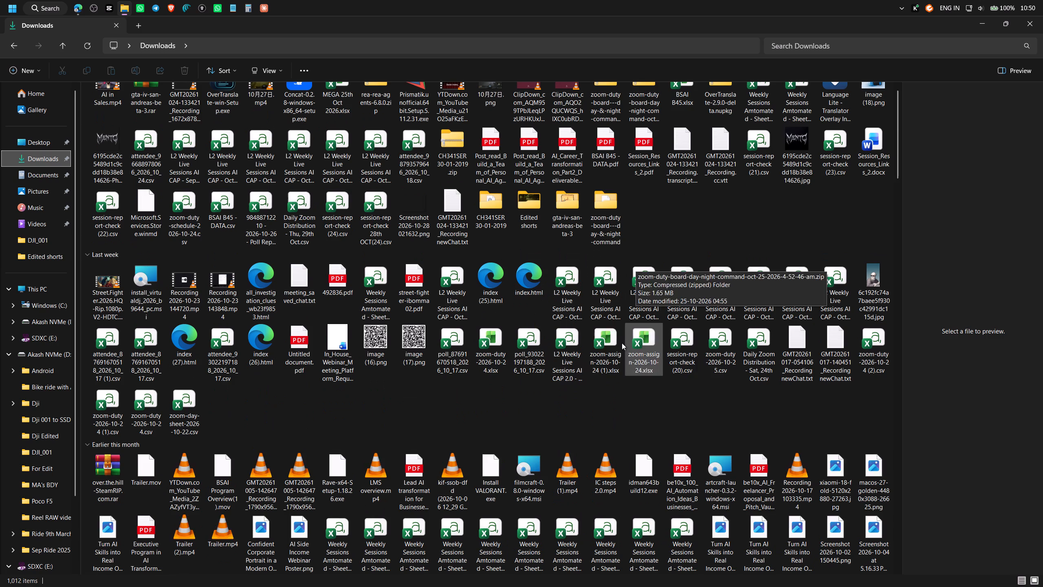
{"action": "scroll", "coordinate": [666, 251], "scroll_direction": "up", "scroll_amount": 3}
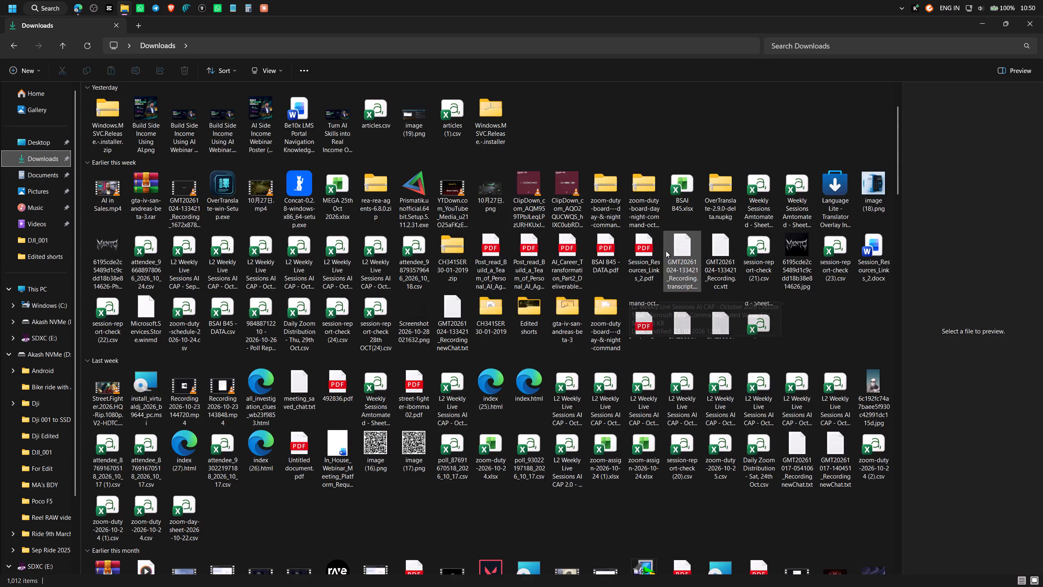
{"action": "scroll", "coordinate": [666, 251], "scroll_direction": "up", "scroll_amount": 2}
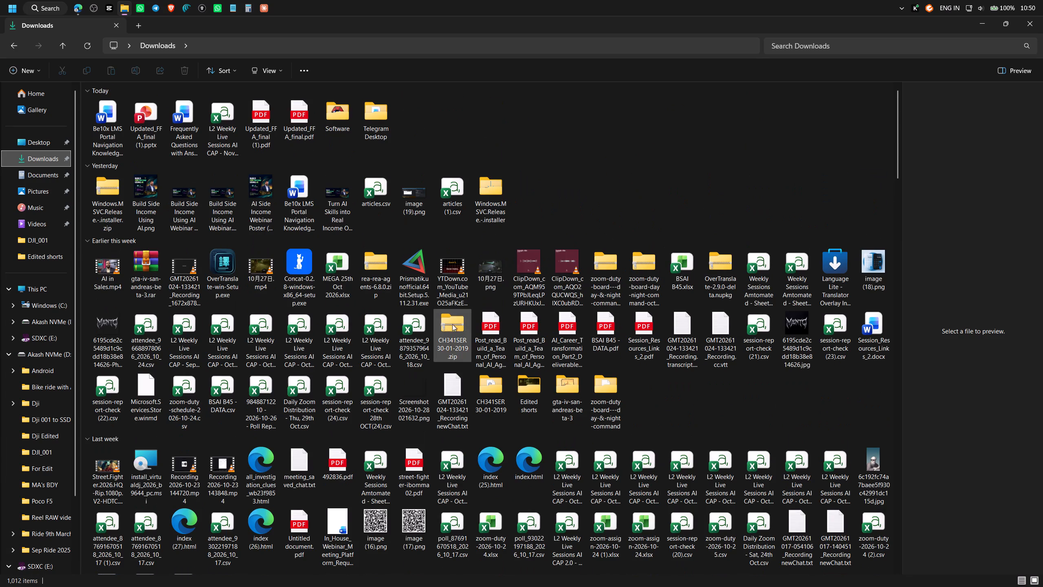
{"action": "double_click", "coordinate": [491, 455]}
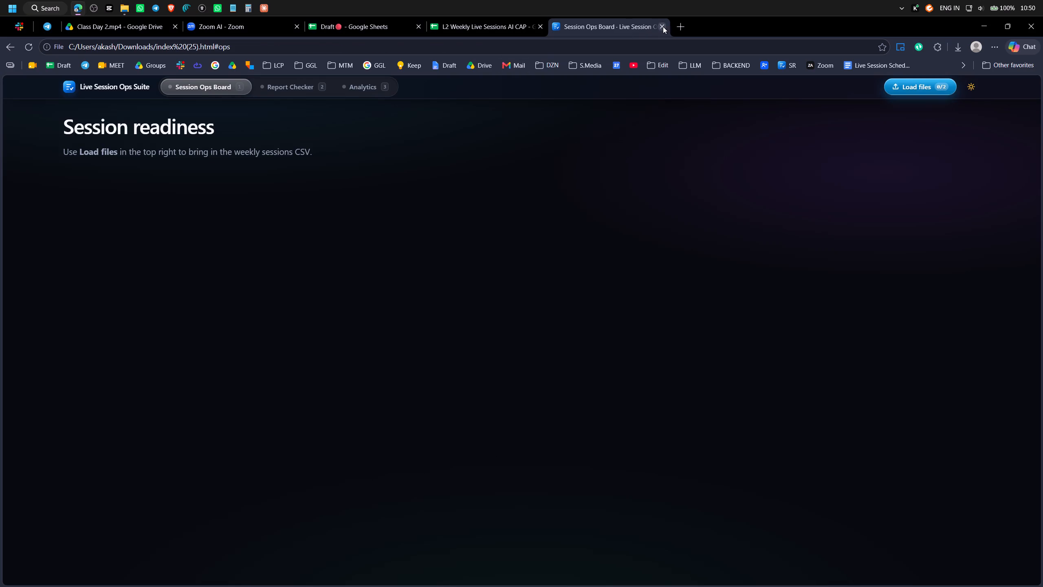
{"action": "left_click", "coordinate": [663, 26]}
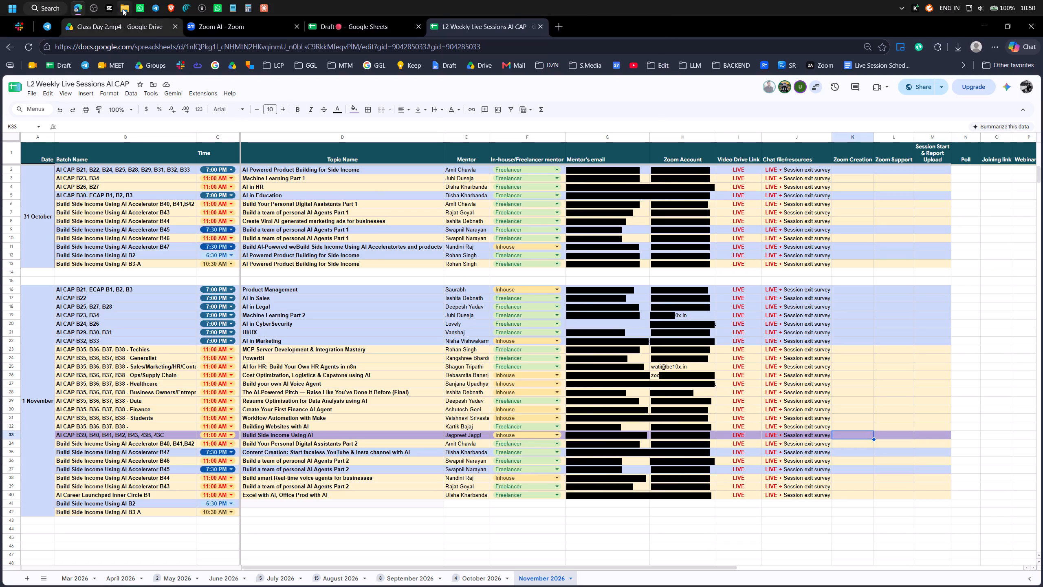
Open index (17).html from the Downloads folder in the browser to check it, and close its tab.
{"action": "left_click", "coordinate": [123, 9]}
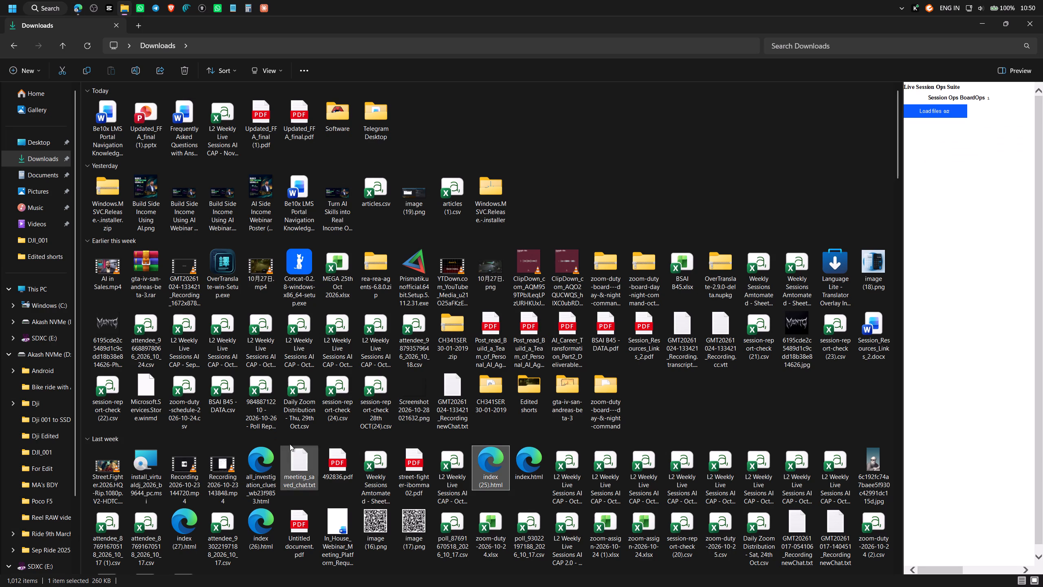
{"action": "scroll", "coordinate": [291, 443], "scroll_direction": "down", "scroll_amount": 2}
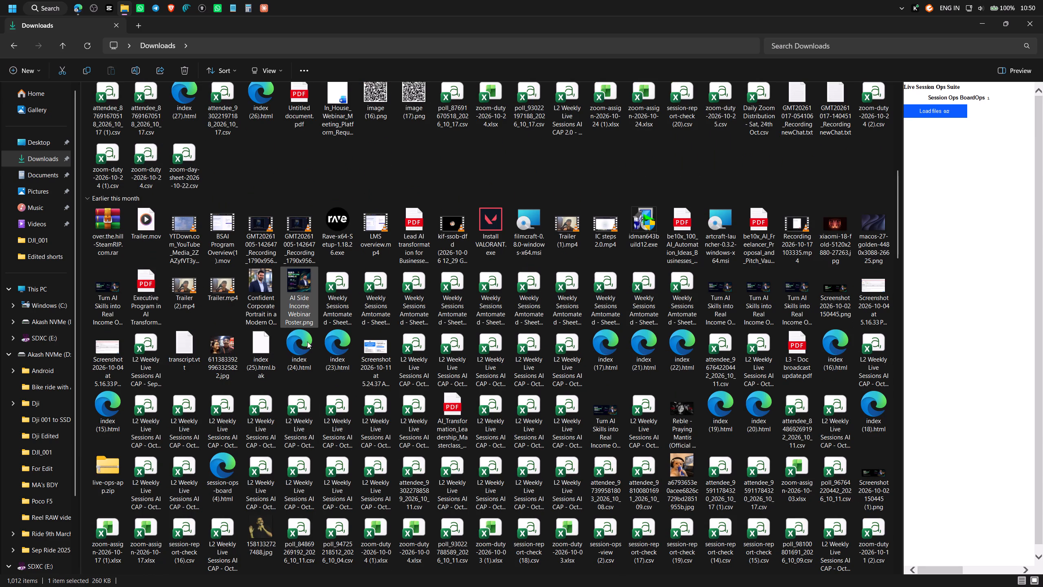
{"action": "double_click", "coordinate": [609, 345]}
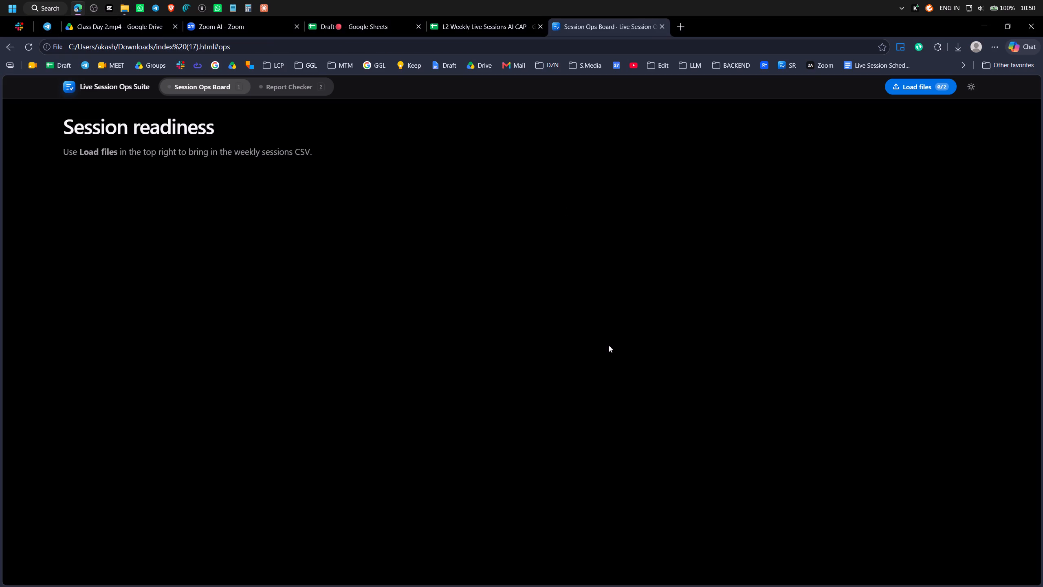
{"action": "left_click", "coordinate": [662, 28]}
{"action": "key", "text": "alt+Tab"}
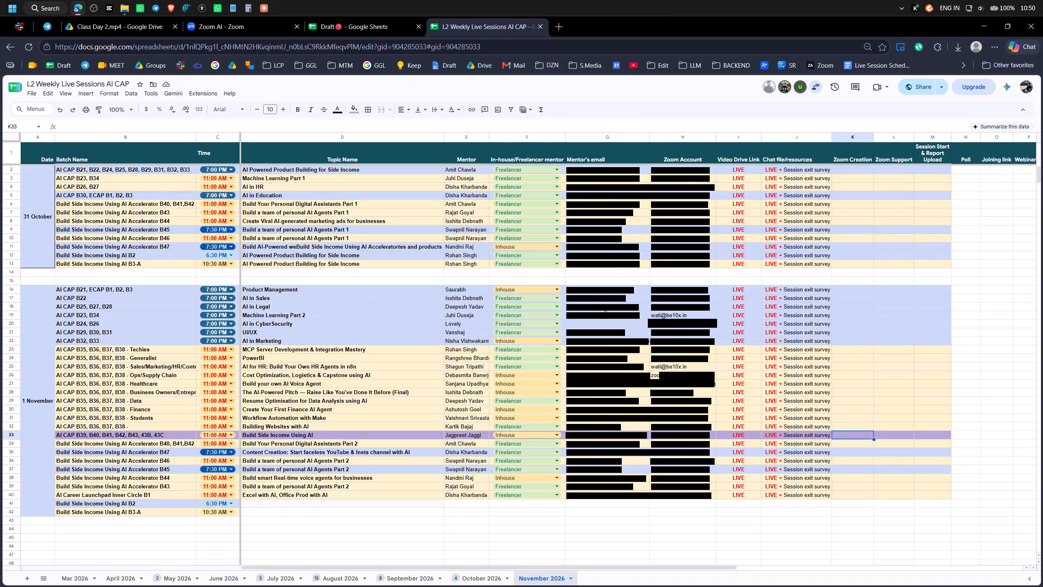
{"action": "key", "text": "alt+Tab"}
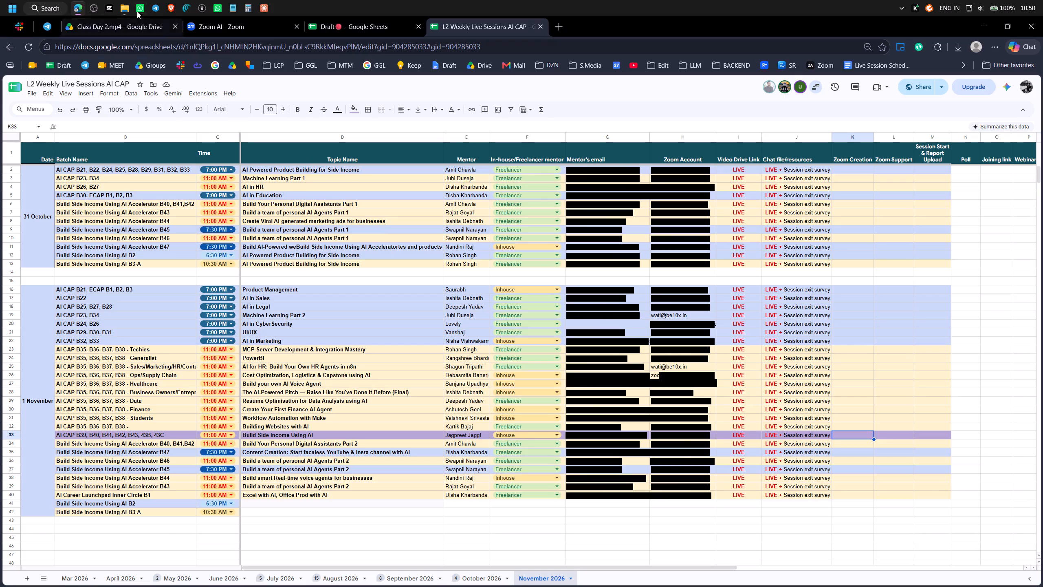
Open index (25).html from the Downloads folder again to check it, and close its tab.
{"action": "left_click", "coordinate": [121, 4]}
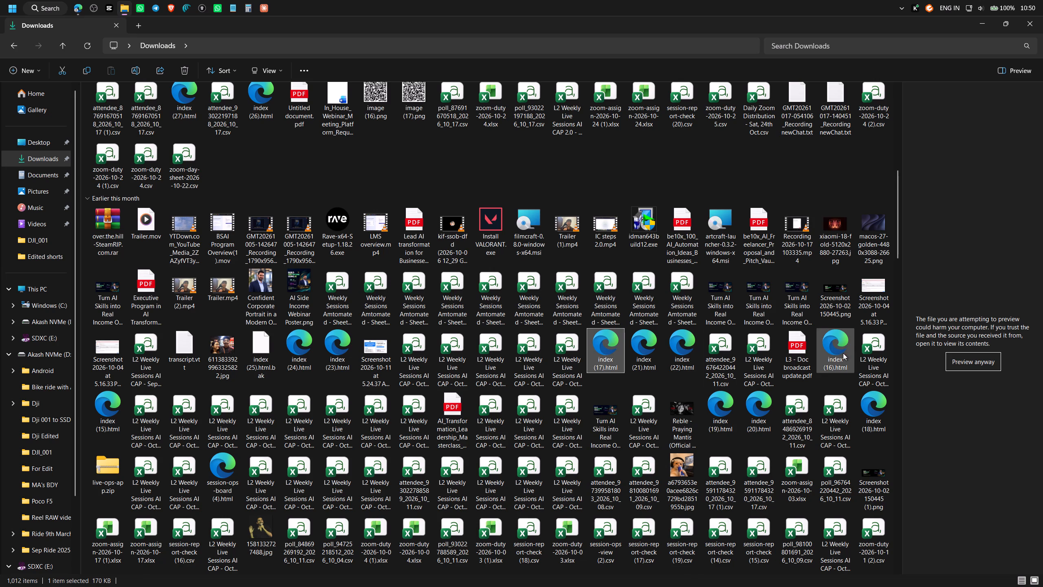
{"action": "scroll", "coordinate": [605, 357], "scroll_direction": "up", "scroll_amount": 1}
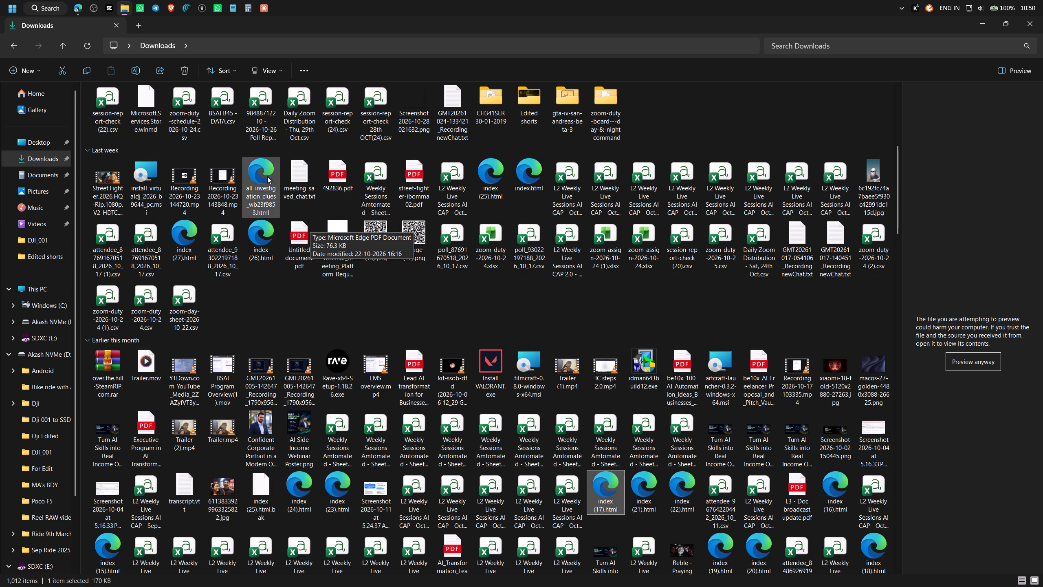
{"action": "double_click", "coordinate": [493, 171]}
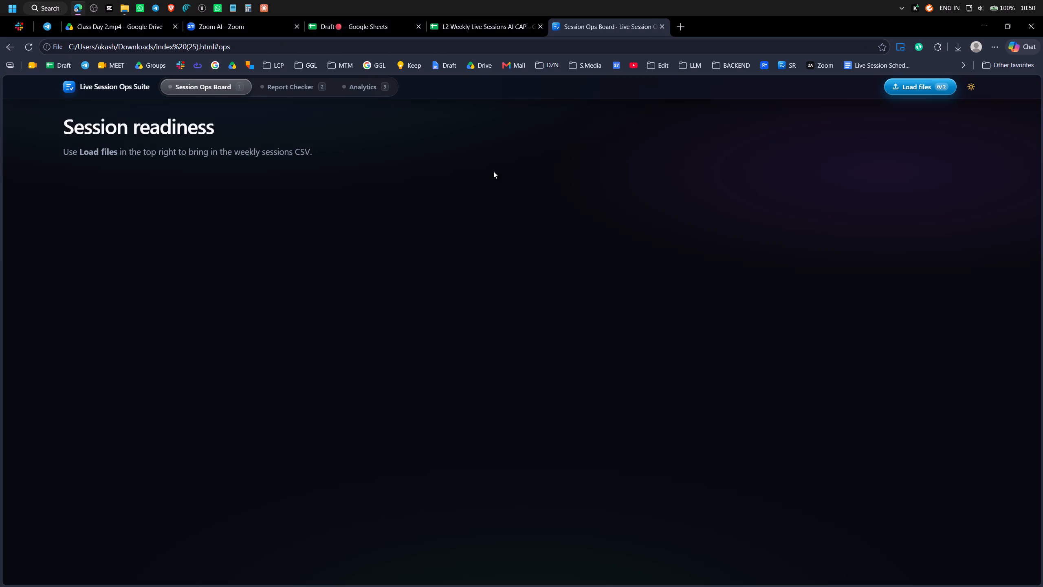
{"action": "left_click", "coordinate": [662, 25]}
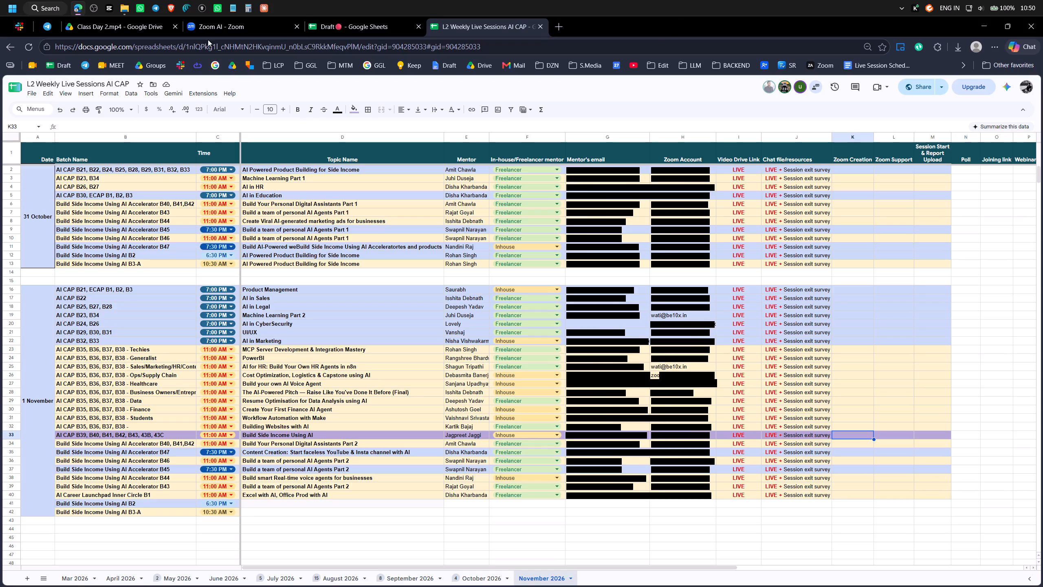
Look further through the Downloads folder, open index (18).html in the browser to check it, and close its tab.
{"action": "left_click", "coordinate": [121, 13]}
{"action": "scroll", "coordinate": [692, 394], "scroll_direction": "down", "scroll_amount": 3}
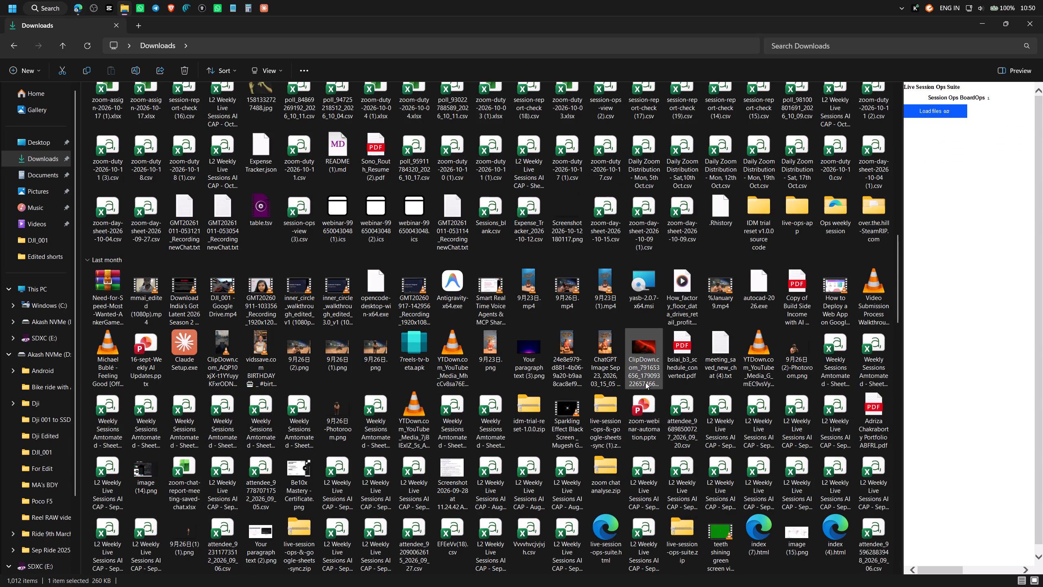
{"action": "scroll", "coordinate": [665, 374], "scroll_direction": "up", "scroll_amount": 3}
{"action": "scroll", "coordinate": [814, 385], "scroll_direction": "down", "scroll_amount": 1}
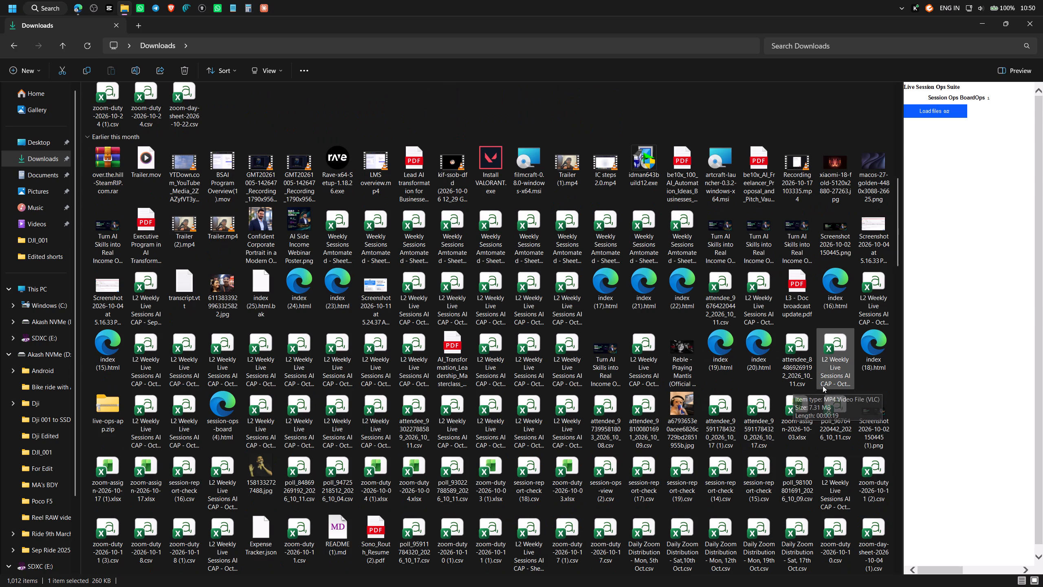
{"action": "double_click", "coordinate": [873, 361]}
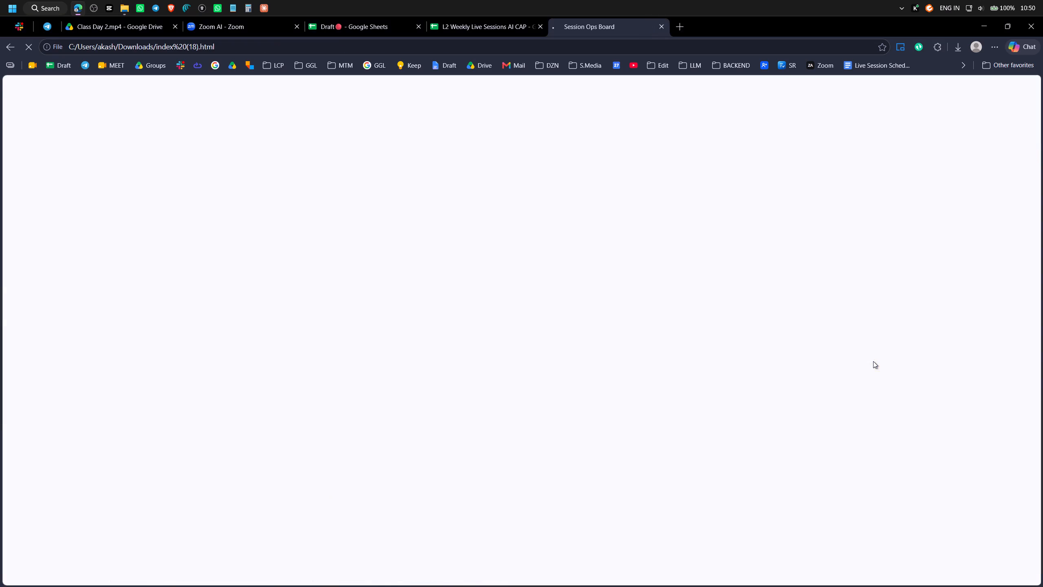
{"action": "left_click", "coordinate": [660, 27]}
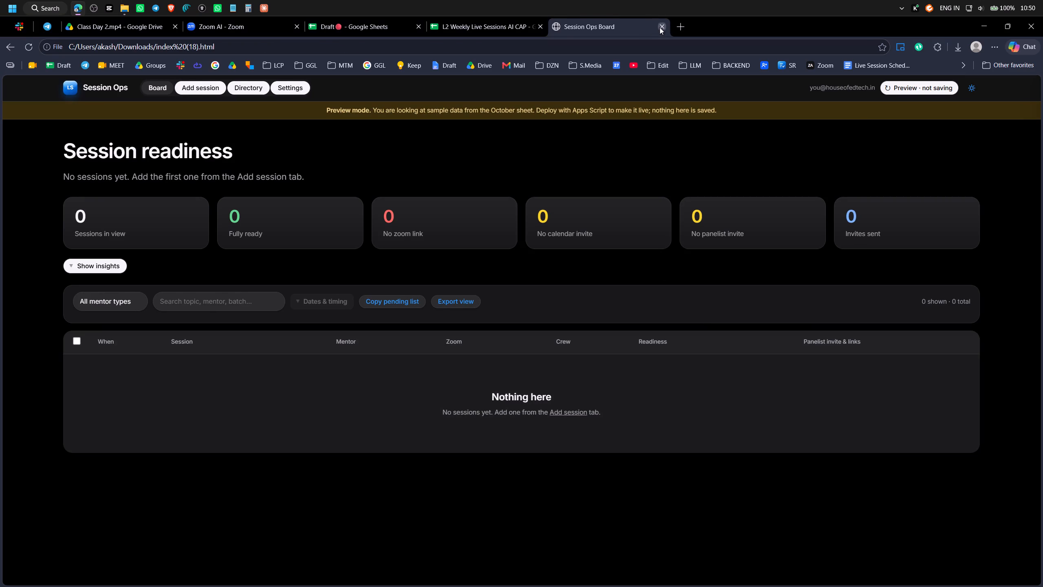
Reopen index (25).html from Downloads, check its Analytics page and file-loading options, and pin its browser tab.
{"action": "left_click", "coordinate": [123, 4]}
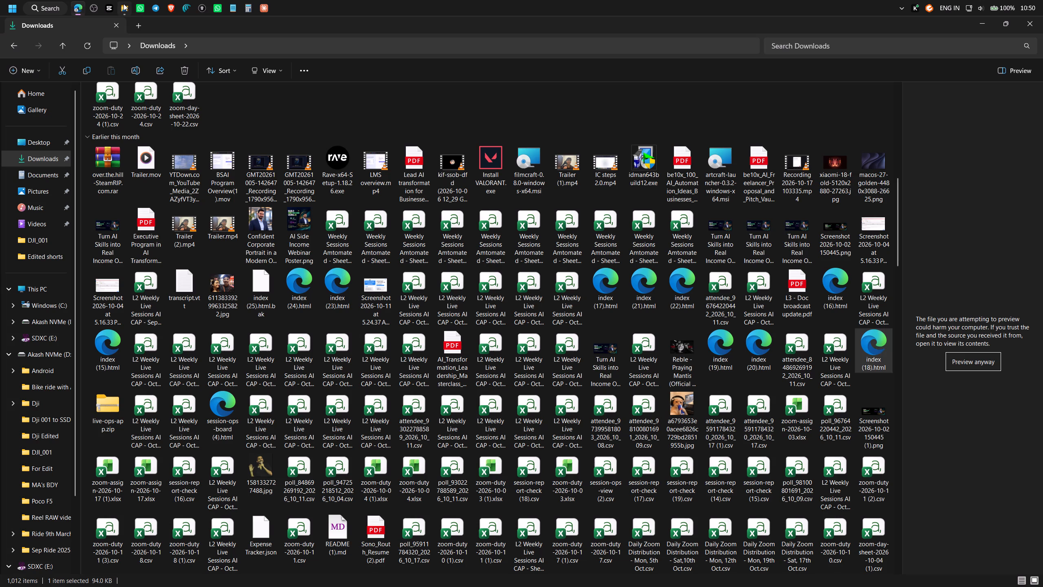
{"action": "scroll", "coordinate": [371, 326], "scroll_direction": "up", "scroll_amount": 8}
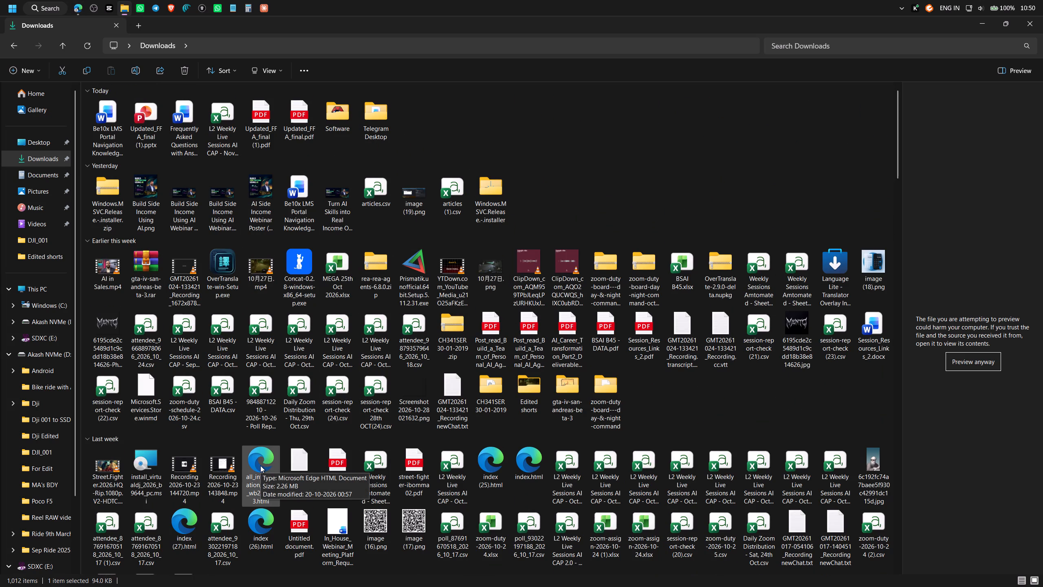
{"action": "double_click", "coordinate": [493, 461]}
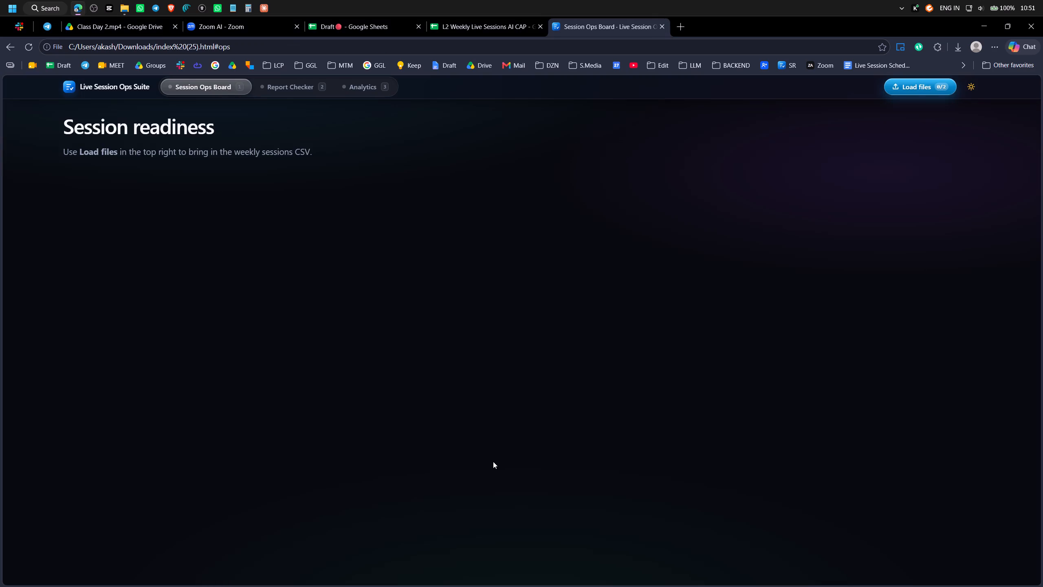
{"action": "left_click", "coordinate": [362, 86]}
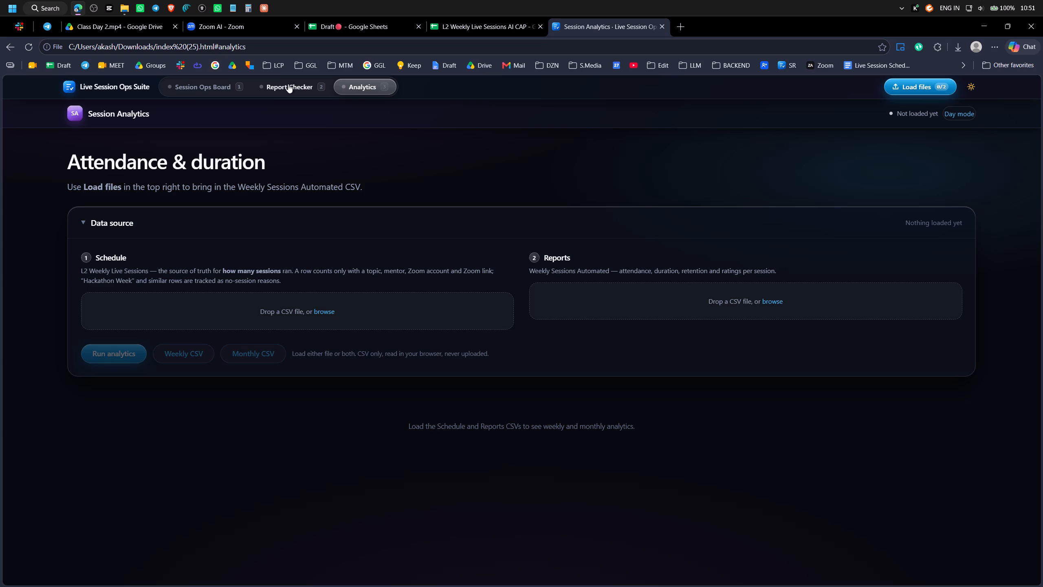
{"action": "left_click", "coordinate": [924, 79]}
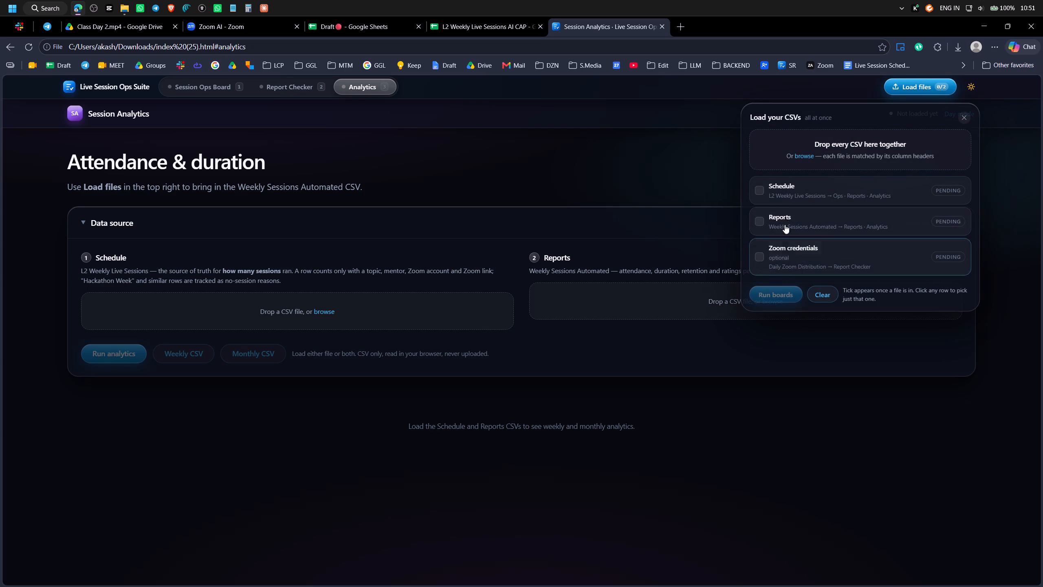
{"action": "left_click", "coordinate": [551, 190]}
{"action": "left_click", "coordinate": [488, 26]}
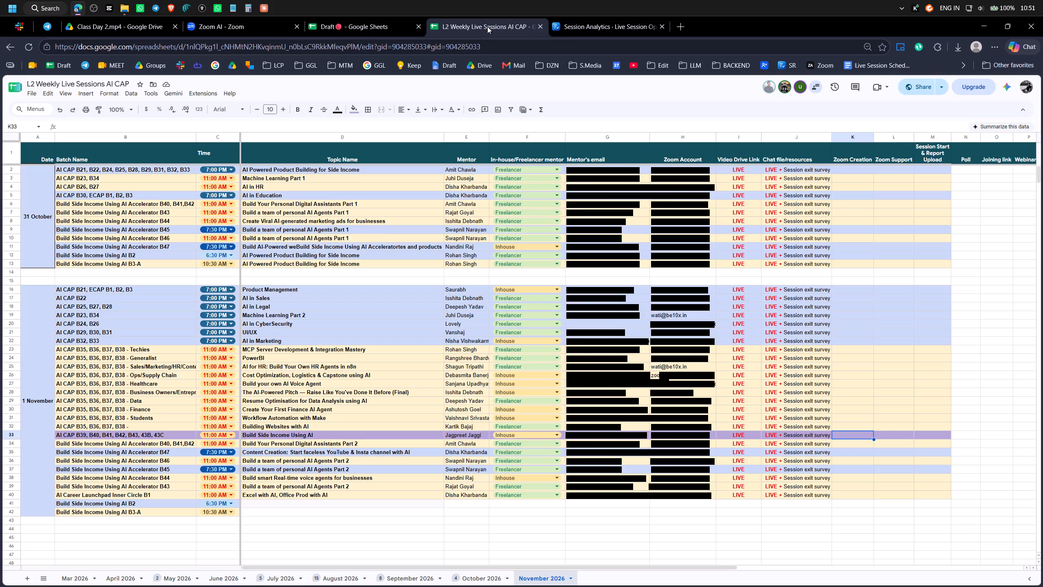
{"action": "right_click", "coordinate": [618, 25]}
{"action": "left_click", "coordinate": [648, 127]}
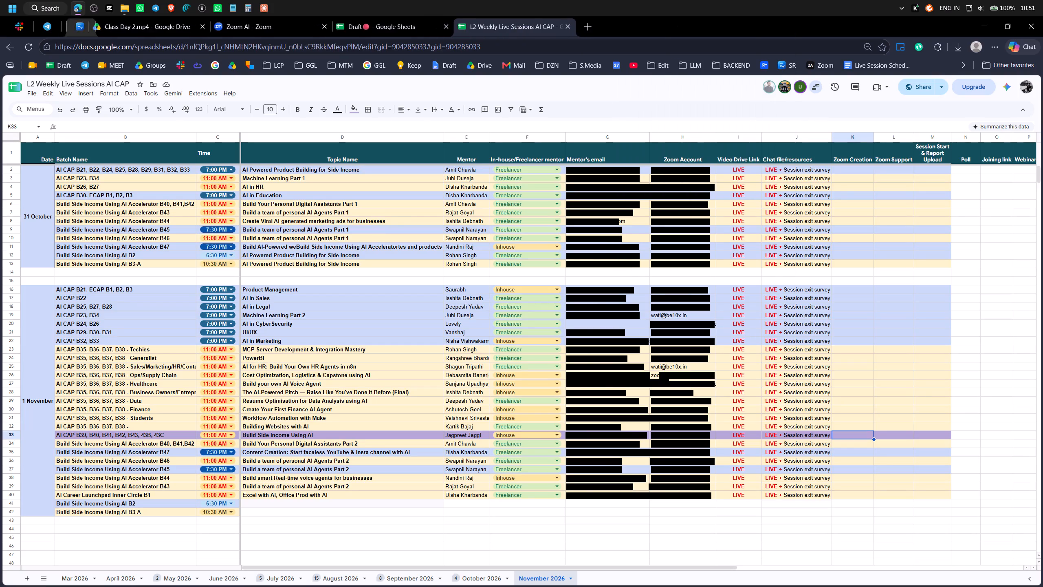
Open index (27).html from Downloads and load the L2 Weekly Live Sessions AI CAP November 2026 CSV as its session draft.
{"action": "left_click", "coordinate": [127, 7]}
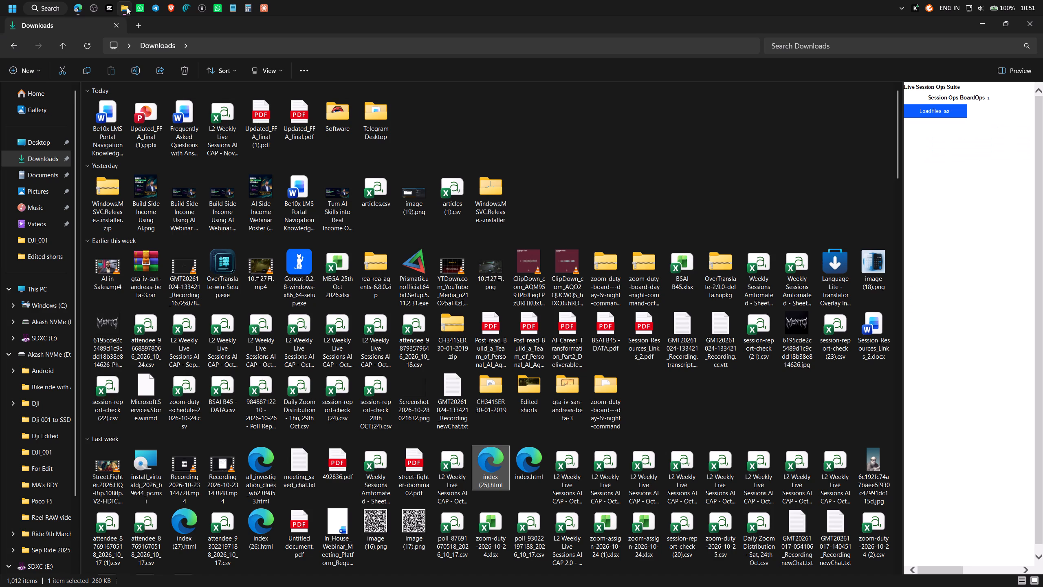
{"action": "scroll", "coordinate": [359, 309], "scroll_direction": "down", "scroll_amount": 1}
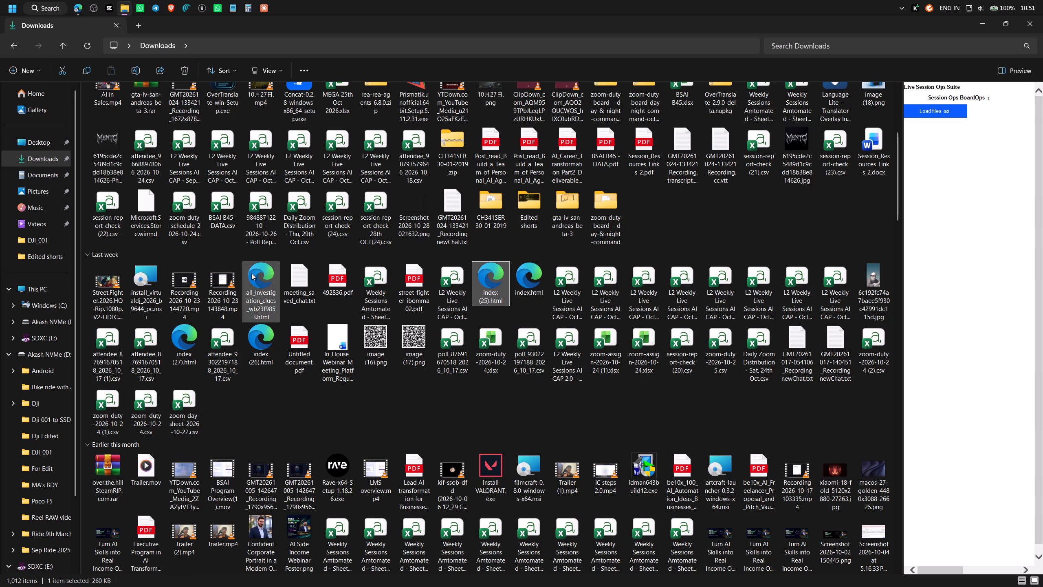
{"action": "double_click", "coordinate": [185, 342]}
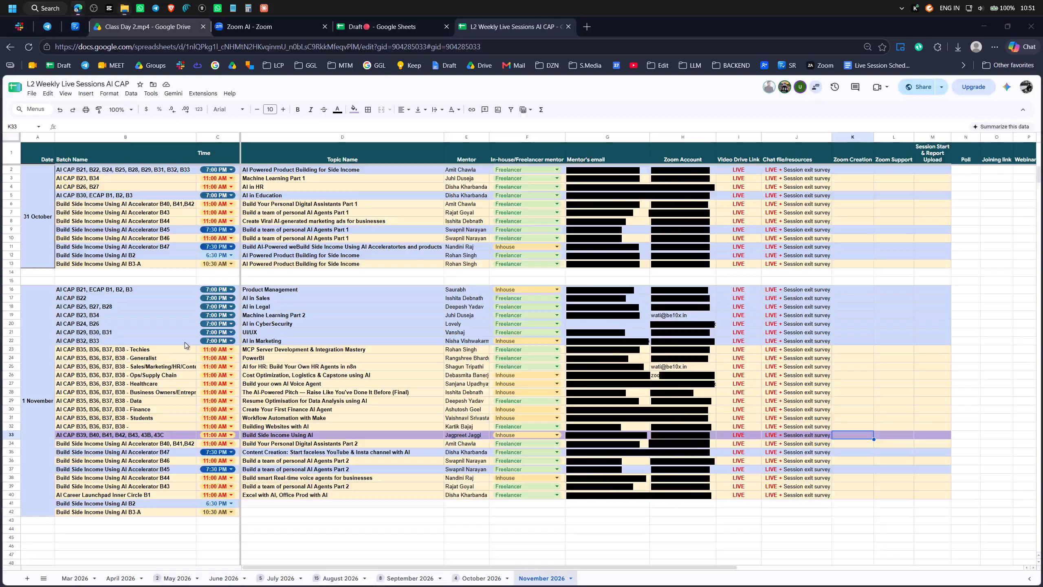
{"action": "left_click", "coordinate": [957, 49]}
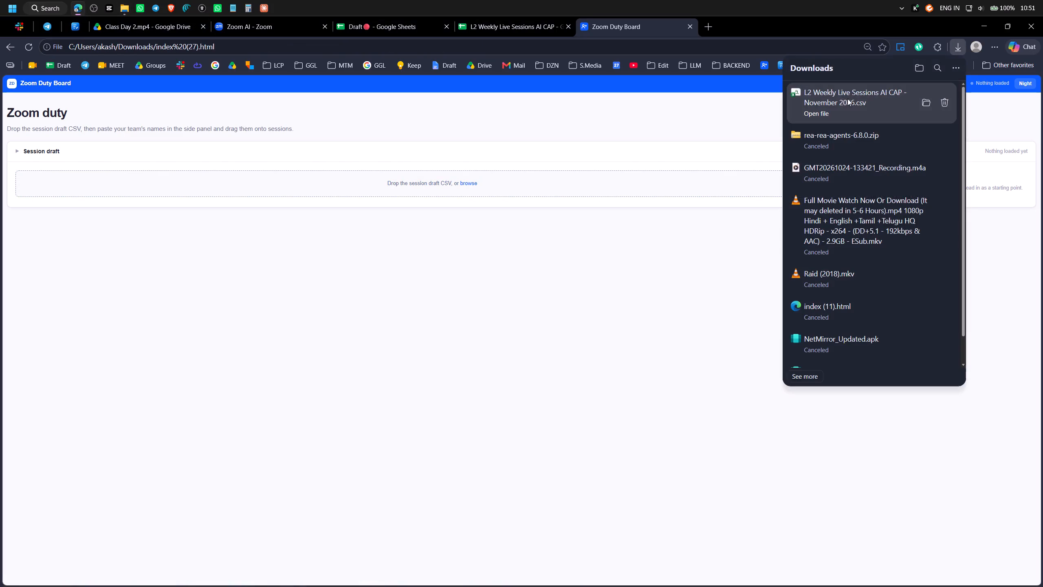
{"action": "left_click_drag", "start_coordinate": [846, 93], "coordinate": [586, 183]}
{"action": "left_click_drag", "start_coordinate": [860, 95], "coordinate": [634, 152]}
{"action": "left_click_drag", "start_coordinate": [634, 152], "coordinate": [519, 181]}
{"action": "left_click", "coordinate": [883, 171]}
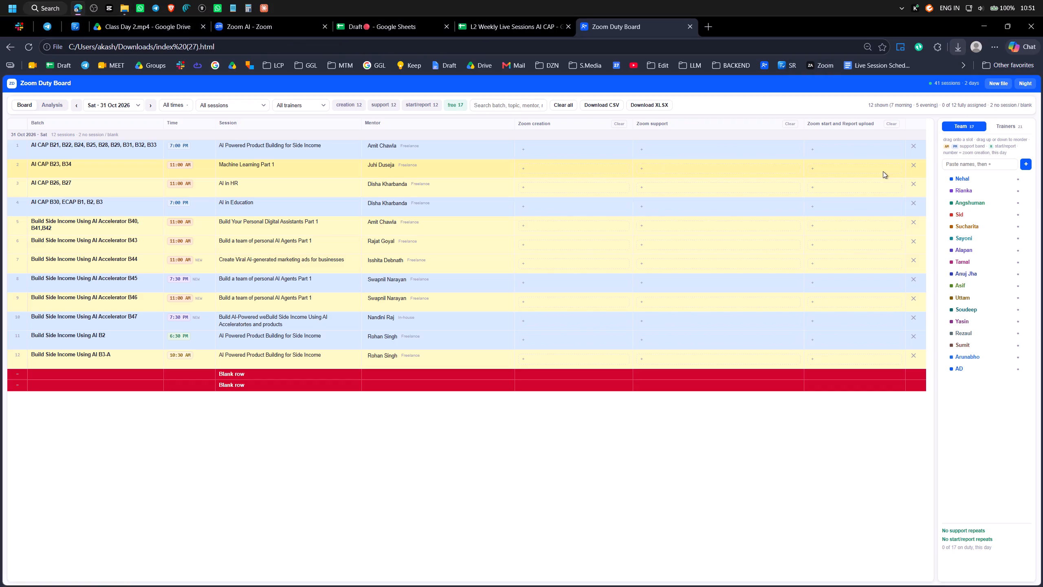
View the duty board's sessions for Sun 1 Nov 2026, and return the day filter to Sat 31 Oct 2026.
{"action": "left_click", "coordinate": [116, 102]}
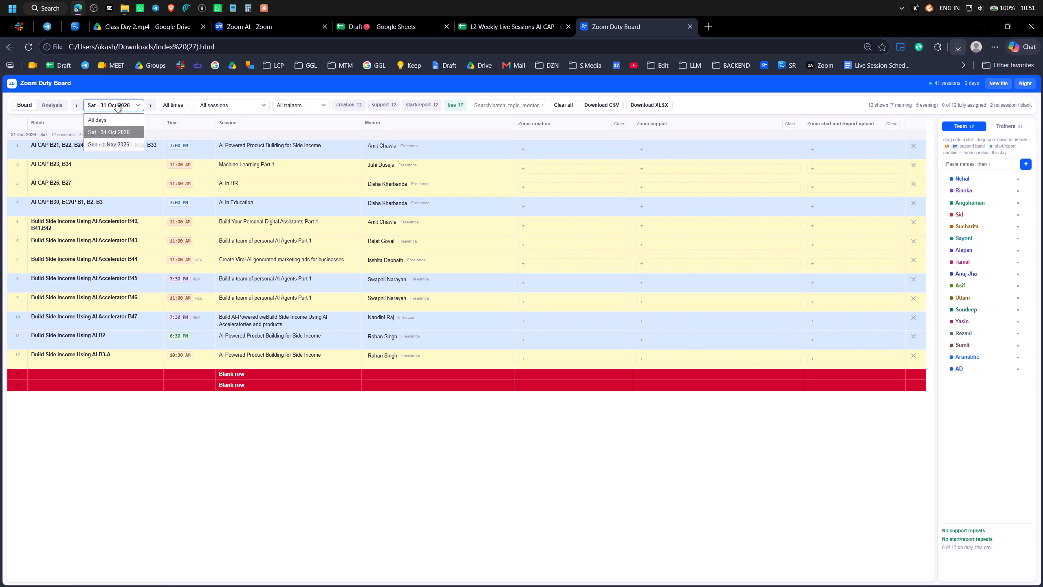
{"action": "left_click", "coordinate": [955, 46]}
{"action": "left_click", "coordinate": [955, 46]}
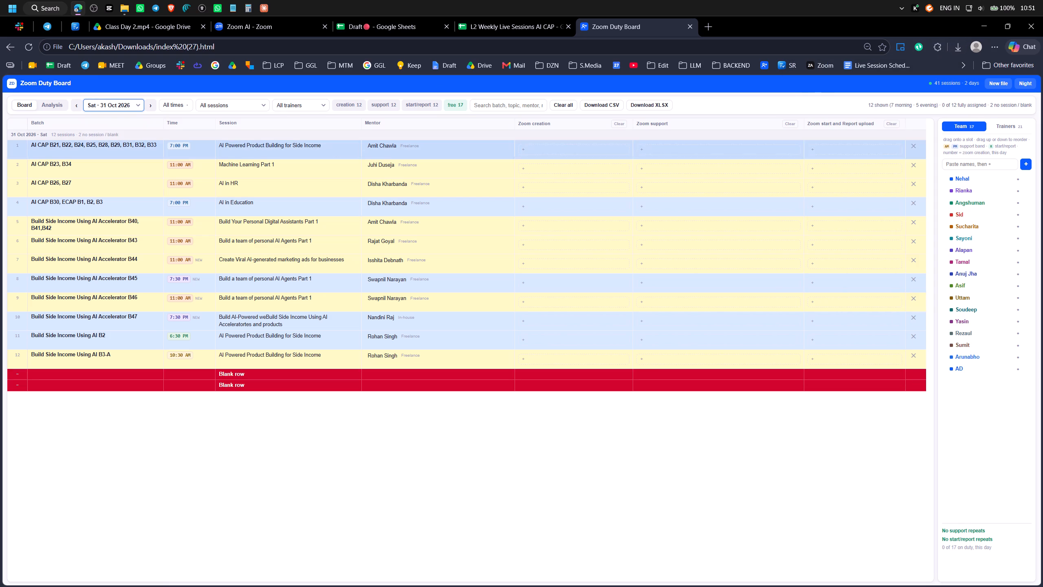
{"action": "left_click", "coordinate": [113, 103]}
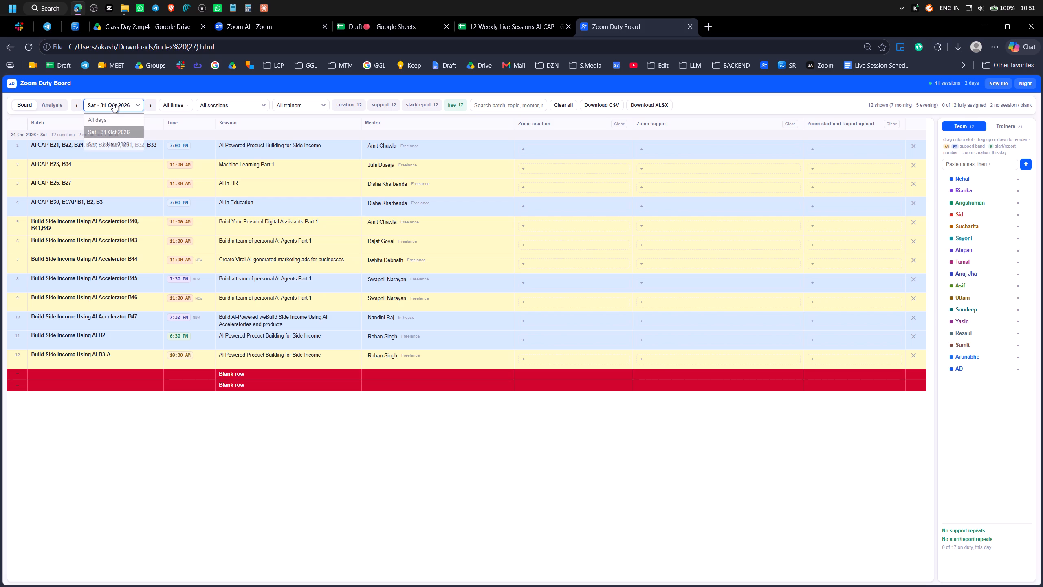
{"action": "left_click", "coordinate": [101, 143]}
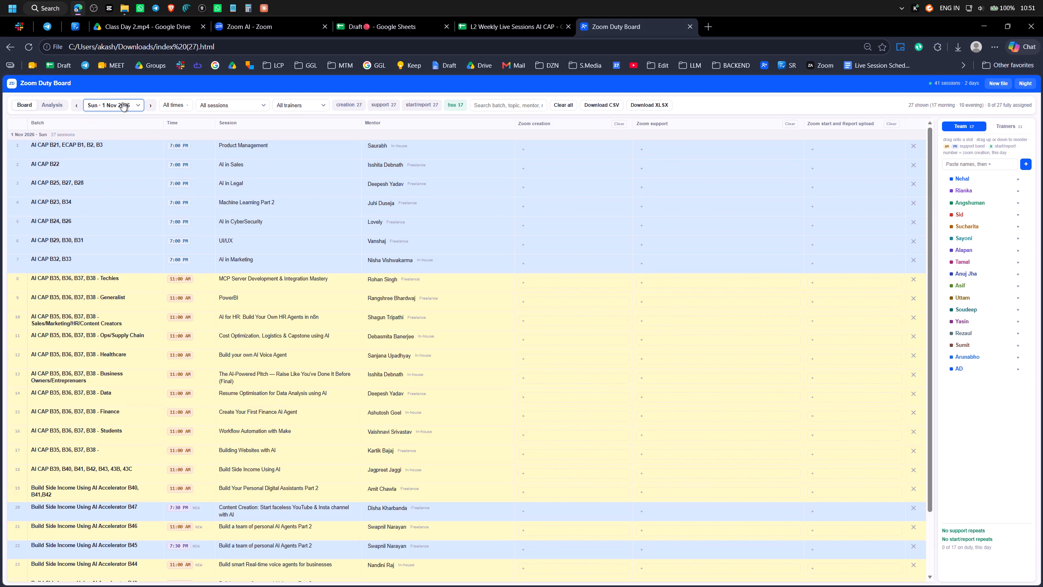
{"action": "left_click", "coordinate": [122, 102]}
{"action": "left_click", "coordinate": [112, 134]}
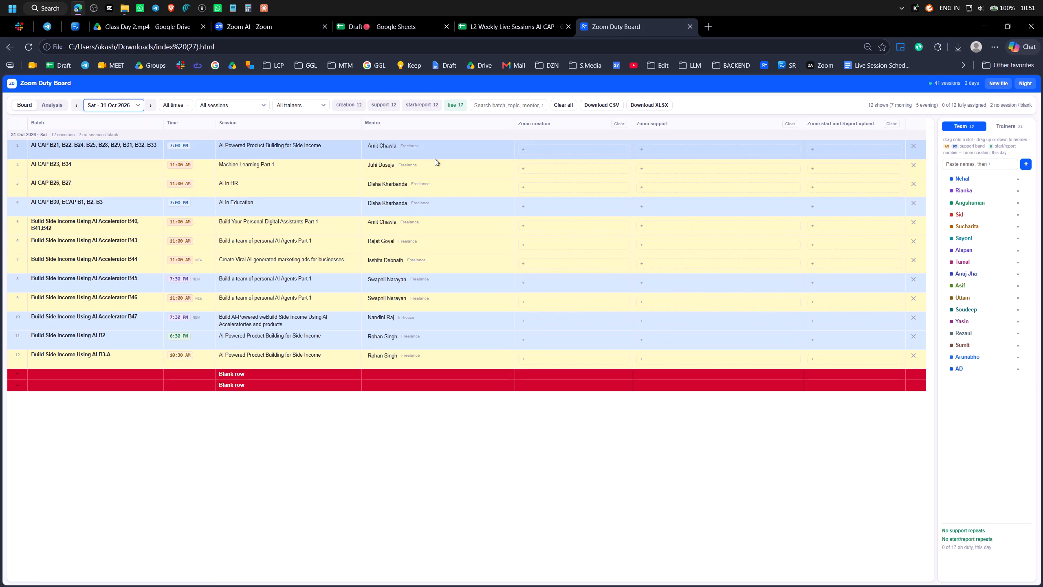
Filter the 31 Oct 2026 board to in-house trainers, and restore the filter to all trainers.
{"action": "left_click", "coordinate": [304, 106]}
{"action": "left_click", "coordinate": [302, 135]}
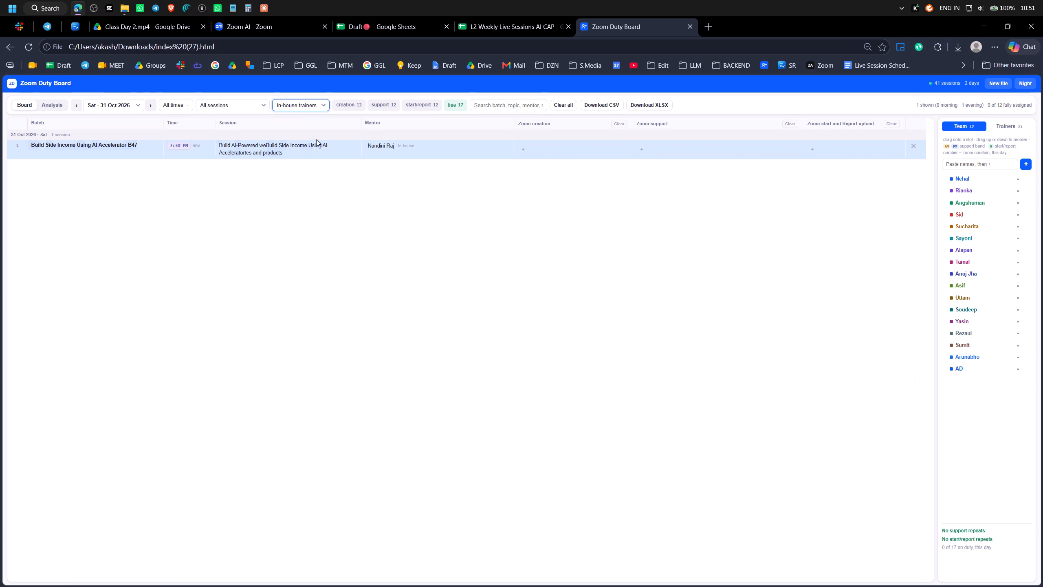
{"action": "left_click", "coordinate": [310, 106]}
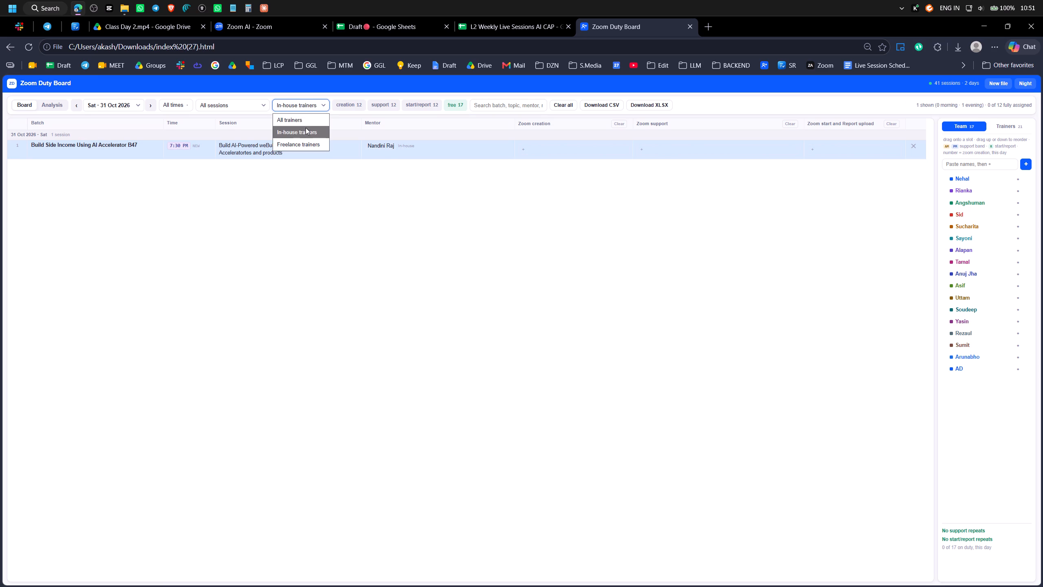
{"action": "left_click", "coordinate": [301, 121]}
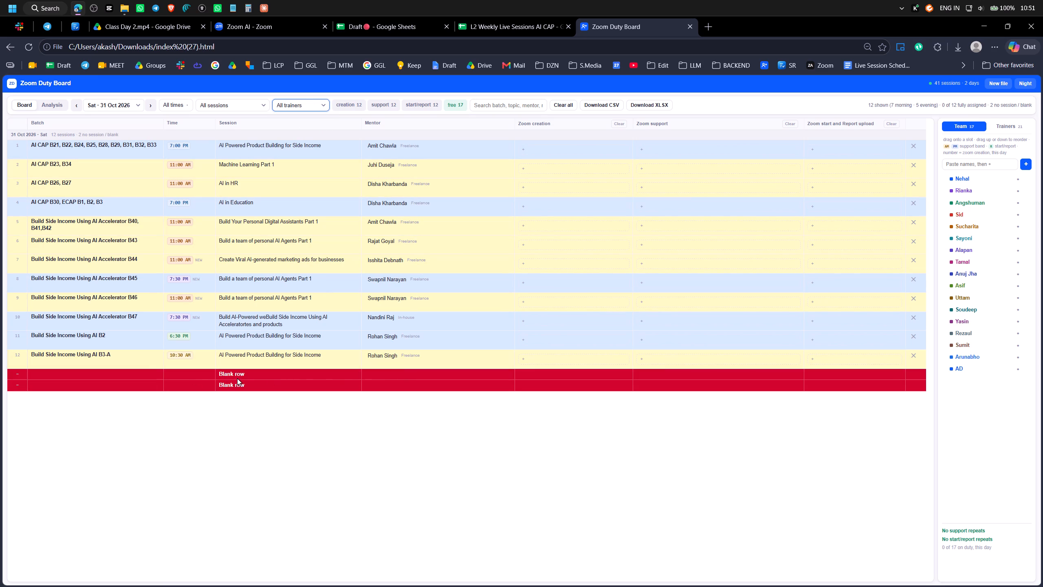
Switch to the November 2026 sheet of L2 Weekly Live Sessions AI CAP to view its sessions.
{"action": "left_click", "coordinate": [491, 26]}
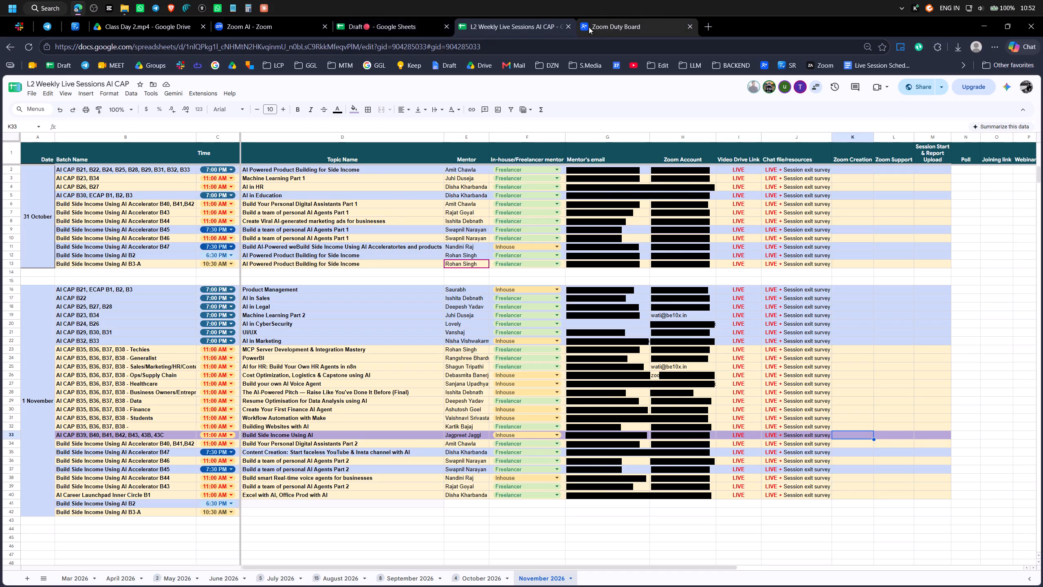
On the Zoom Duty Board, assign each session's own mentor to Zoom support for the first five sessions of 31 Oct 2026.
{"action": "left_click", "coordinate": [612, 26]}
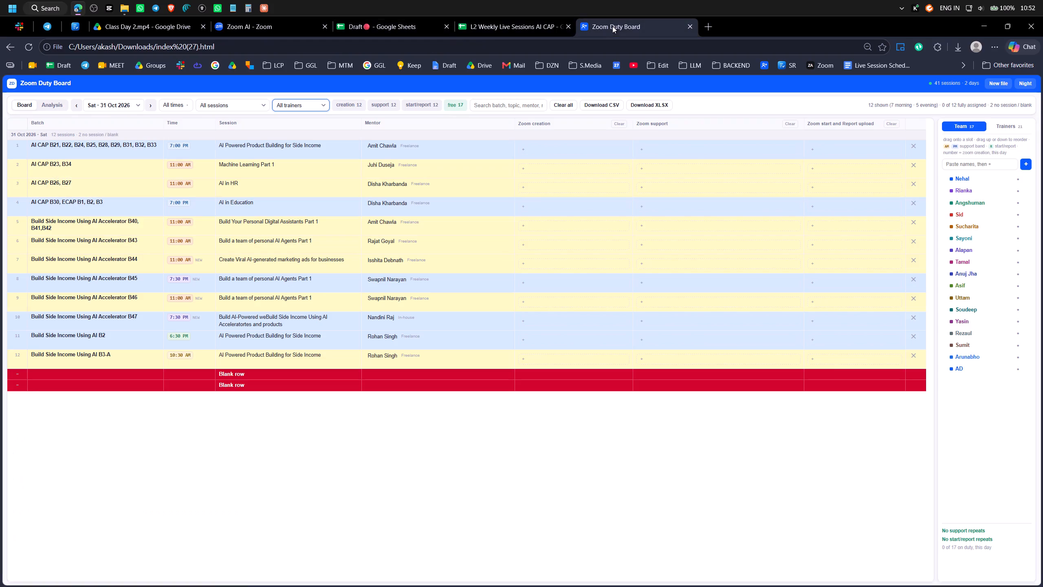
{"action": "left_click", "coordinate": [505, 27]}
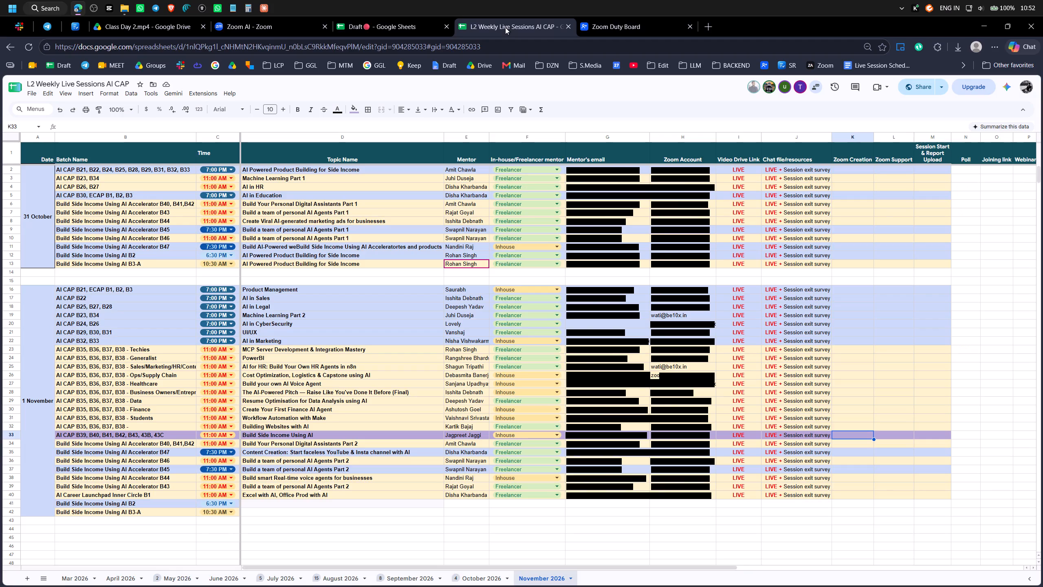
{"action": "left_click", "coordinate": [616, 26]}
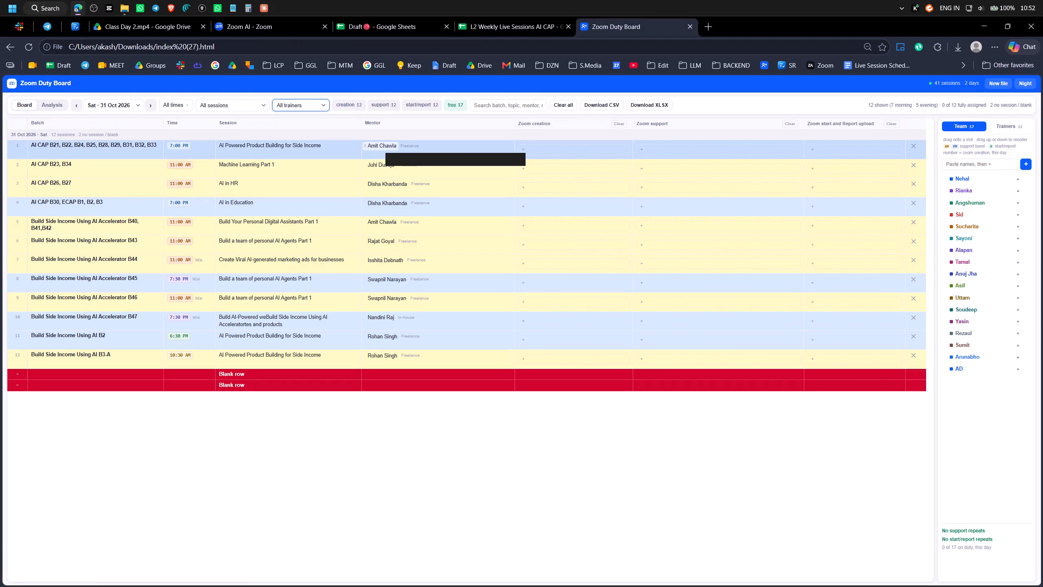
{"action": "left_click_drag", "start_coordinate": [380, 146], "coordinate": [500, 148]}
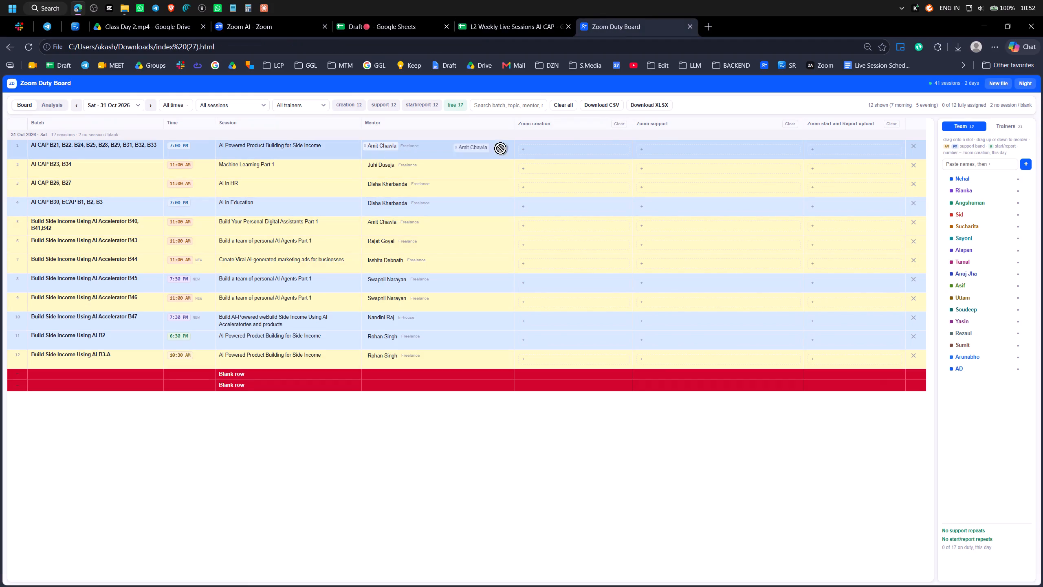
{"action": "left_click_drag", "start_coordinate": [500, 148], "coordinate": [660, 147]}
{"action": "right_click", "coordinate": [660, 147]}
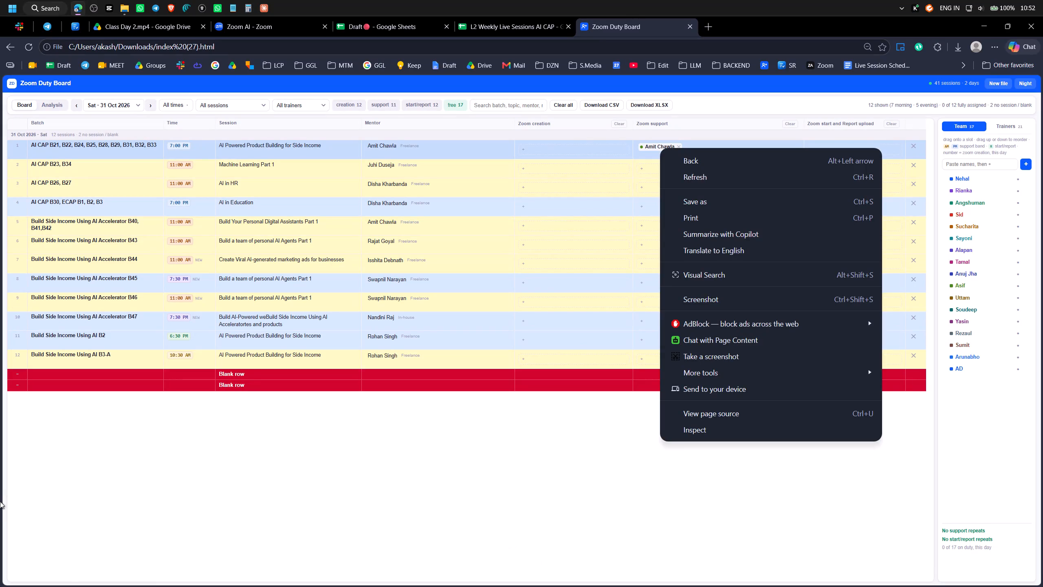
{"action": "left_click", "coordinate": [443, 467]}
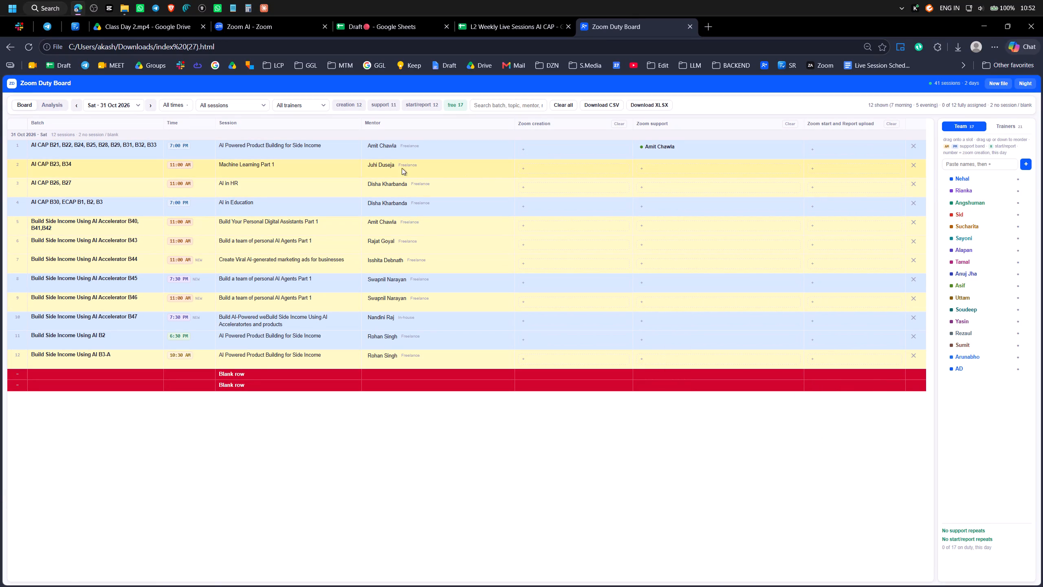
{"action": "left_click_drag", "start_coordinate": [376, 167], "coordinate": [380, 168]}
{"action": "left_click_drag", "start_coordinate": [380, 168], "coordinate": [671, 172]}
{"action": "left_click", "coordinate": [388, 183]}
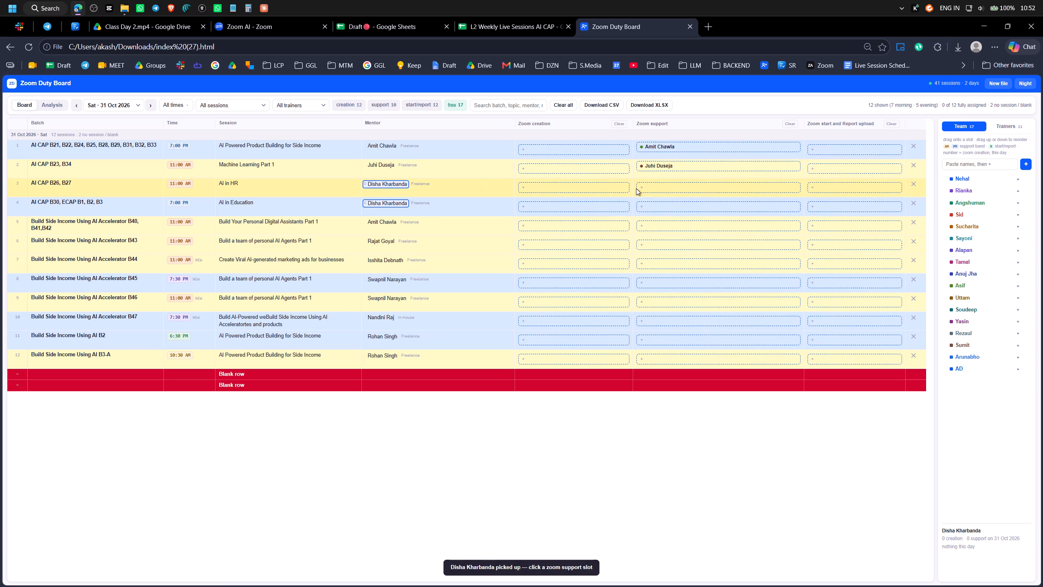
{"action": "left_click", "coordinate": [662, 188]}
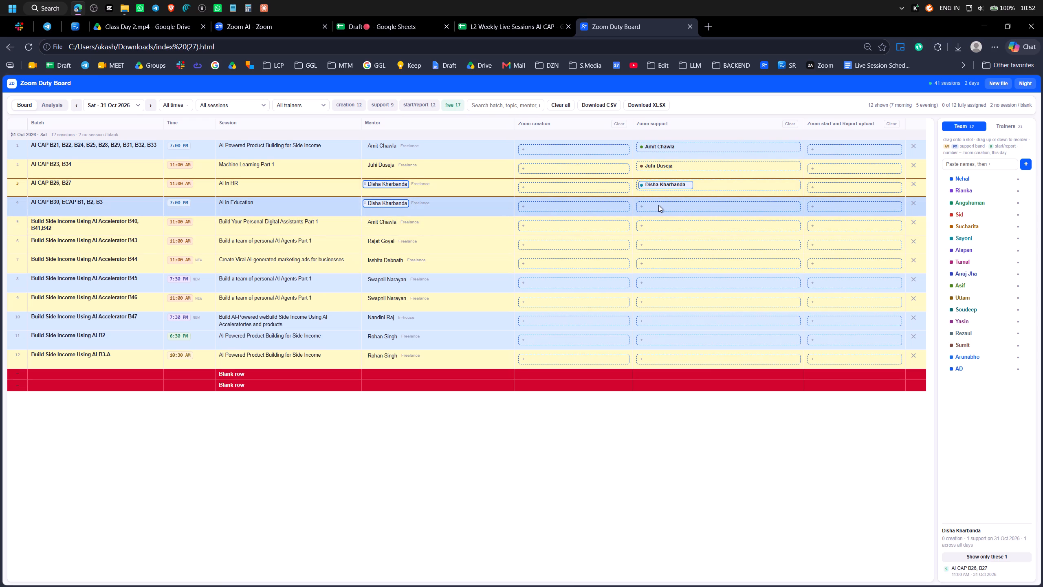
{"action": "left_click", "coordinate": [658, 205]}
{"action": "left_click", "coordinate": [383, 222]}
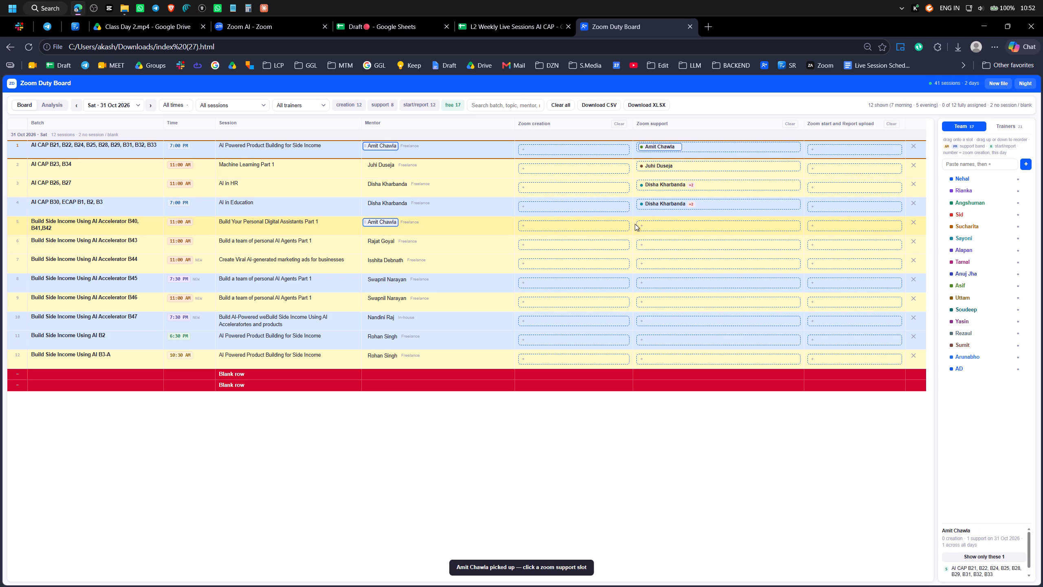
{"action": "left_click", "coordinate": [653, 223]}
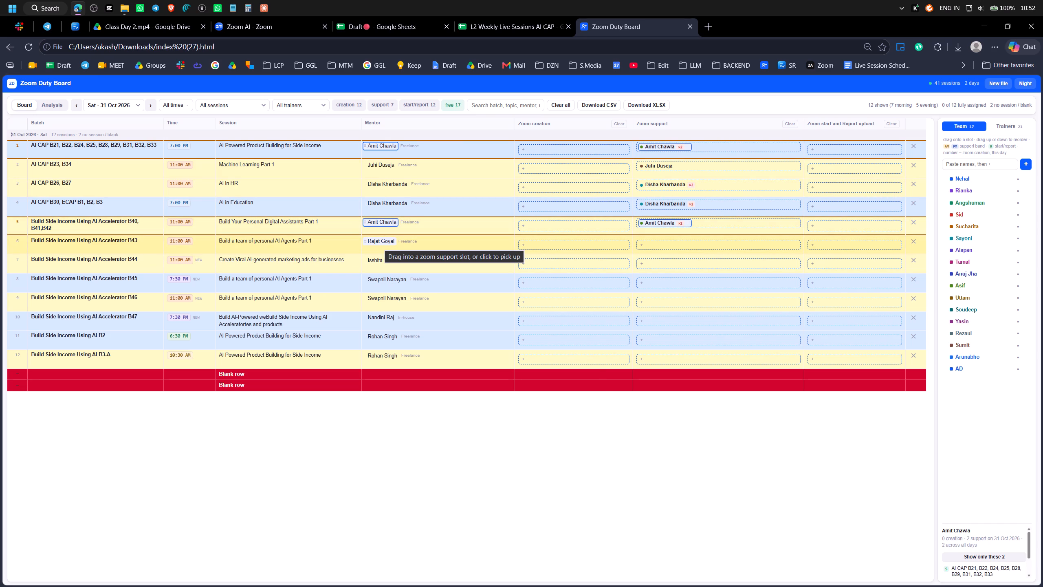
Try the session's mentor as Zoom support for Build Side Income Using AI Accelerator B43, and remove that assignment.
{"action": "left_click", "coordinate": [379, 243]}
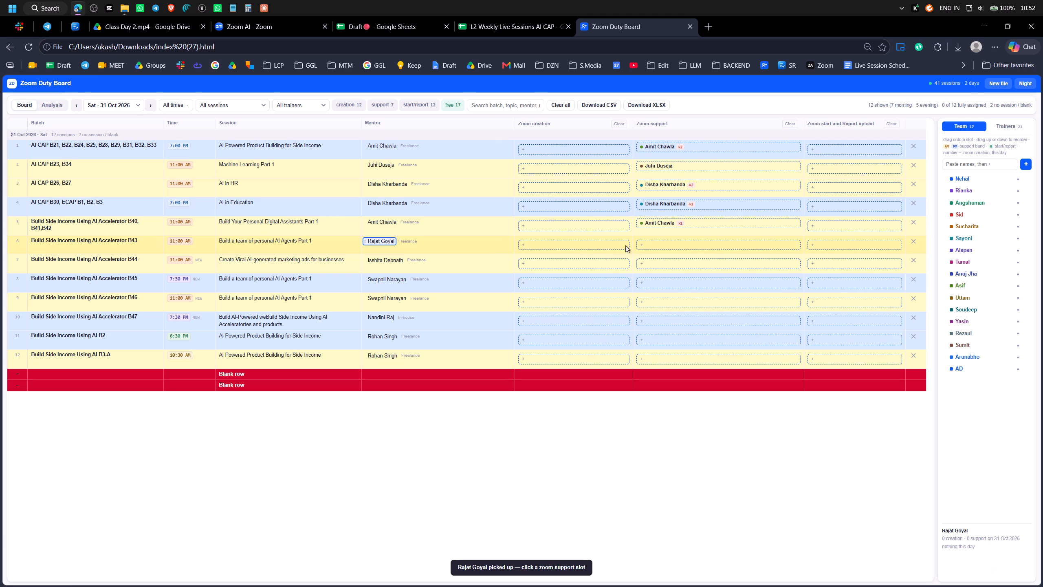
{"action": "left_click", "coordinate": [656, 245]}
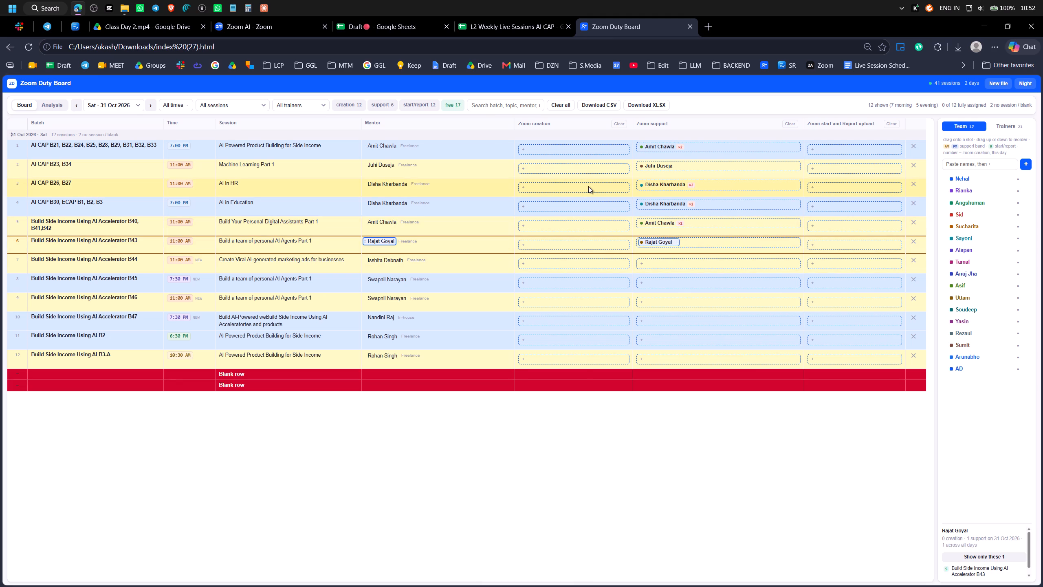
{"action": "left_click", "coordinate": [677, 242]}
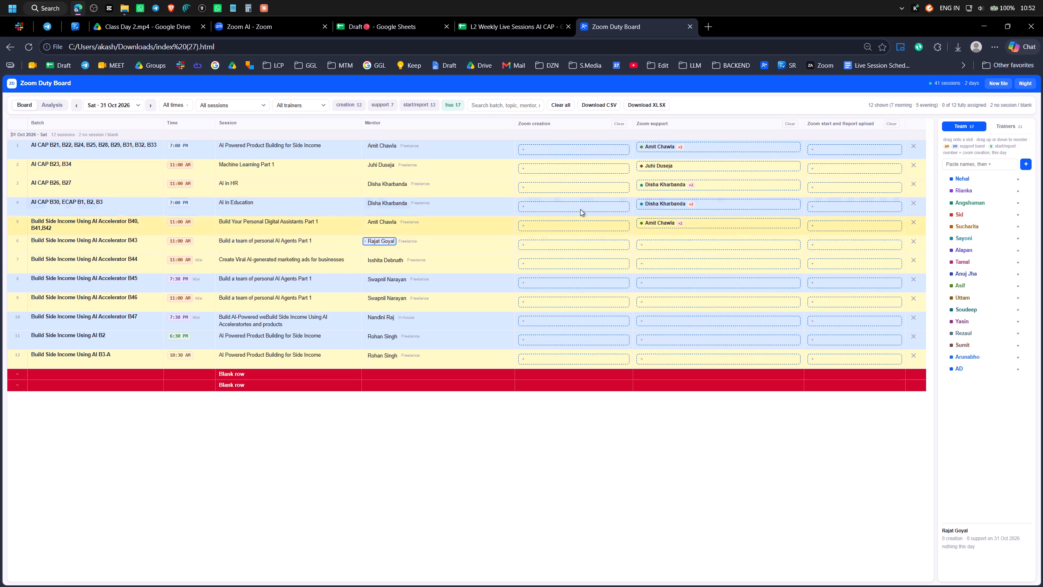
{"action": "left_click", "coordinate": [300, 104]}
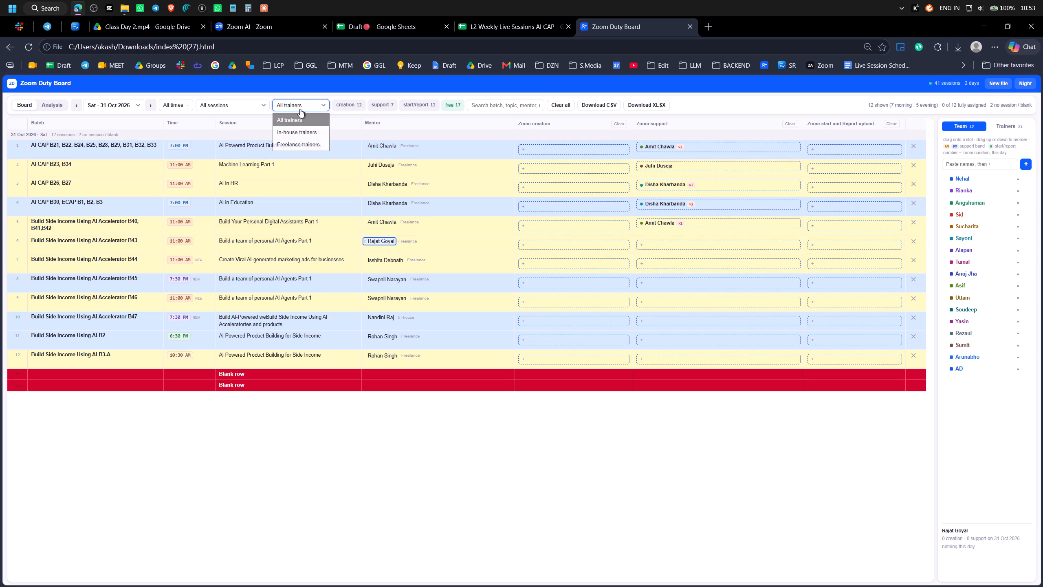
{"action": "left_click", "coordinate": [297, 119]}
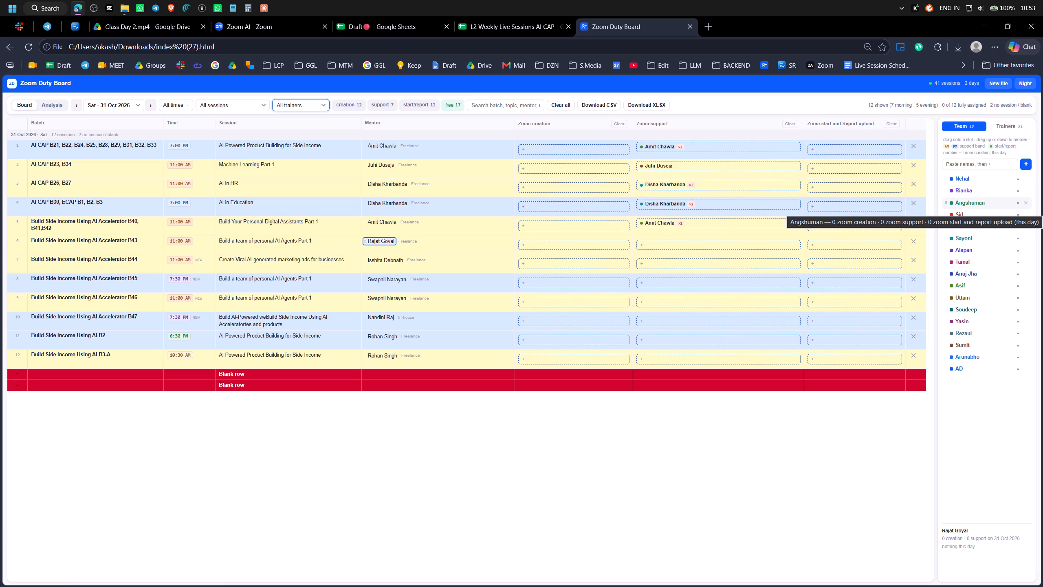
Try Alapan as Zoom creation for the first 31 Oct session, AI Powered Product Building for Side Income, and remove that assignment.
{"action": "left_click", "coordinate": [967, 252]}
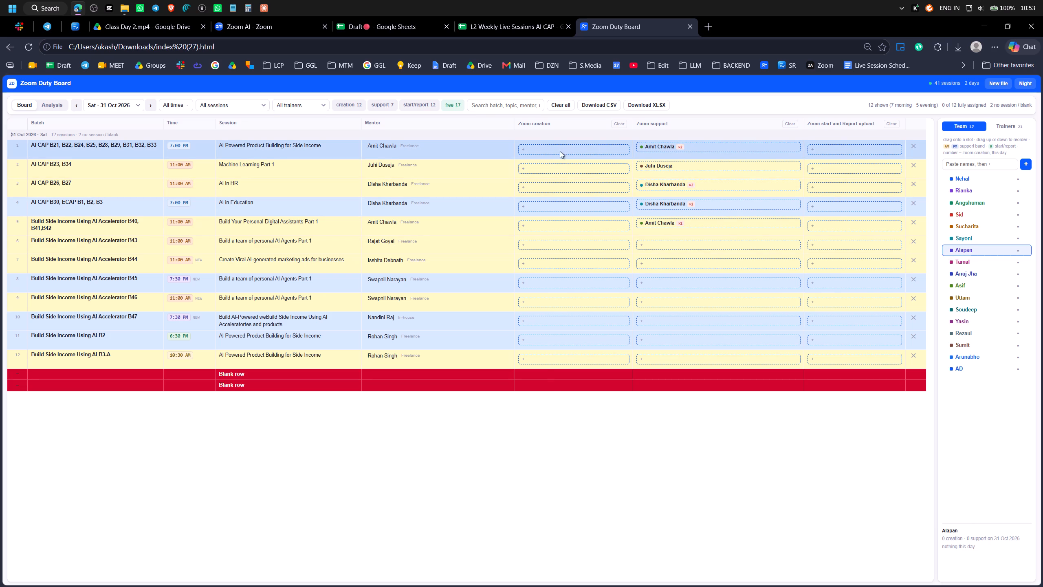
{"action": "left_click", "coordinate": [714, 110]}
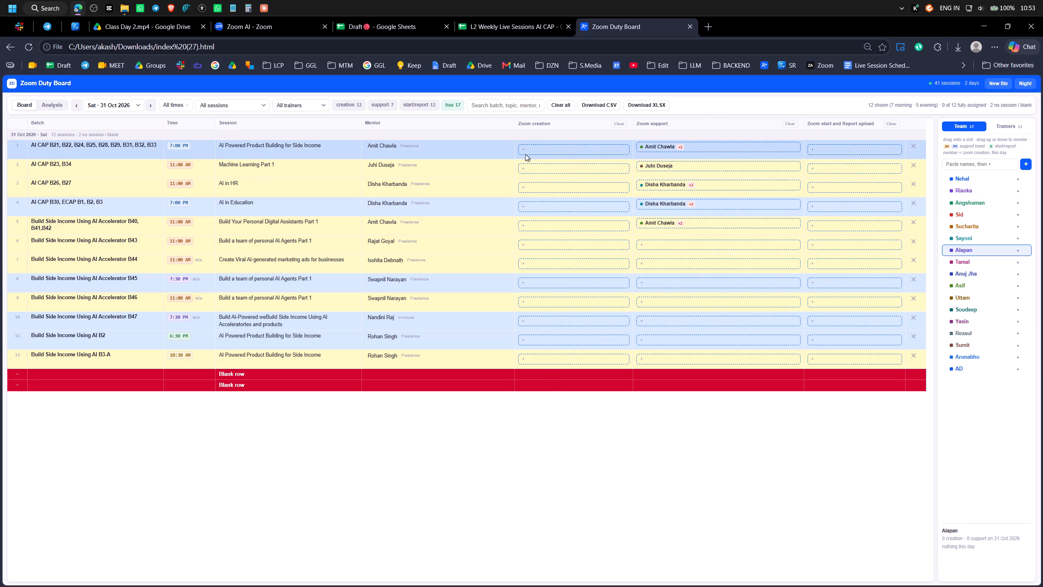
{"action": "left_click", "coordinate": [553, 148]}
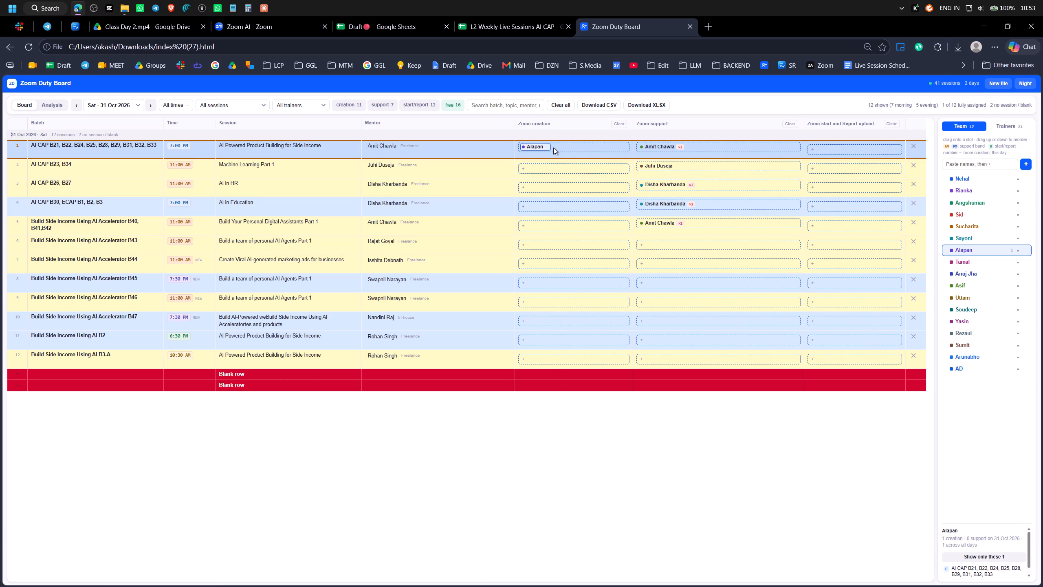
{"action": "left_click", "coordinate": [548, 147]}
Assign Zoom creation to Tamal for the first 31 Oct session and to Alapan for the AI CAP B23, B34 session.
{"action": "left_click", "coordinate": [977, 265]}
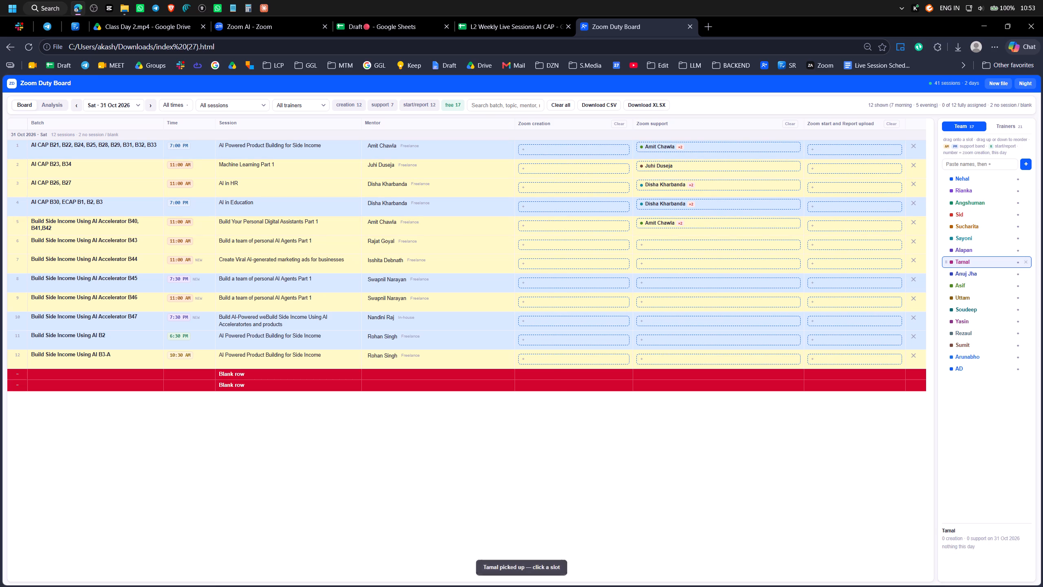
{"action": "left_click", "coordinate": [552, 151]}
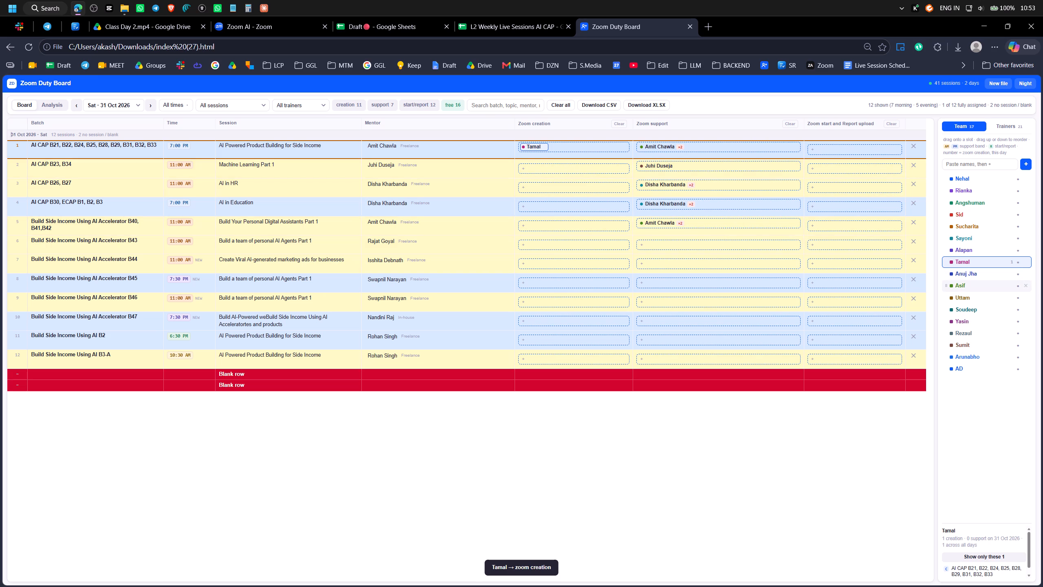
{"action": "left_click", "coordinate": [969, 252]}
{"action": "left_click", "coordinate": [535, 168]}
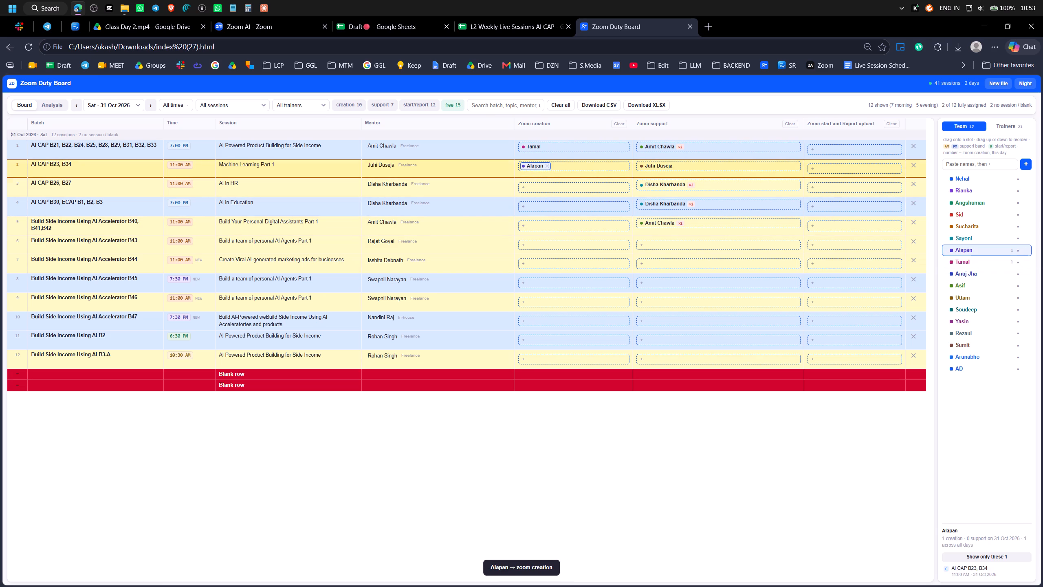
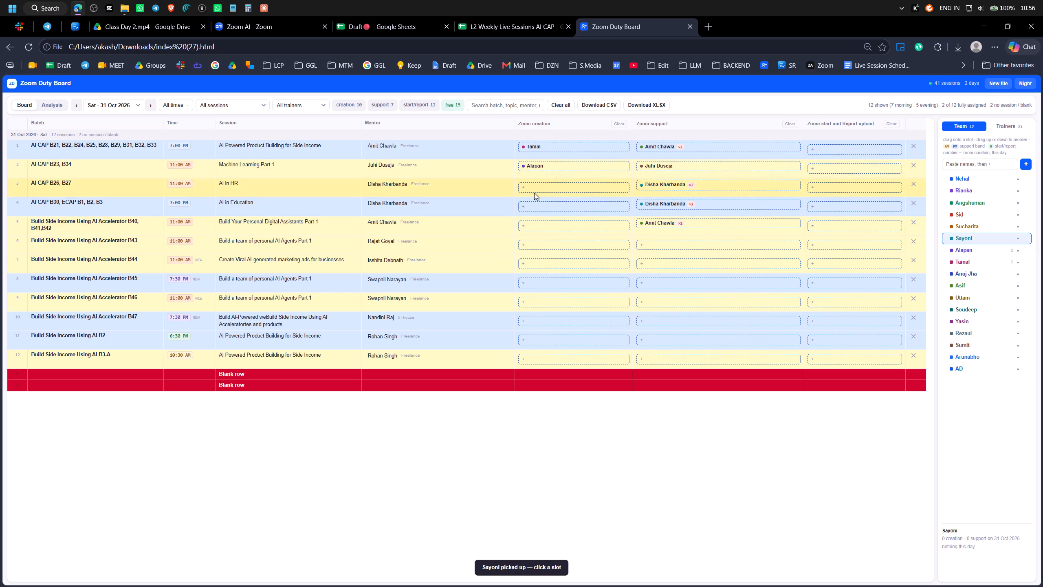
Assign Zoom creation to Sayoni for AI CAP B26, B27, Sucharita for AI CAP B30, ECAP B1, B2, B3, and Anuj for Accelerator B40, B41, B42.
{"action": "left_click", "coordinate": [533, 187]}
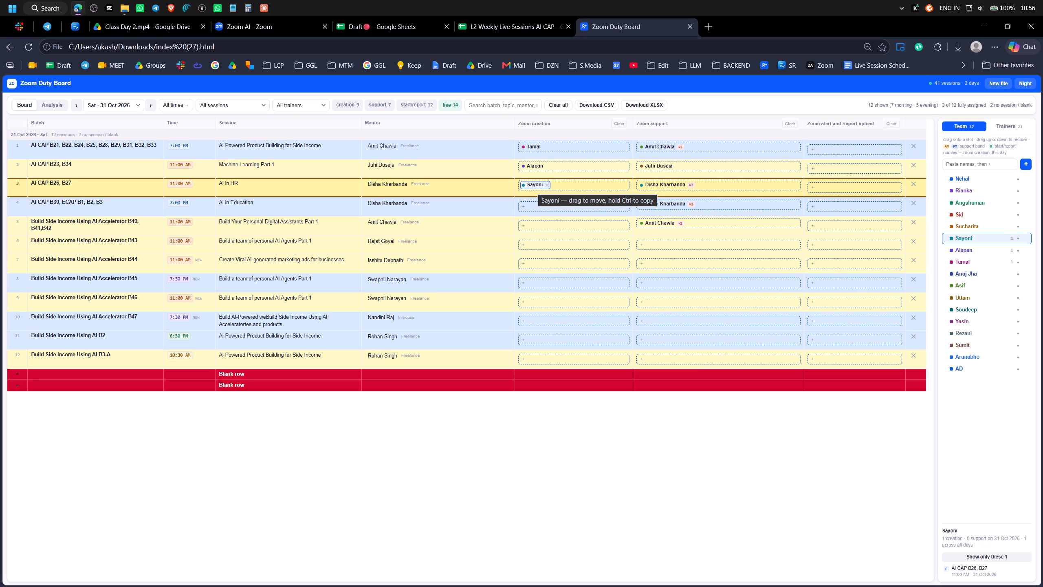
{"action": "left_click", "coordinate": [974, 229]}
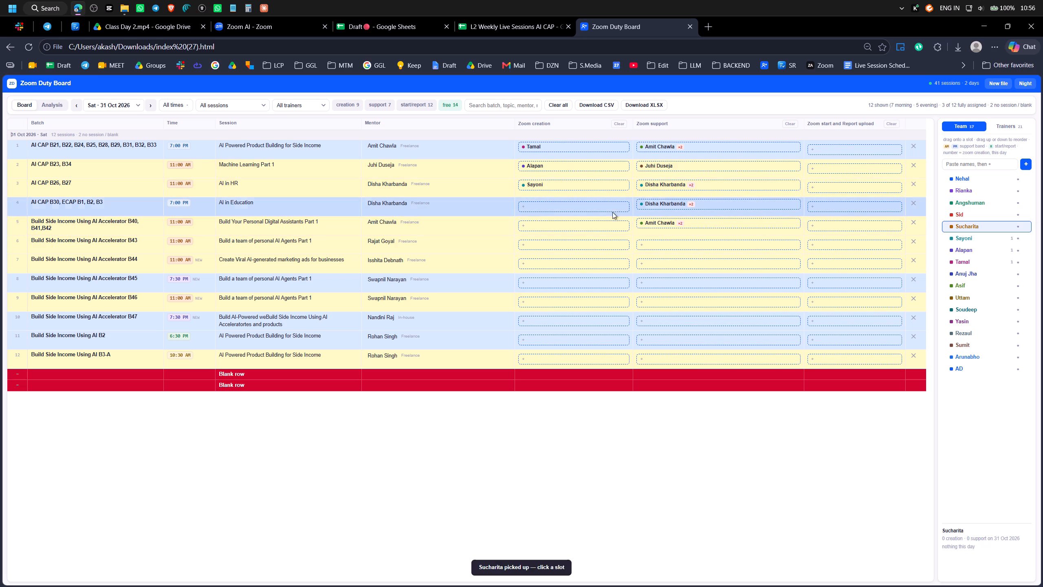
{"action": "left_click", "coordinate": [553, 205]}
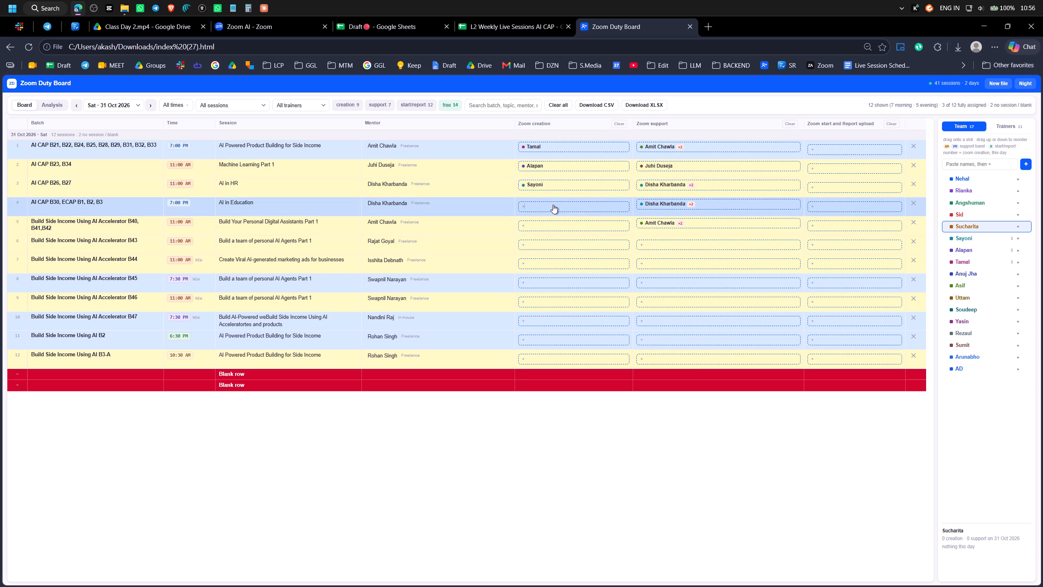
{"action": "left_click", "coordinate": [973, 278]}
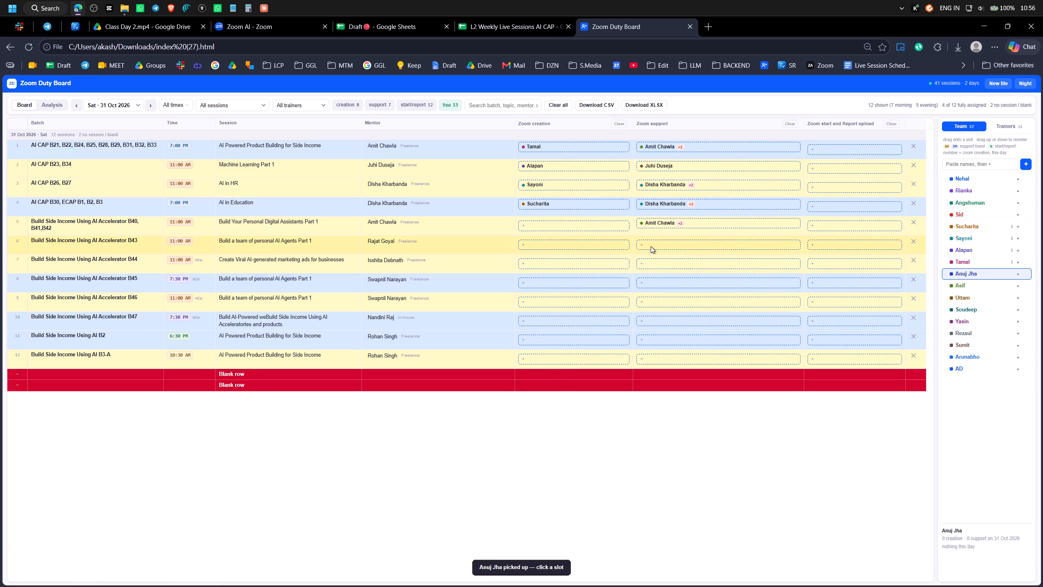
{"action": "left_click", "coordinate": [550, 226]}
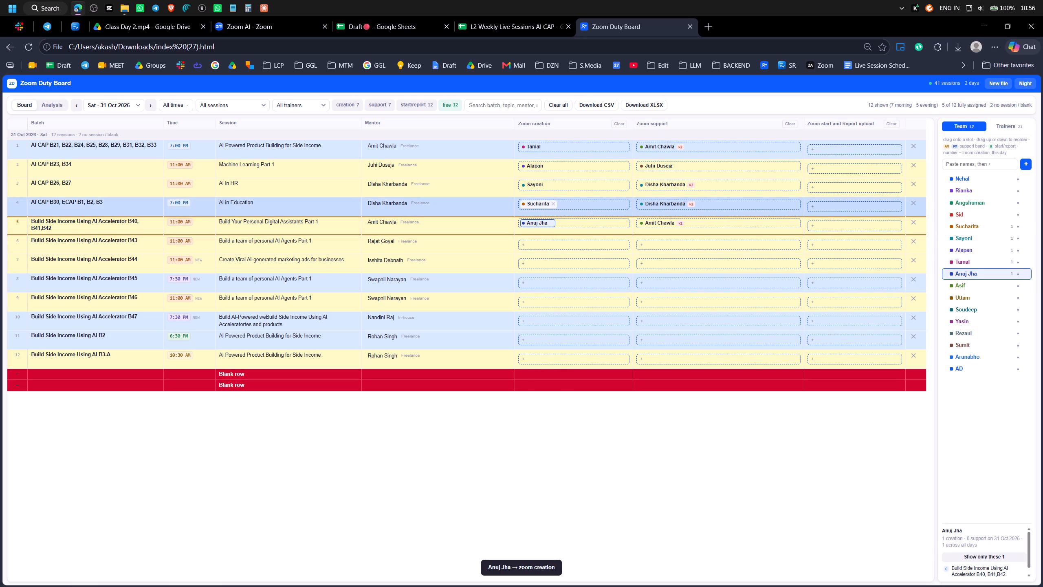
Swap the Zoom creation assignments of Sucharita and Anuj between the AI CAP B30 and Accelerator B40, B41, B42 sessions.
{"action": "left_click_drag", "start_coordinate": [540, 204], "coordinate": [581, 226]}
{"action": "left_click_drag", "start_coordinate": [540, 225], "coordinate": [541, 203]}
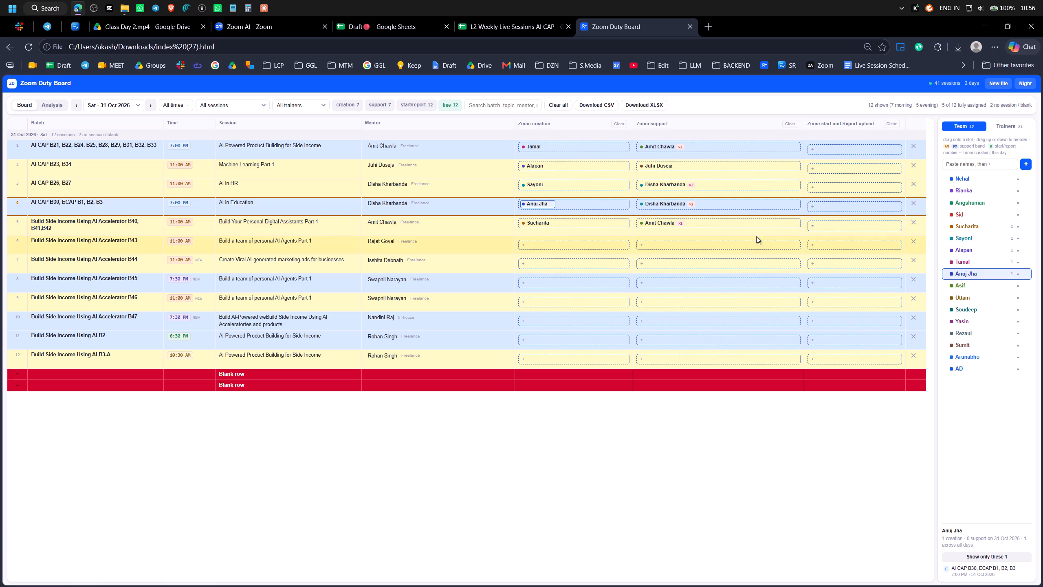
Assign Zoom creation to Angshuman for Build Side Income Using AI Accelerator B43 and to Rianka for Accelerator B44.
{"action": "left_click", "coordinate": [979, 205]}
{"action": "left_click", "coordinate": [538, 245]}
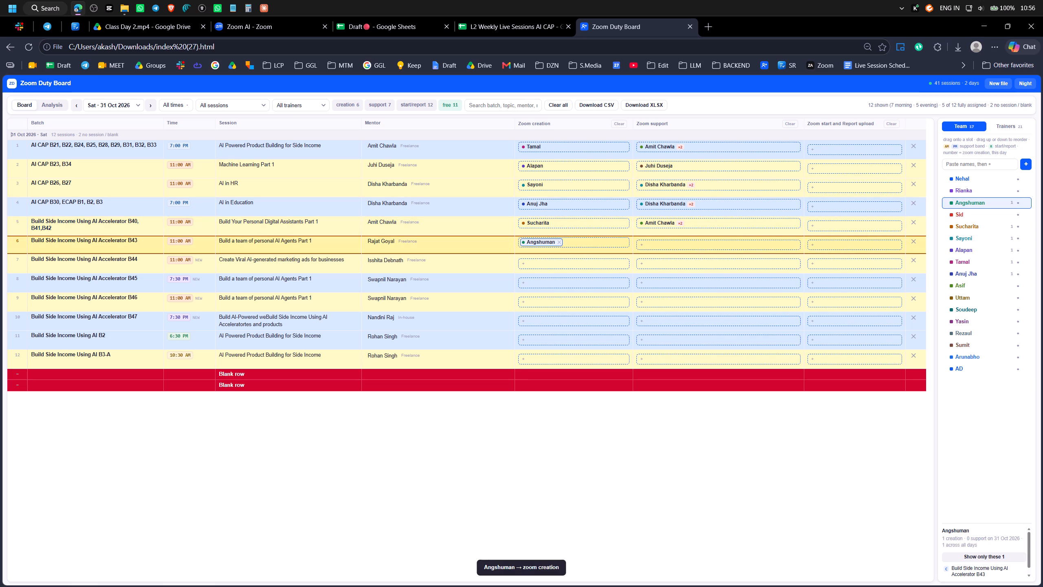
{"action": "left_click", "coordinate": [983, 193]}
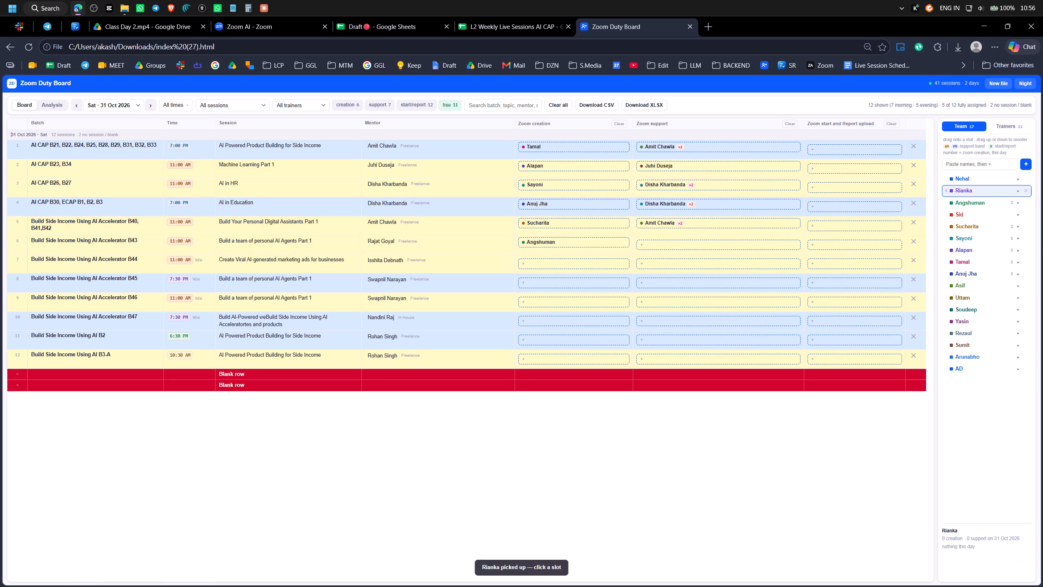
{"action": "left_click", "coordinate": [556, 265]}
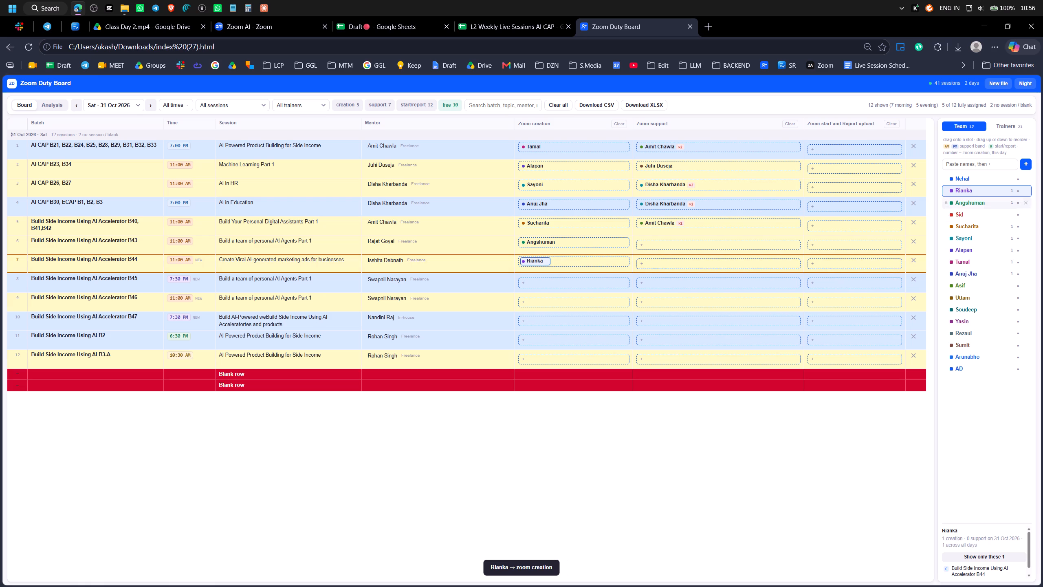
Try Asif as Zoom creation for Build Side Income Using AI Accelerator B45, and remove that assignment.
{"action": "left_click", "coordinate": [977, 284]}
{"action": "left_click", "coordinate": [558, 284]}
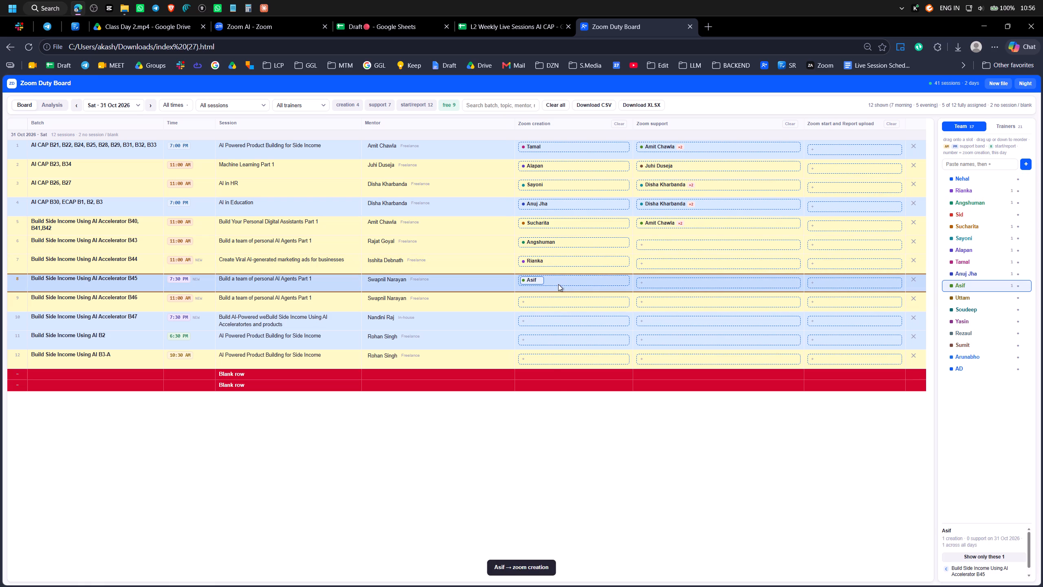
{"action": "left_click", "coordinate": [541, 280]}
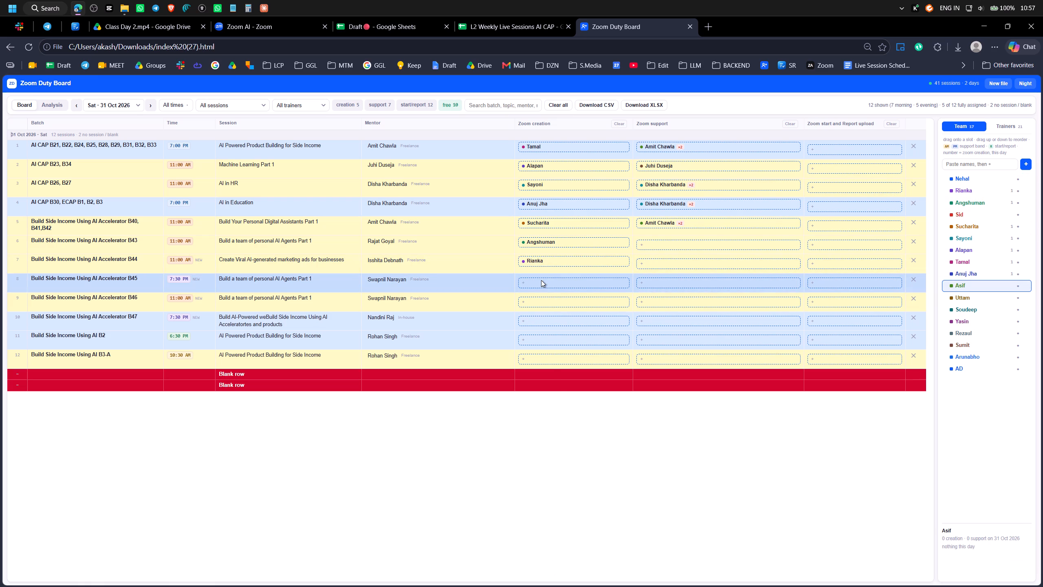
Assign Zoom creation to Nehal for Accelerator B45, and replace Tamal with Asif for the first 31 Oct session.
{"action": "left_click", "coordinate": [977, 177]}
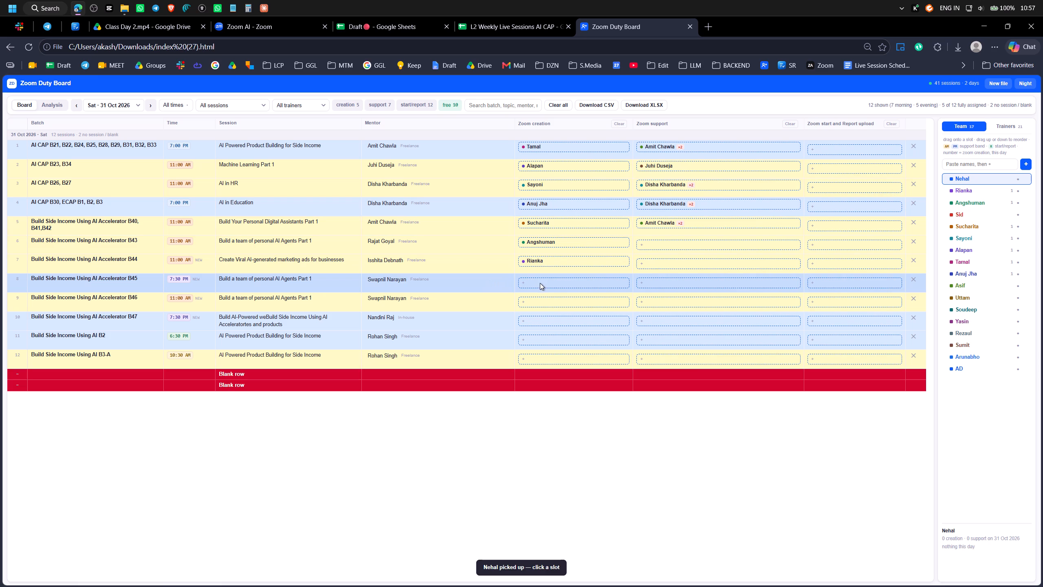
{"action": "left_click", "coordinate": [540, 283]}
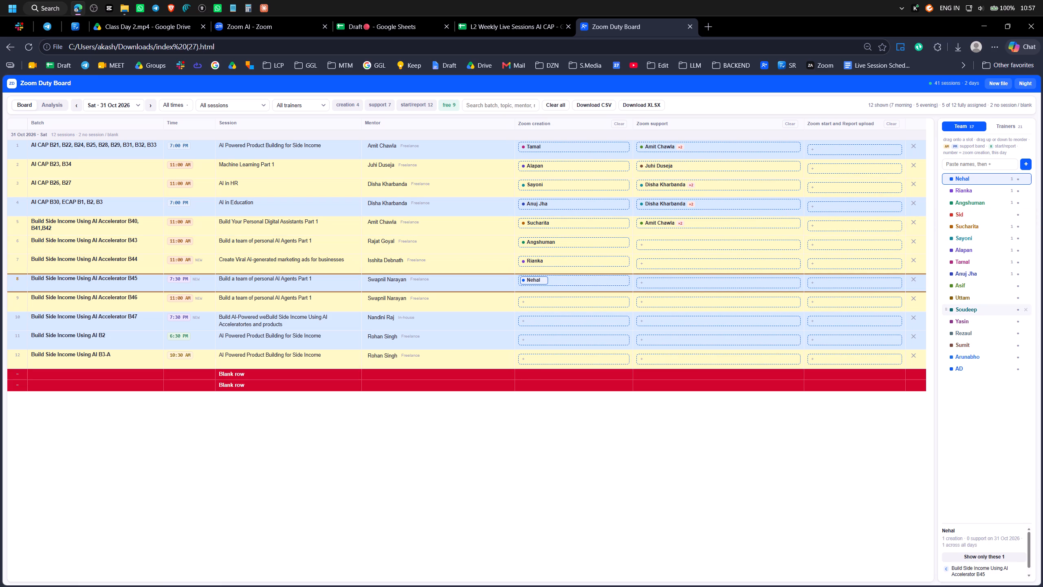
{"action": "left_click", "coordinate": [970, 286]}
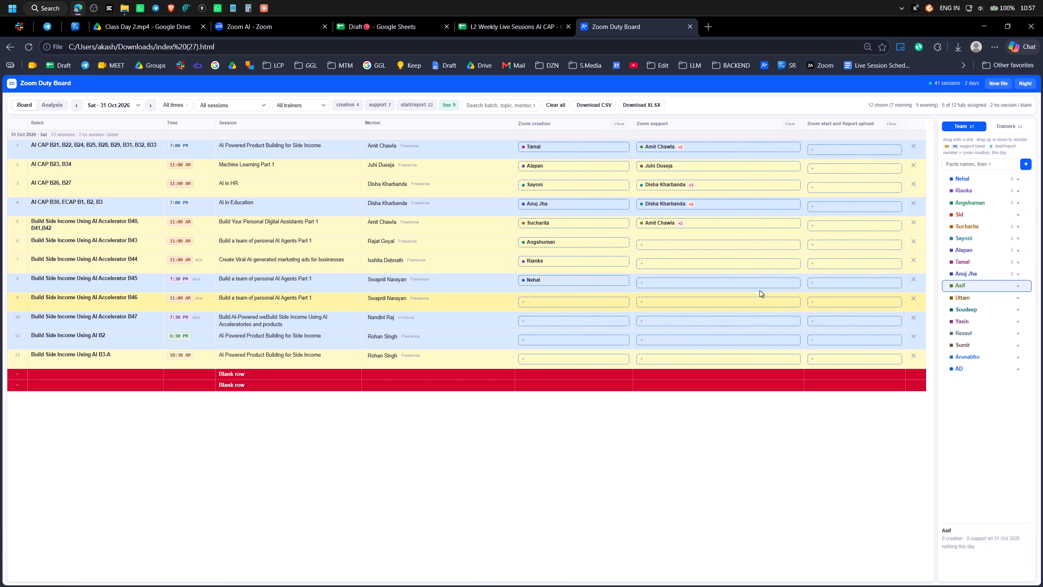
{"action": "left_click", "coordinate": [544, 145]}
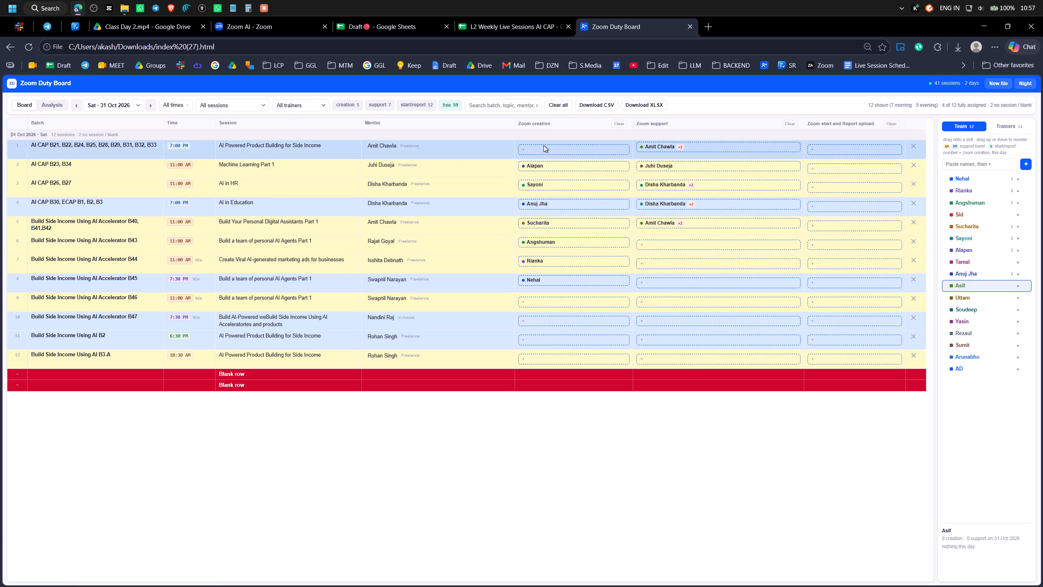
{"action": "left_click", "coordinate": [540, 148]}
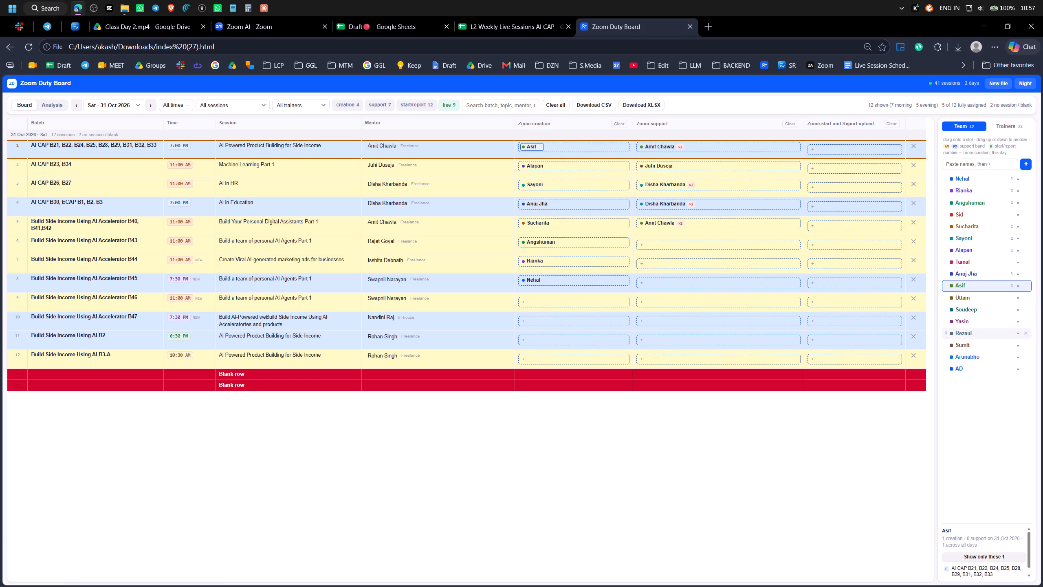
Assign Zoom creation to Uttam for Build Side Income Using AI B2 and to Arunabho for Build Side Income Using AI B3-A.
{"action": "left_click", "coordinate": [979, 301]}
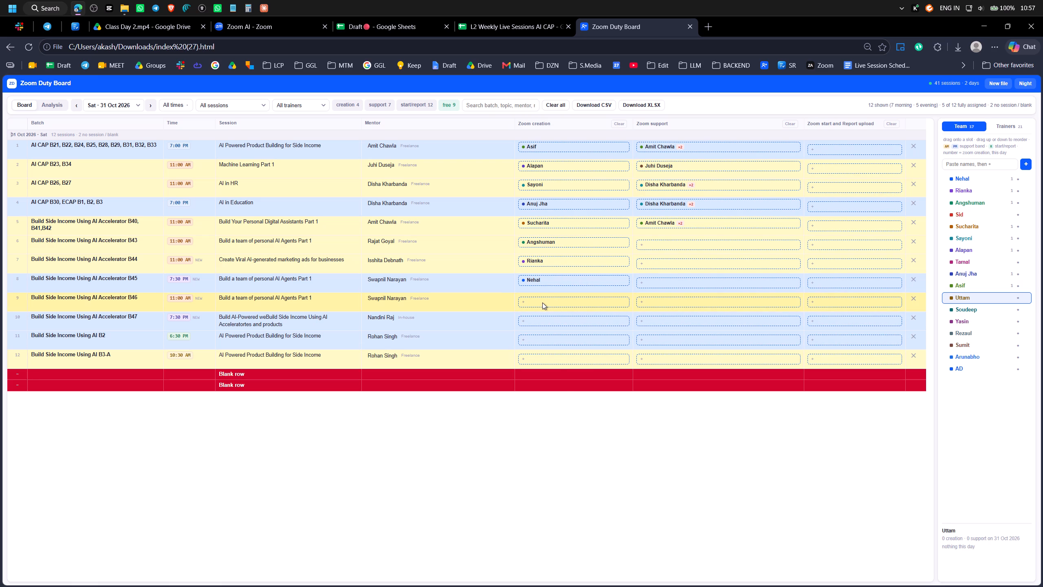
{"action": "left_click", "coordinate": [534, 340]}
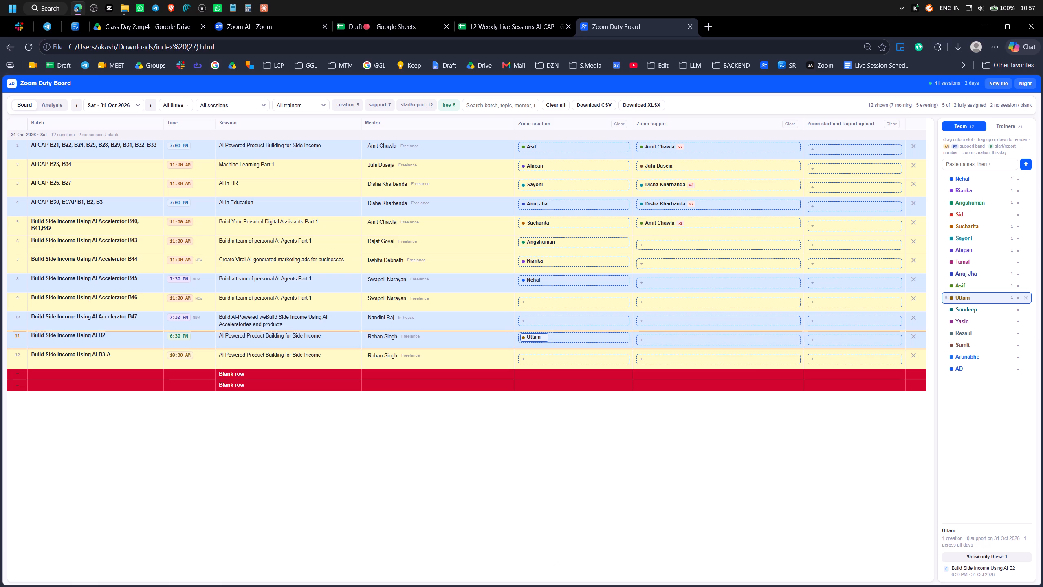
{"action": "left_click", "coordinate": [970, 357]}
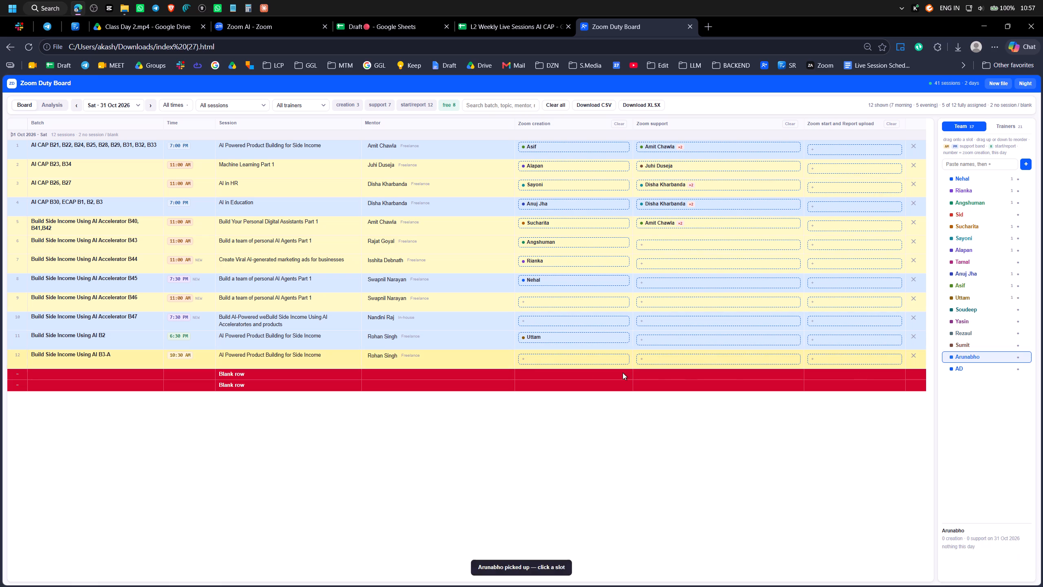
{"action": "left_click", "coordinate": [526, 358]}
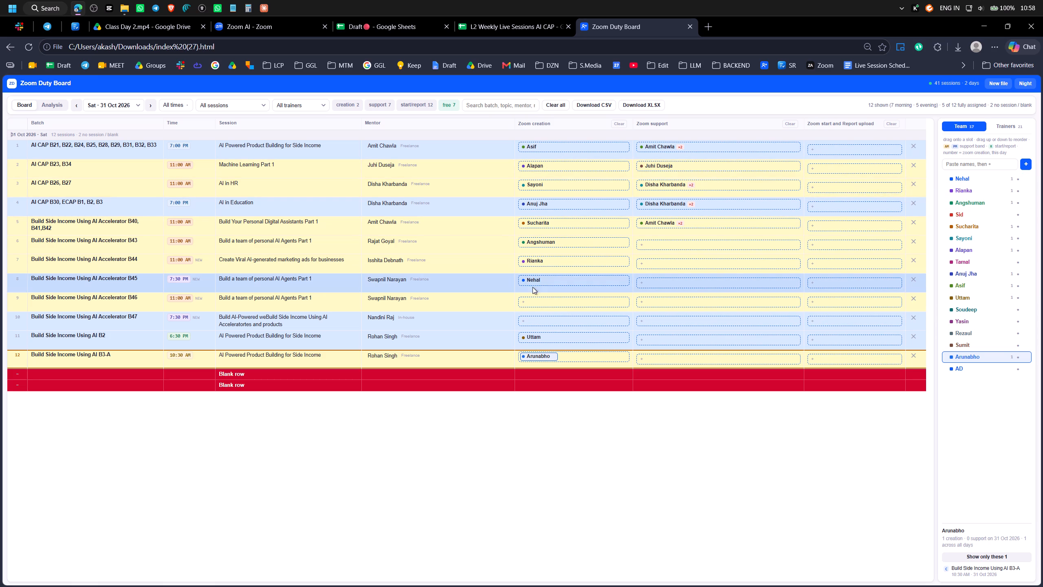
Move Nehal's Zoom creation assignment from Accelerator B45 to B47, and Angshuman's from Accelerator B43 to B45.
{"action": "left_click_drag", "start_coordinate": [531, 279], "coordinate": [539, 320]}
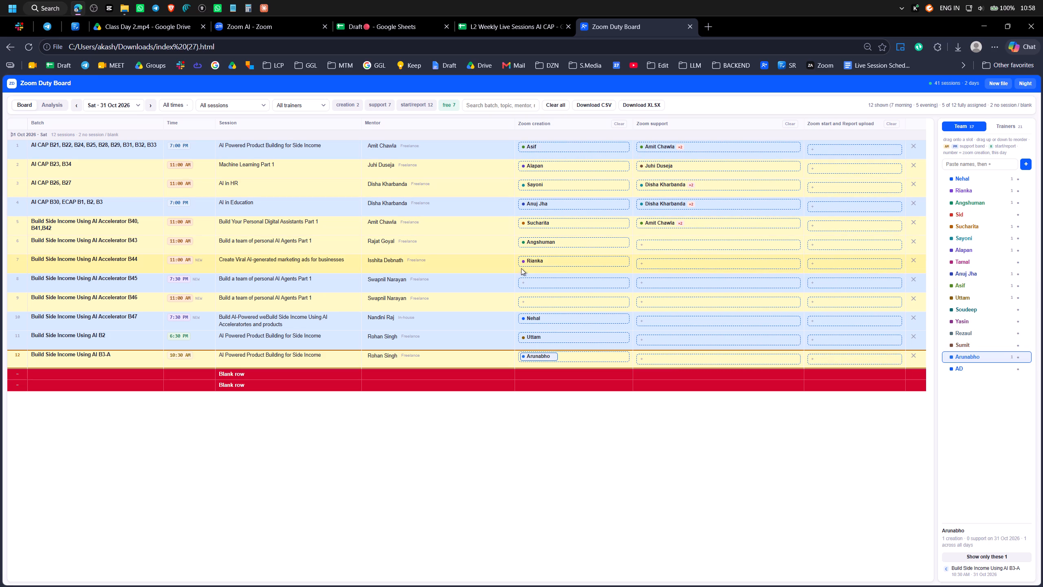
{"action": "left_click_drag", "start_coordinate": [530, 243], "coordinate": [530, 285]}
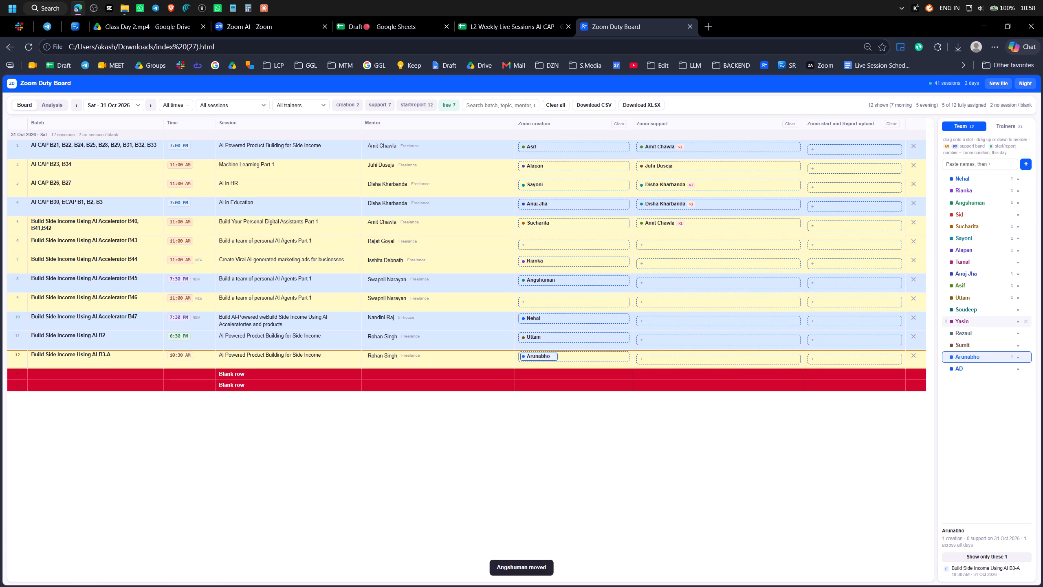
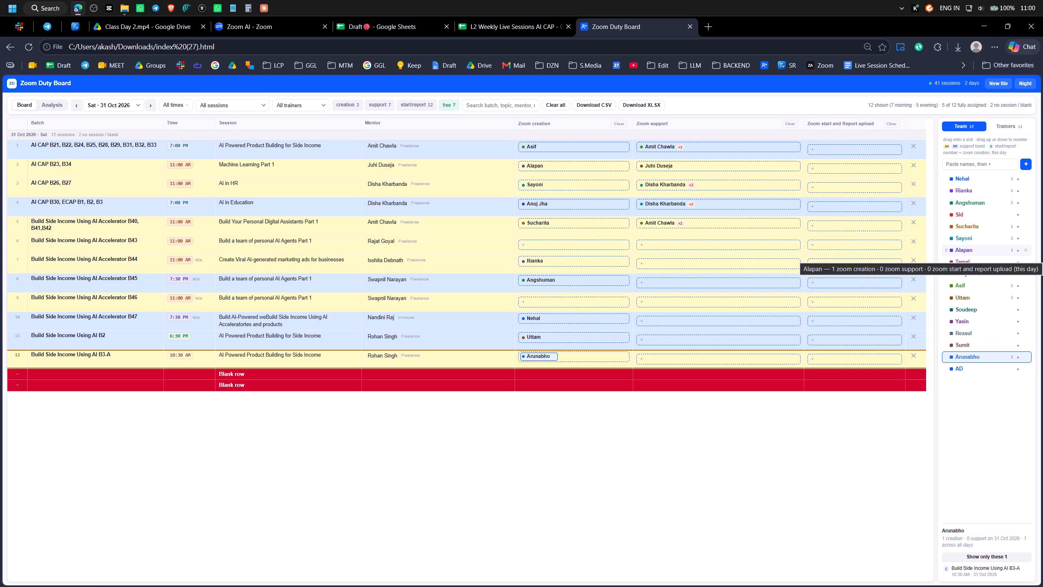
Assign Tamal as Zoom creation for Accelerator B46 and move Sucharita's Zoom creation duty from Accelerator B40, B41, B42 to B43.
{"action": "left_click", "coordinate": [965, 265]}
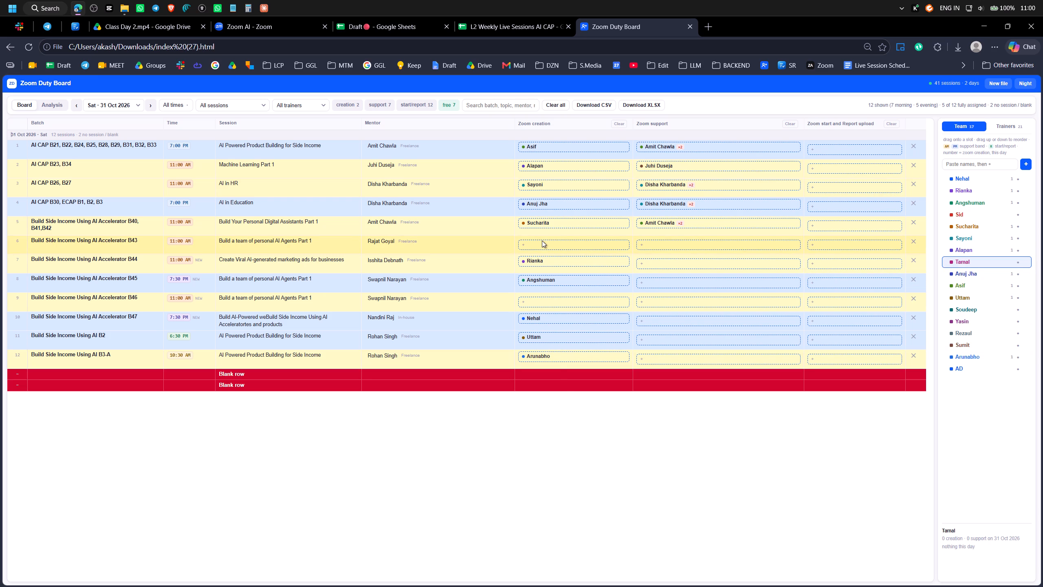
{"action": "left_click", "coordinate": [553, 244]}
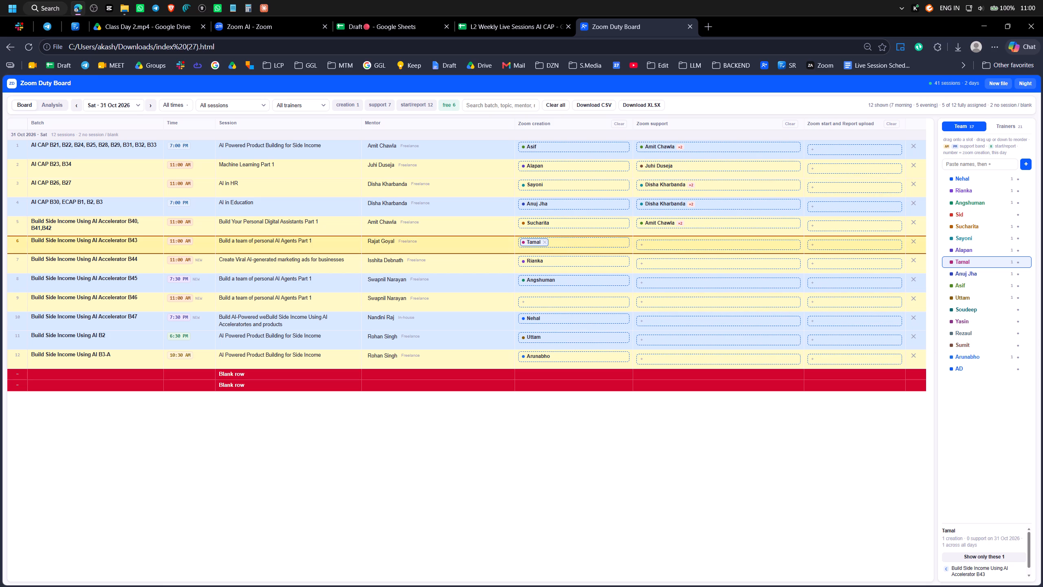
{"action": "left_click_drag", "start_coordinate": [531, 243], "coordinate": [547, 298]}
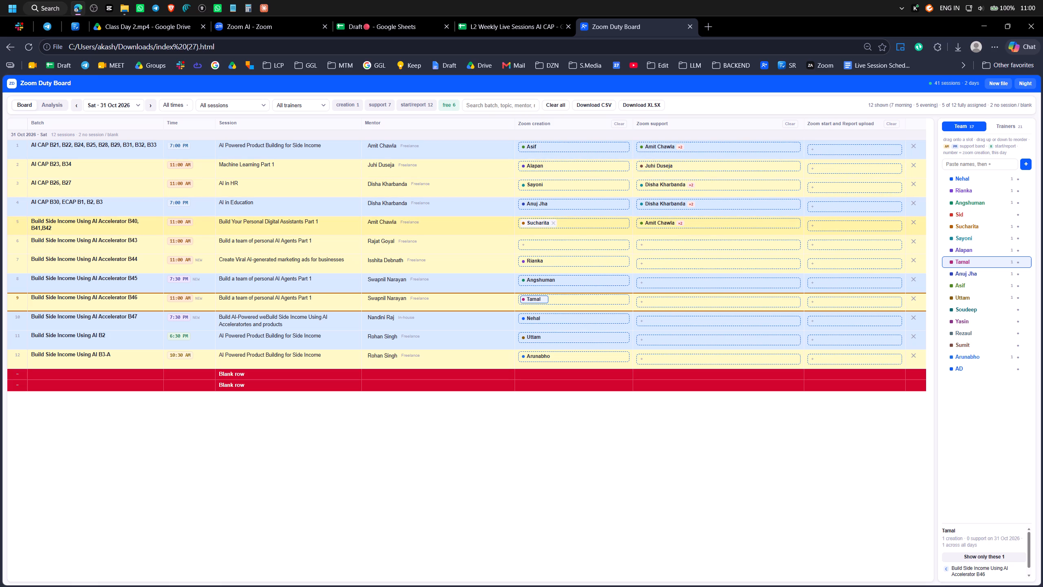
{"action": "left_click_drag", "start_coordinate": [534, 221], "coordinate": [535, 246]}
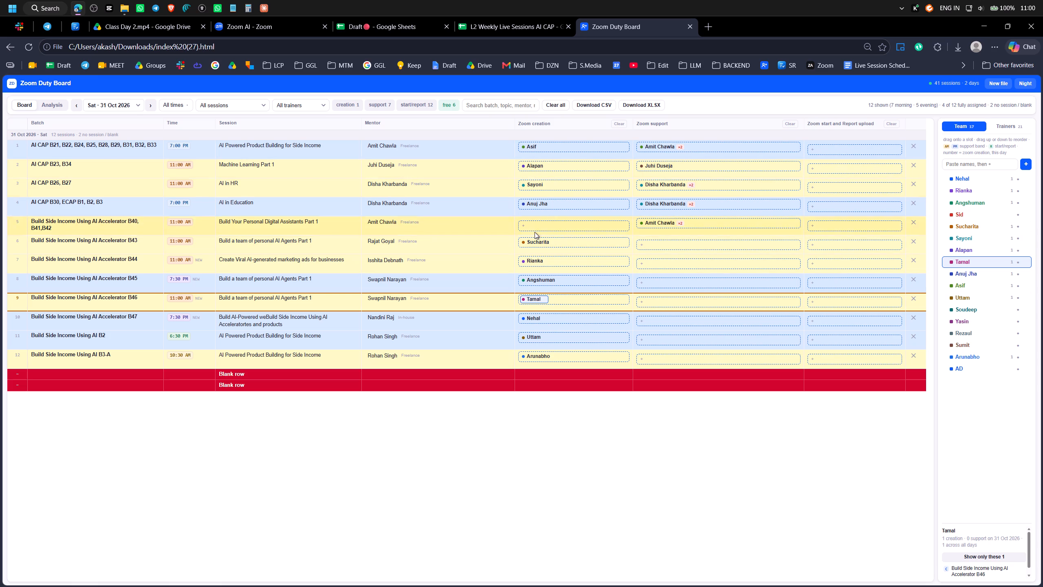
Assign Sumit as Zoom creation for Build Side Income Using AI Accelerator B40, B41, B42.
{"action": "left_click", "coordinate": [971, 194]}
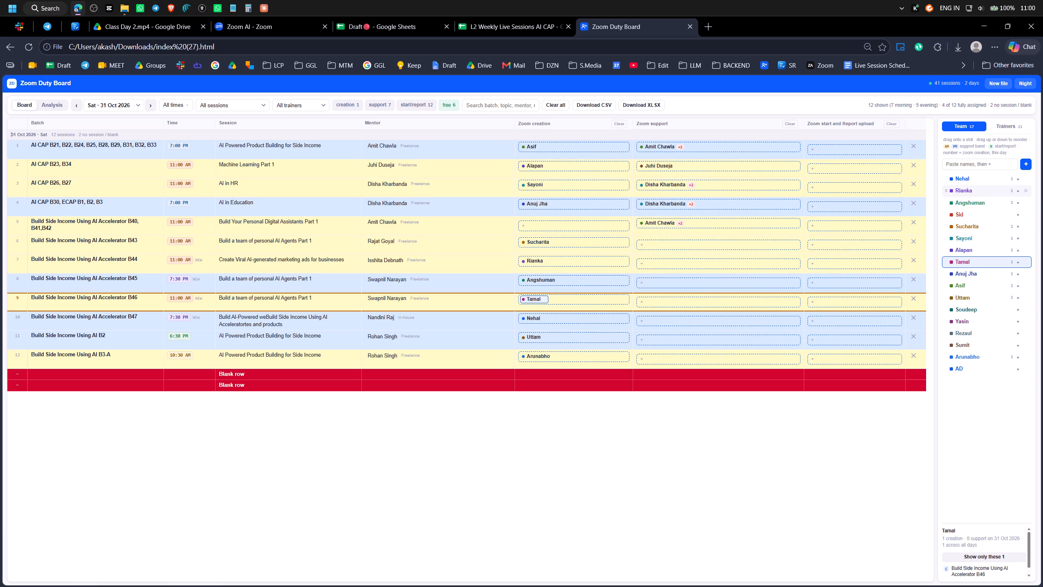
{"action": "left_click", "coordinate": [971, 194]}
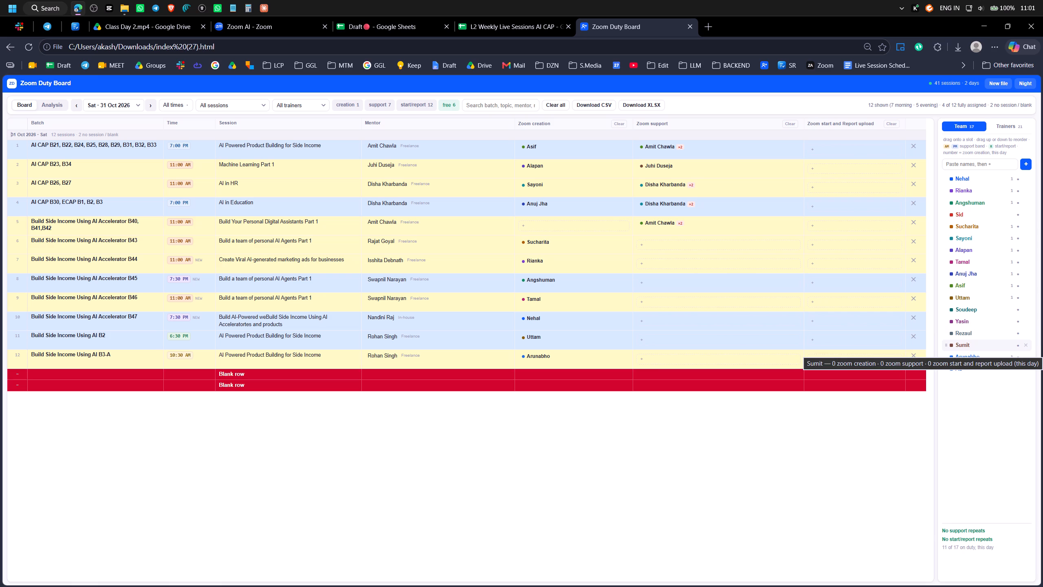
{"action": "left_click_drag", "start_coordinate": [989, 350], "coordinate": [552, 222]}
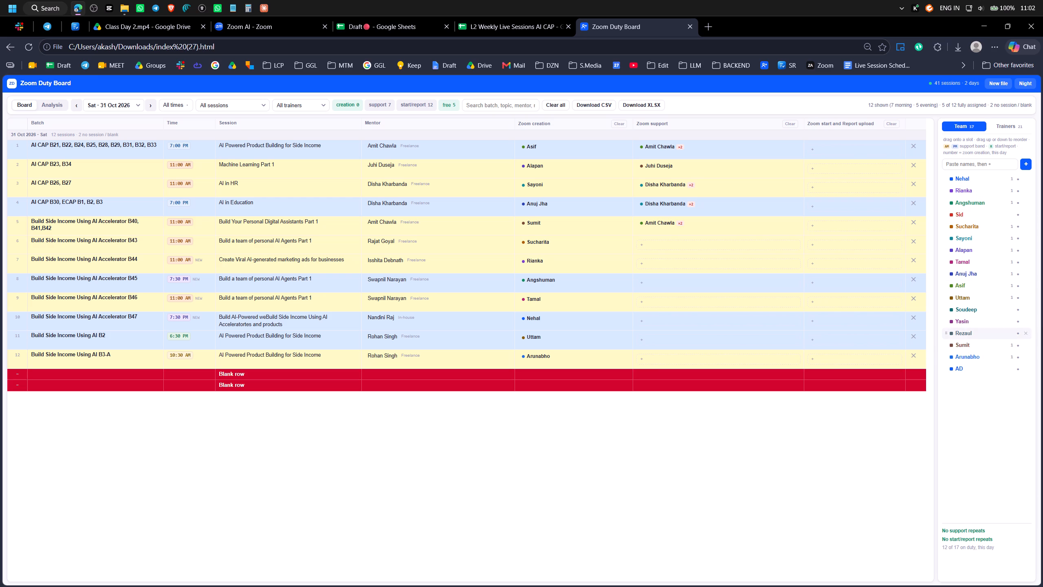
Remove AD from the duty team list.
{"action": "left_click", "coordinate": [1027, 369]}
{"action": "left_click", "coordinate": [984, 412]}
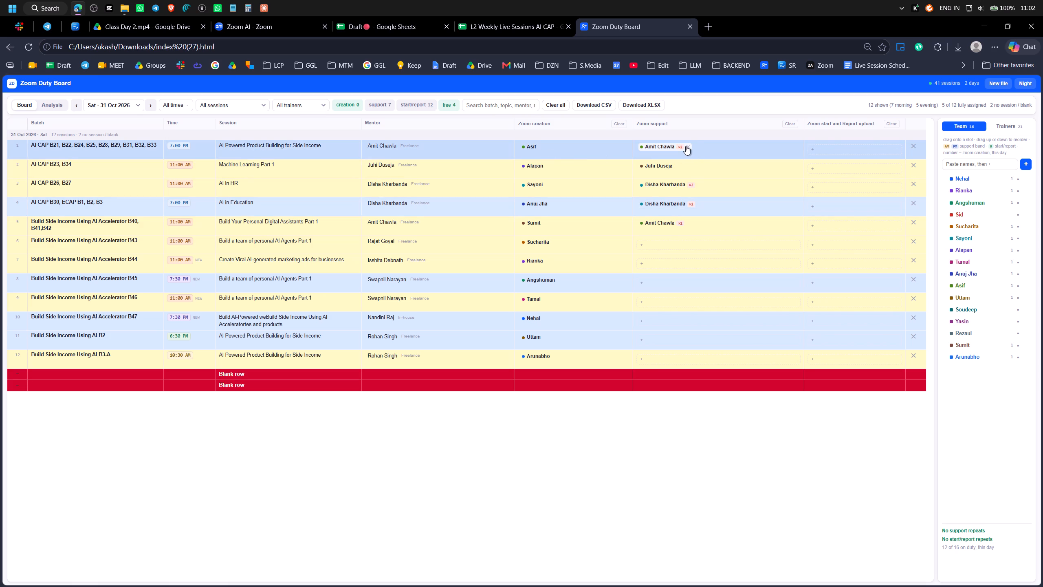
Replace Amit with Asif as Zoom support for the first 31 Oct session, and give Asif its start and report upload.
{"action": "left_click", "coordinate": [687, 146]}
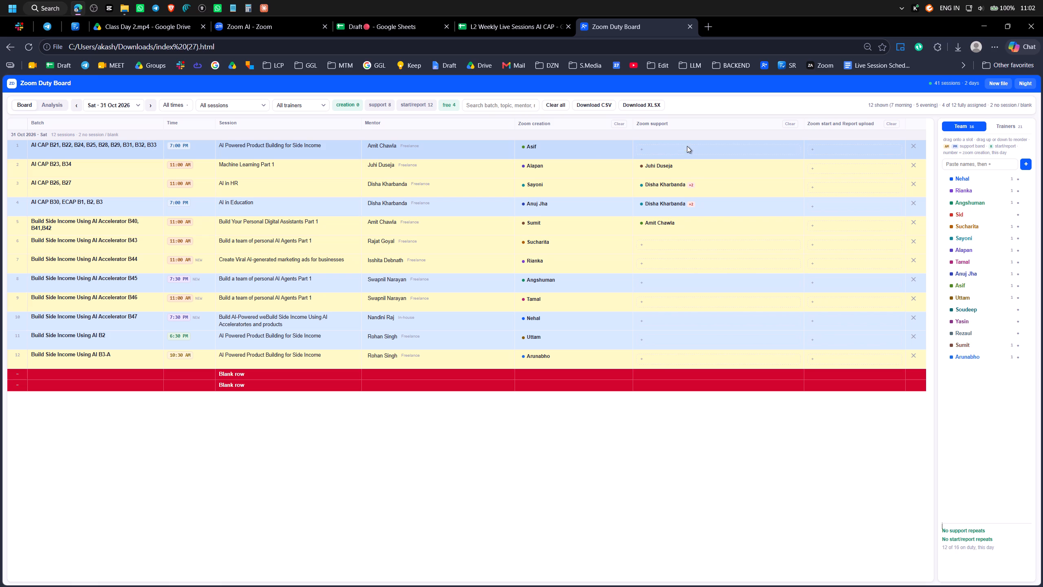
{"action": "left_click", "coordinate": [535, 146]}
{"action": "left_click", "coordinate": [694, 145]}
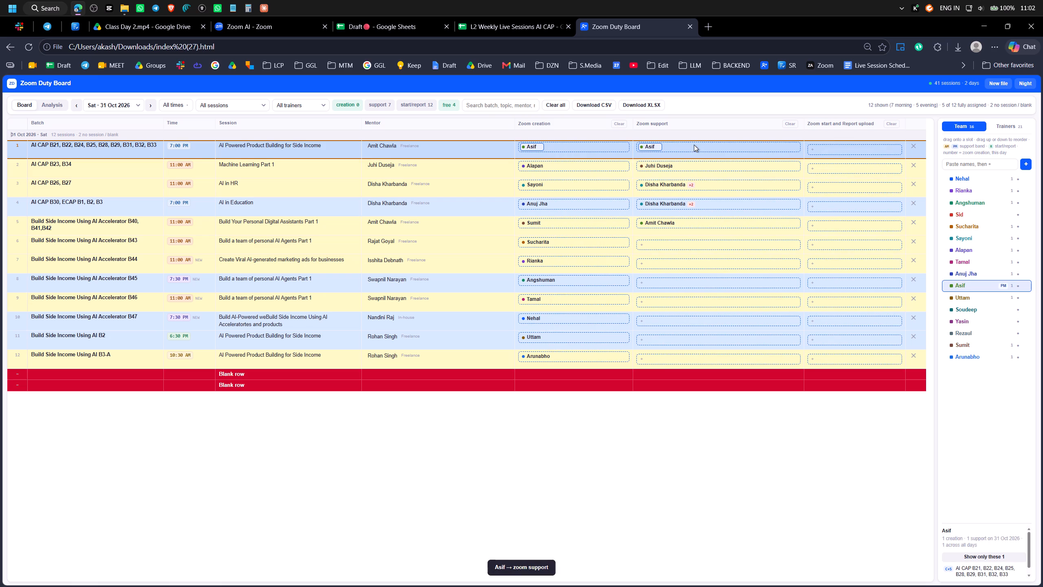
{"action": "left_click", "coordinate": [826, 146]}
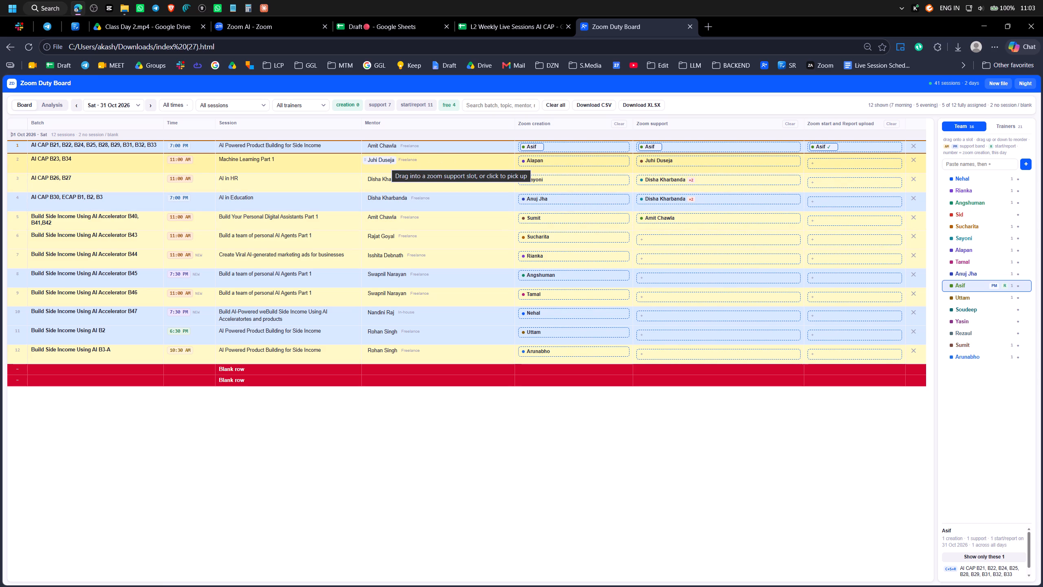
Assign Zoom start and report upload for the second to fifth 31 Oct sessions to Alapan, Sayoni, Anuj and Sumit respectively.
{"action": "left_click", "coordinate": [537, 162]}
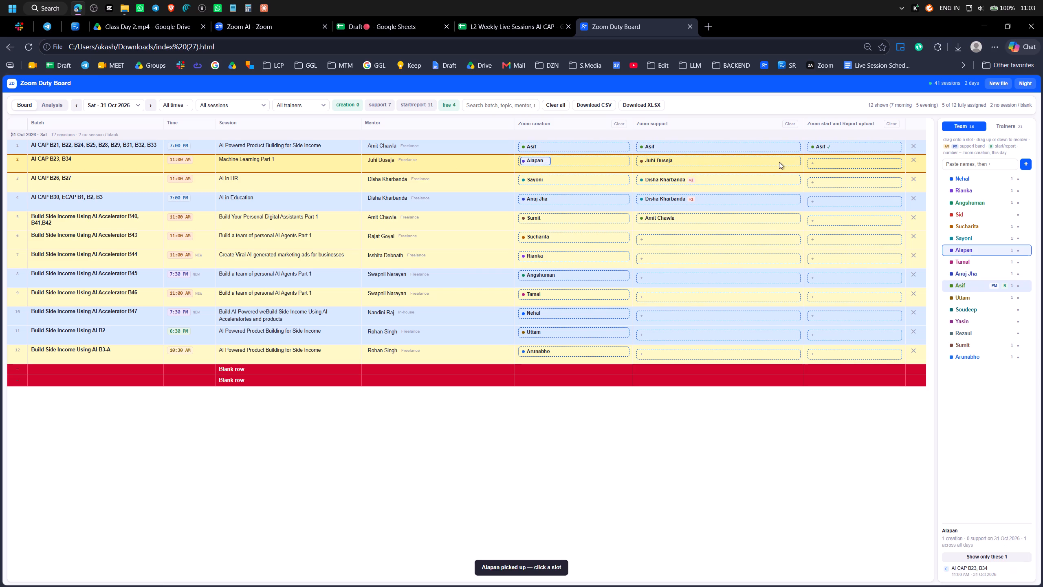
{"action": "left_click", "coordinate": [827, 162]}
{"action": "left_click", "coordinate": [536, 175]}
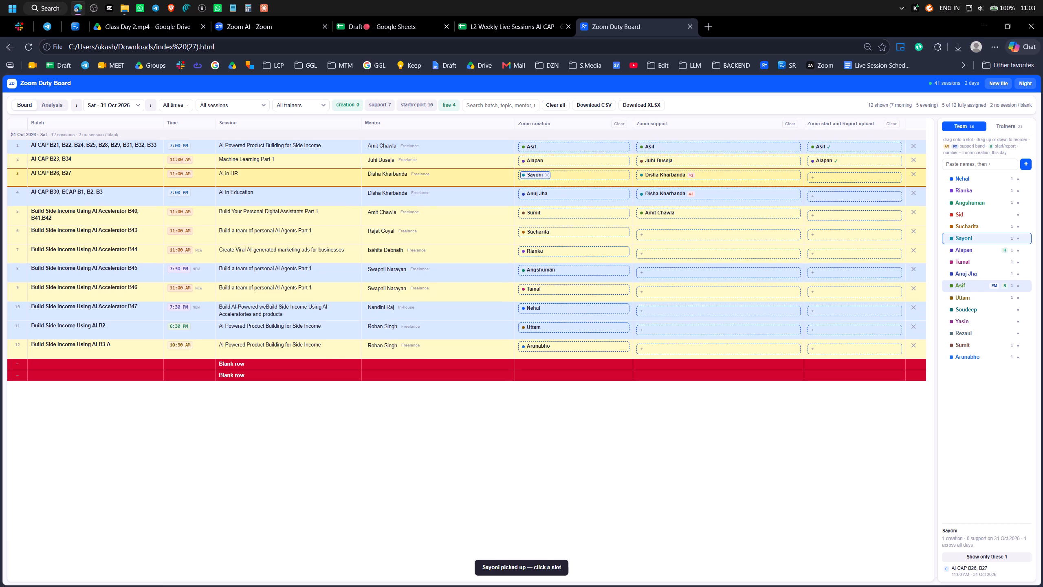
{"action": "left_click", "coordinate": [827, 174]}
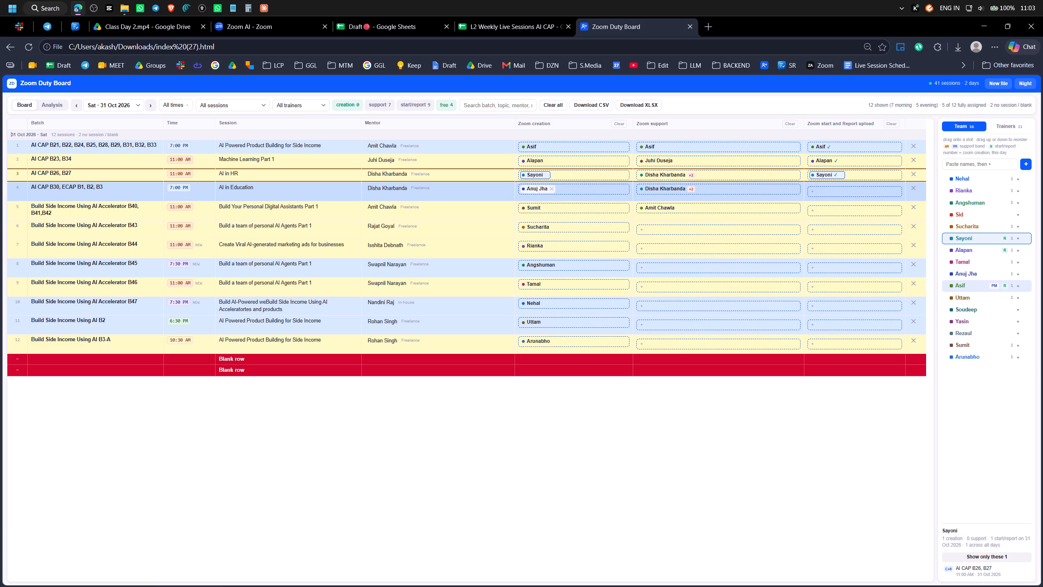
{"action": "left_click", "coordinate": [535, 191]}
{"action": "left_click", "coordinate": [832, 192]}
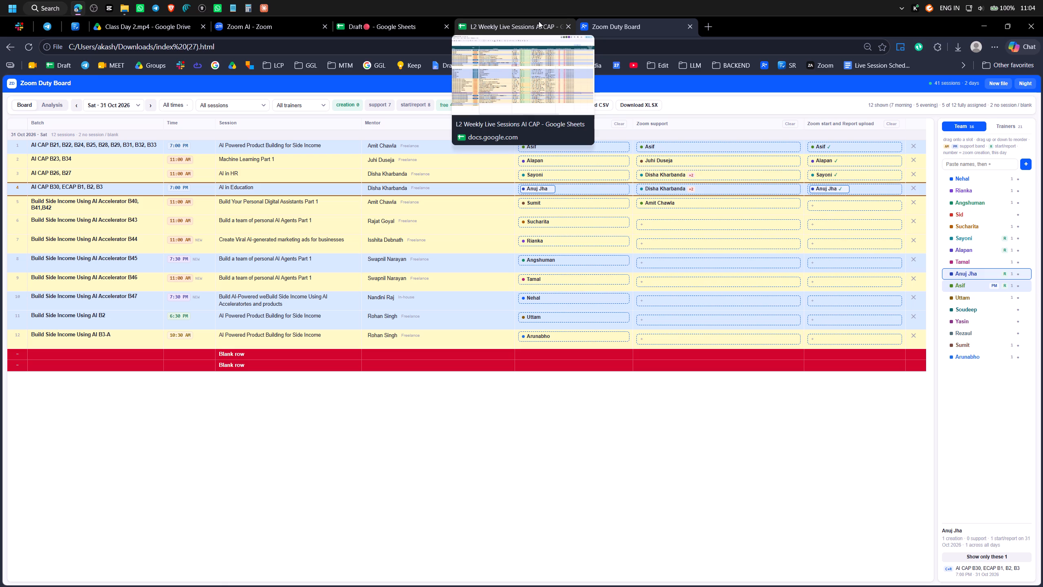
{"action": "left_click", "coordinate": [380, 200]}
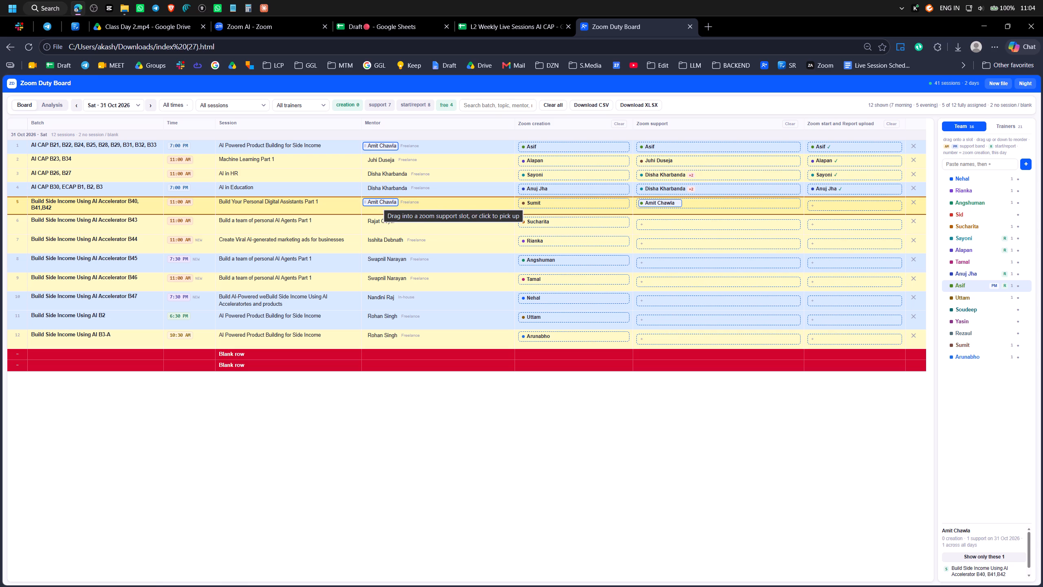
{"action": "left_click", "coordinate": [531, 204]}
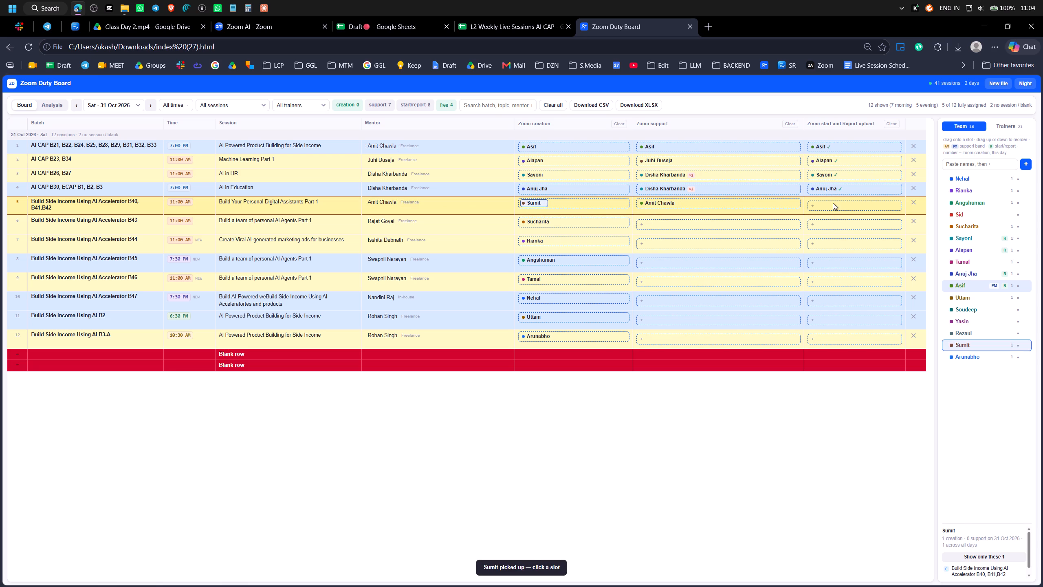
{"action": "left_click", "coordinate": [833, 203]}
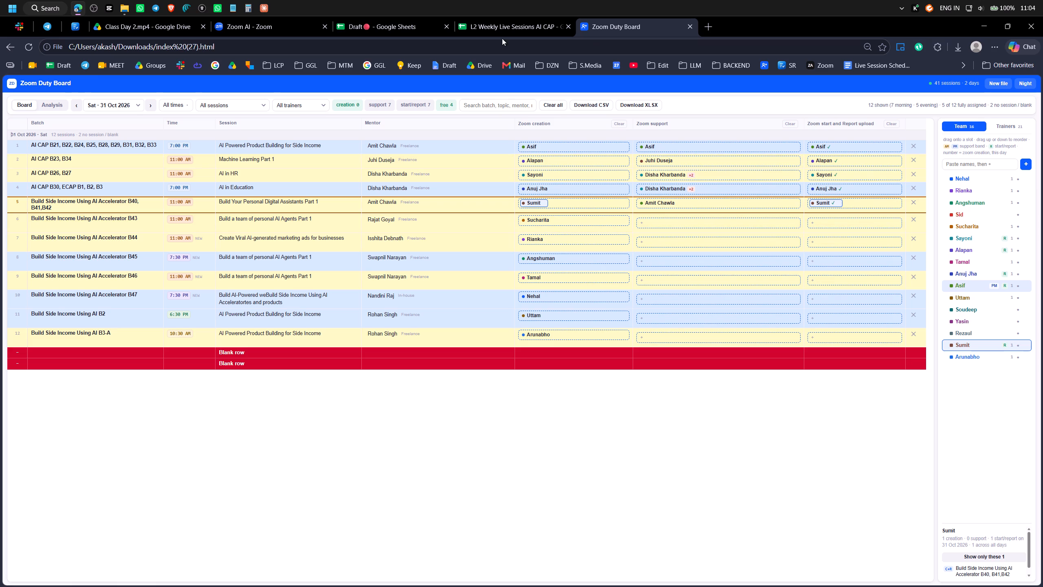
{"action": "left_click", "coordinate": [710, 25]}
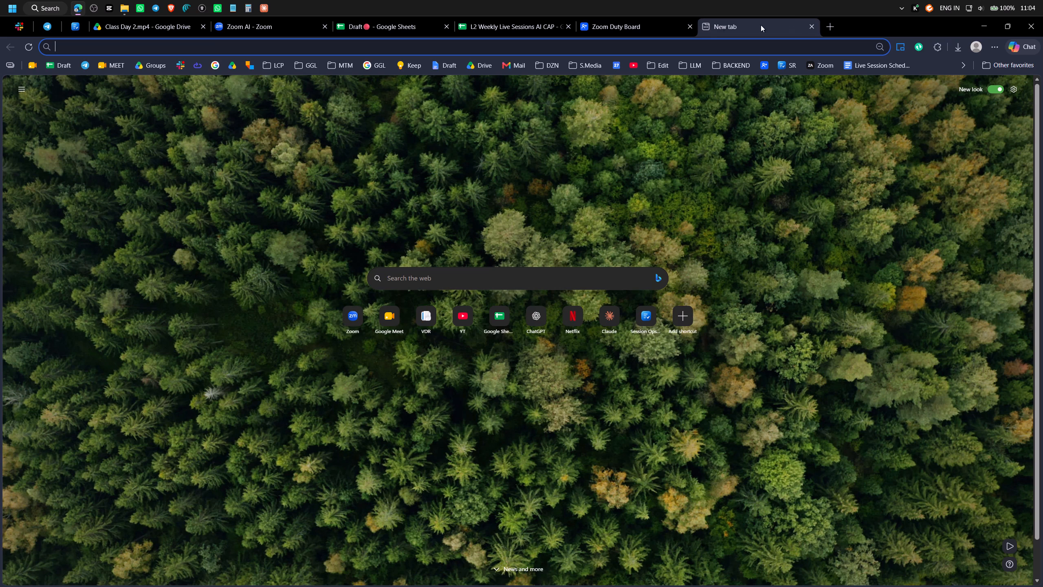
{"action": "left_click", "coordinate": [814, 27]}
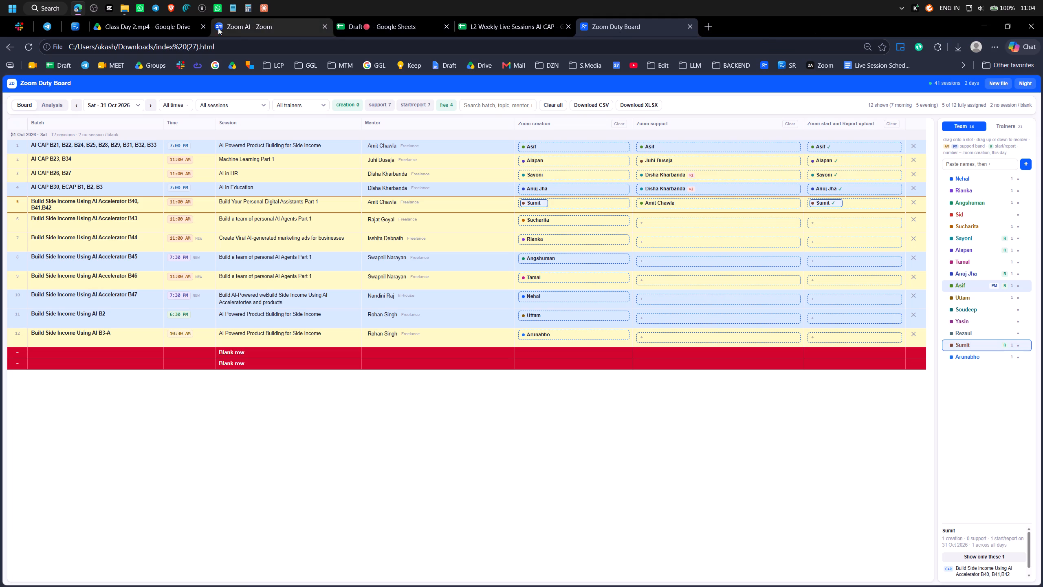
Switch to Live Session Ops Suite, open its Session Ops Board, and check the recent downloads for a sessions CSV.
{"action": "left_click", "coordinate": [75, 23]}
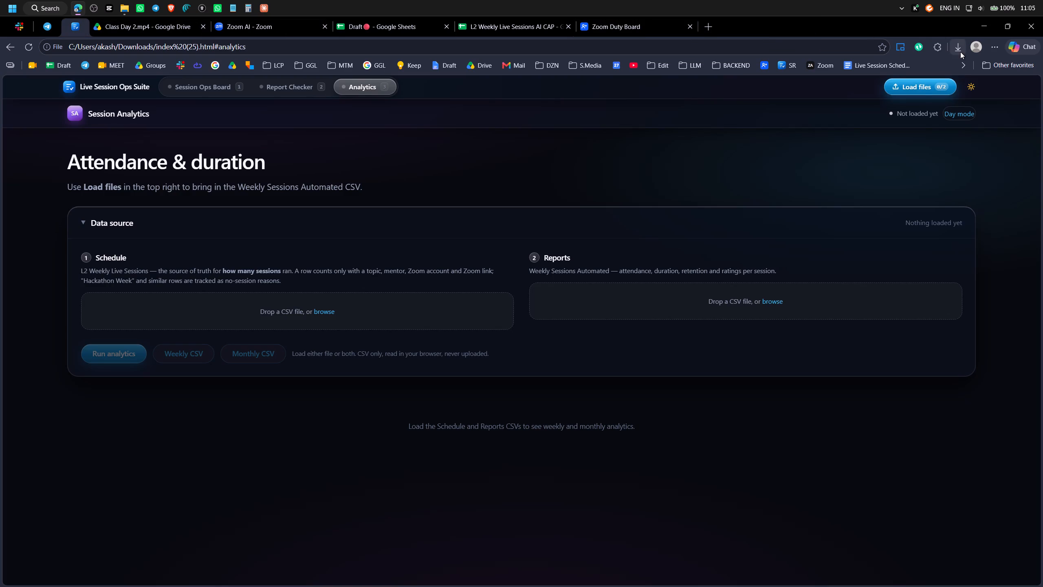
{"action": "left_click", "coordinate": [960, 52]}
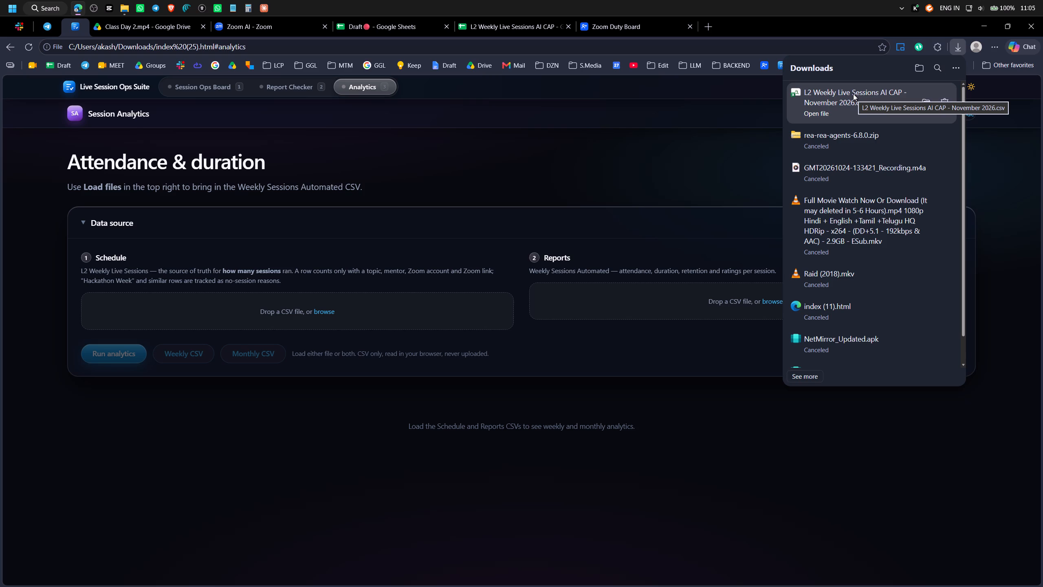
{"action": "left_click", "coordinate": [200, 88]}
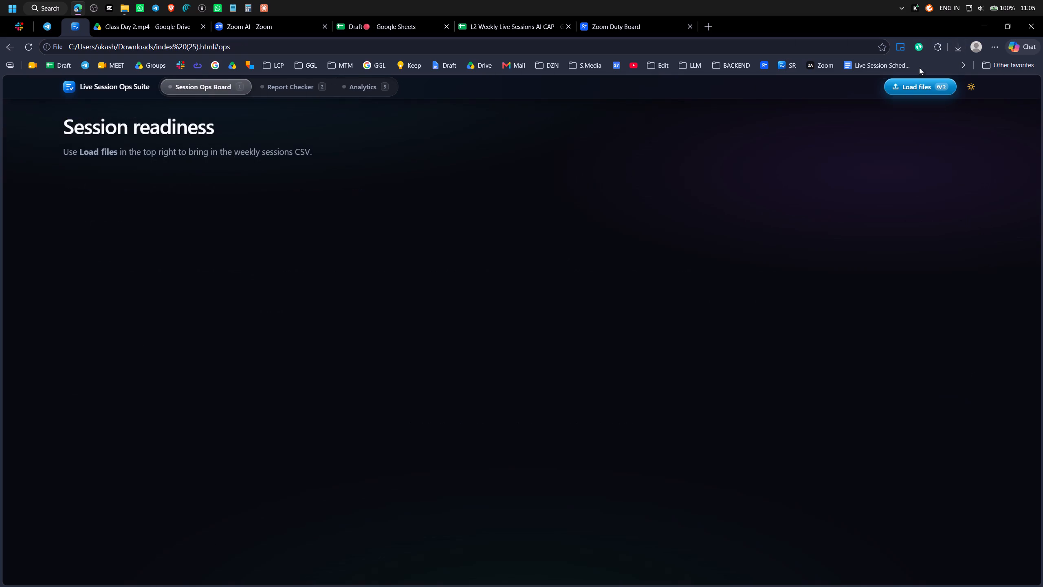
{"action": "left_click", "coordinate": [960, 49]}
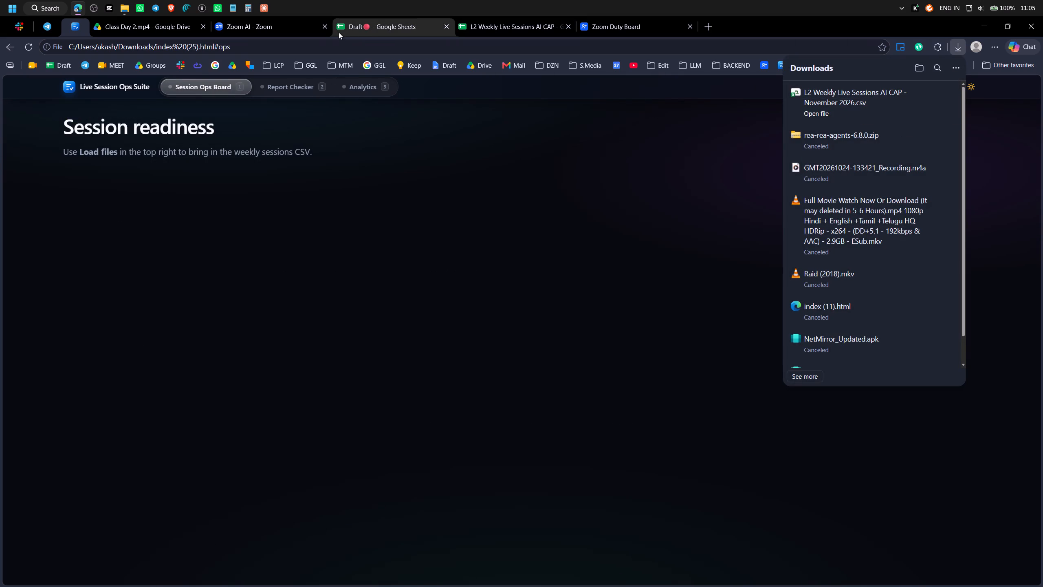
Download the October 2026 sheet of the L2 Weekly Live Sessions AI CAP spreadsheet as a CSV file.
{"action": "left_click", "coordinate": [485, 25]}
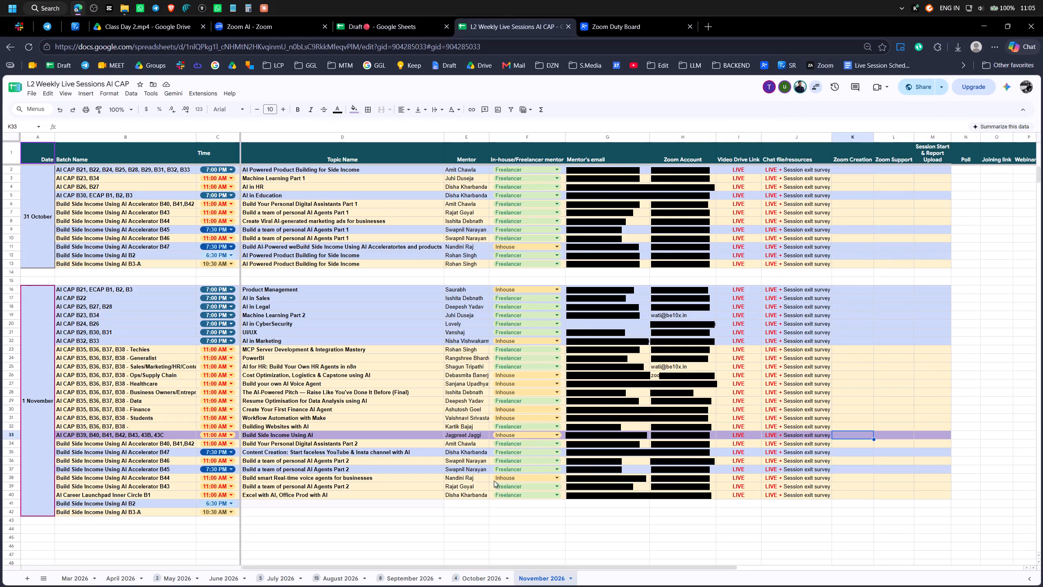
{"action": "left_click", "coordinate": [478, 577]}
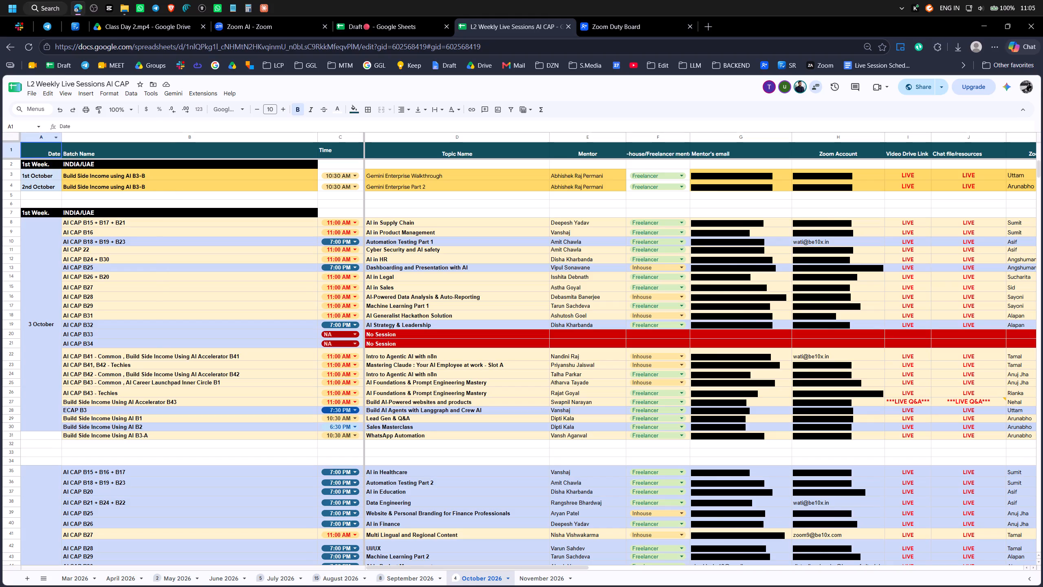
{"action": "left_click", "coordinate": [33, 95]}
{"action": "left_click", "coordinate": [58, 193]}
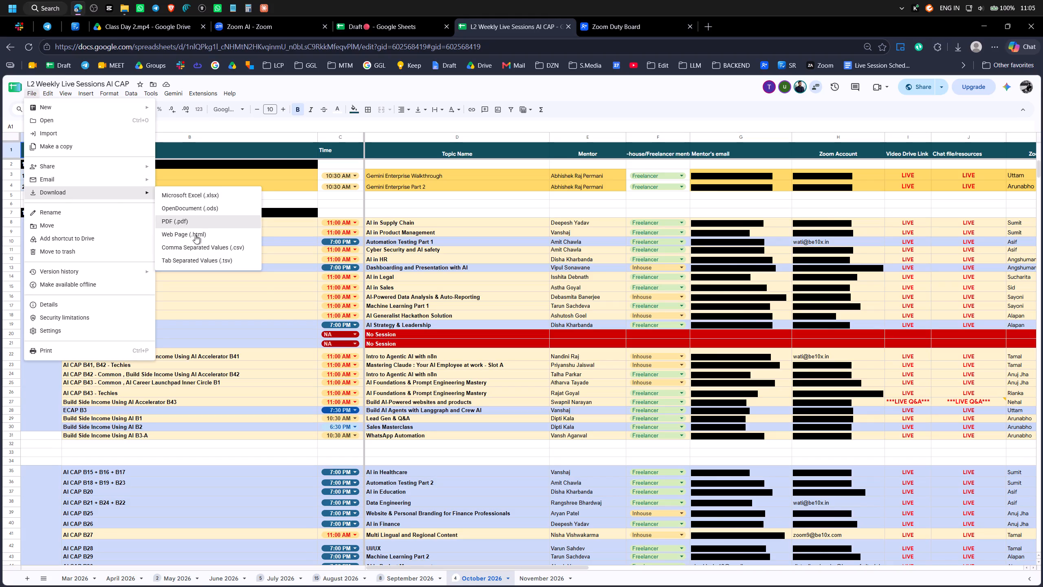
{"action": "left_click", "coordinate": [194, 246]}
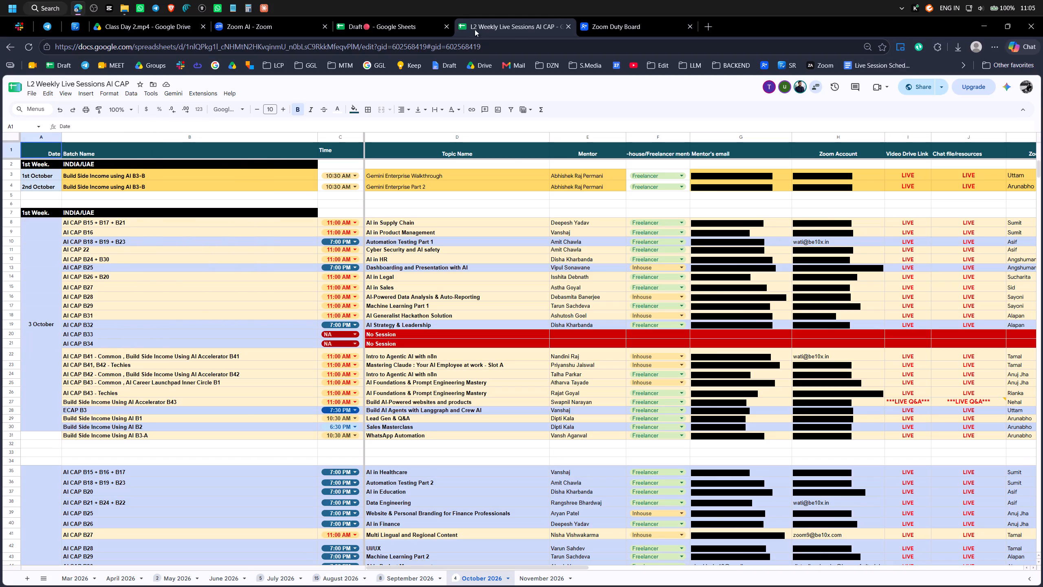
Load the downloaded October 2026 sessions CSV into the Session Ops Board of Live Session Ops Suite.
{"action": "left_click", "coordinate": [78, 27]}
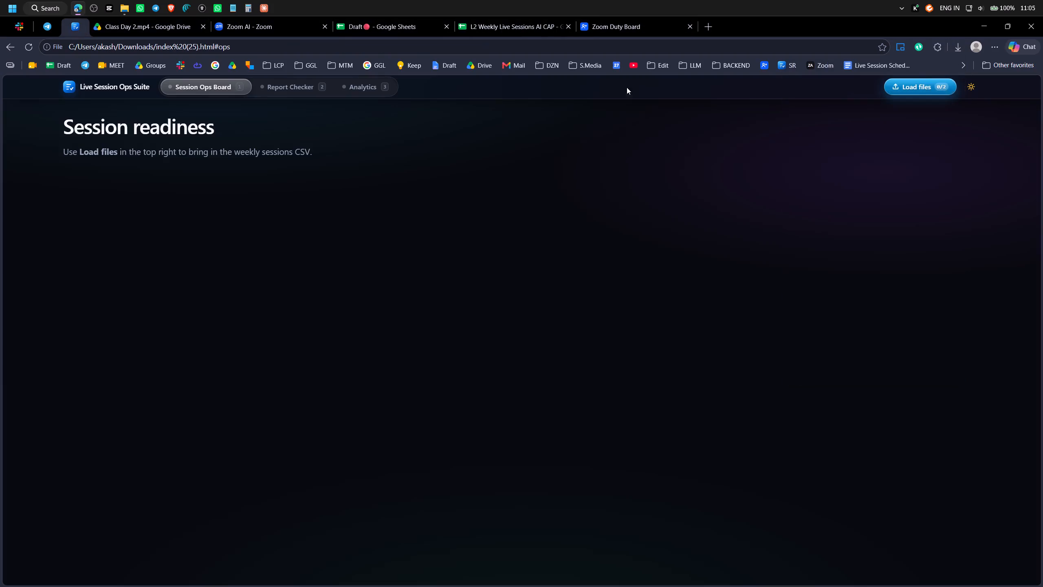
{"action": "left_click", "coordinate": [962, 49]}
{"action": "left_click_drag", "start_coordinate": [849, 102], "coordinate": [502, 305]}
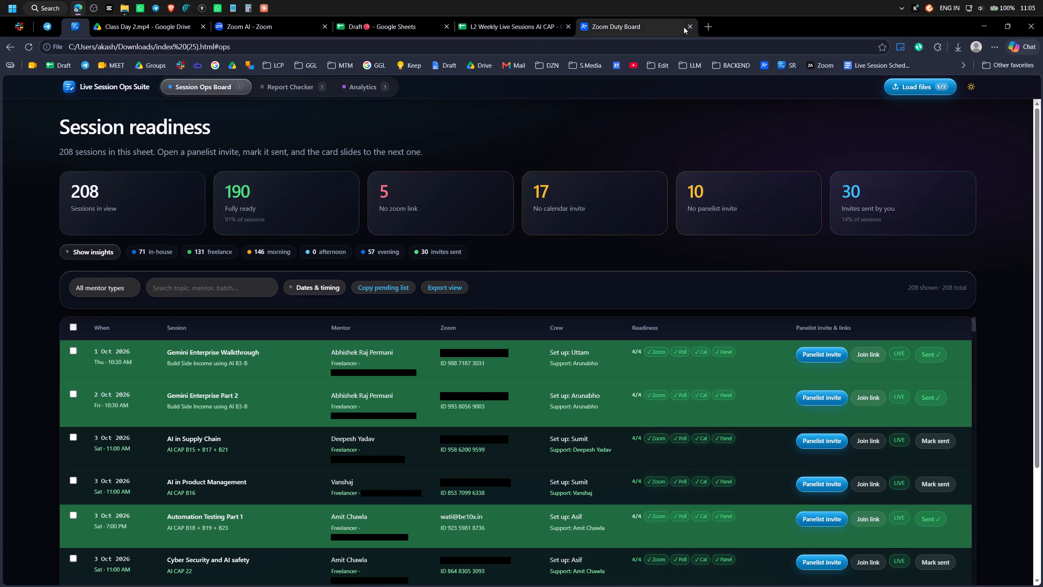
Open the Weekly Sessions Amtomated spreadsheet in a new tab from the bookmarked Session report check folder.
{"action": "left_click", "coordinate": [708, 25]}
{"action": "left_click", "coordinate": [268, 63]}
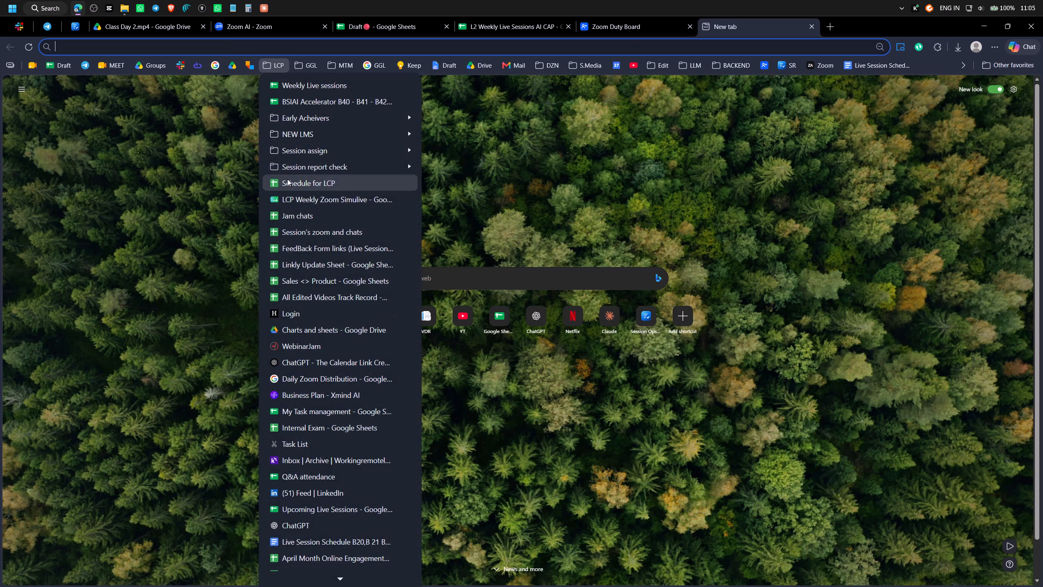
{"action": "left_click", "coordinate": [495, 168]}
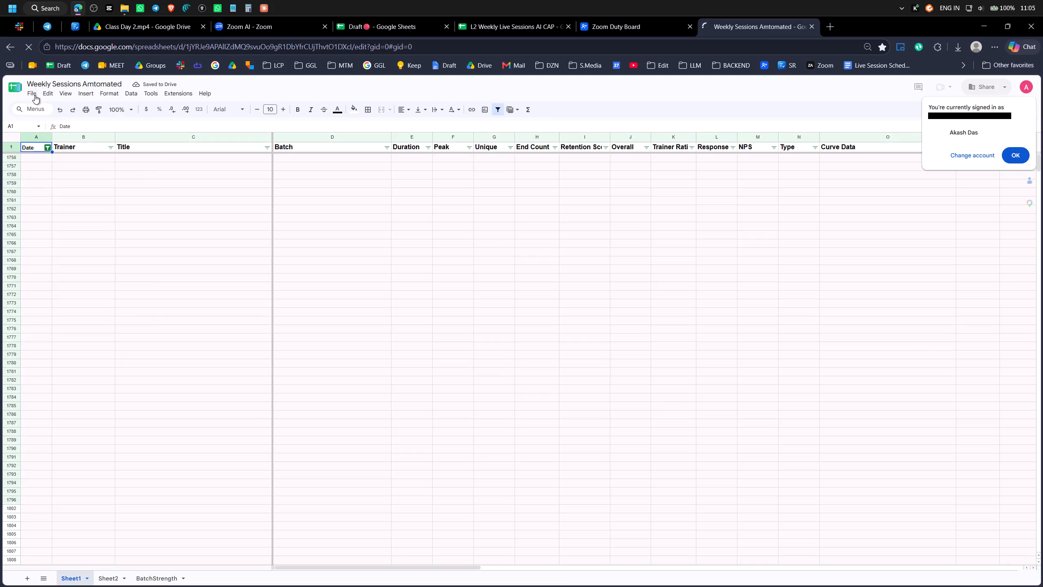
Remove the filter from Sheet1 of the Weekly Sessions Amtomated spreadsheet.
{"action": "left_click", "coordinate": [34, 93]}
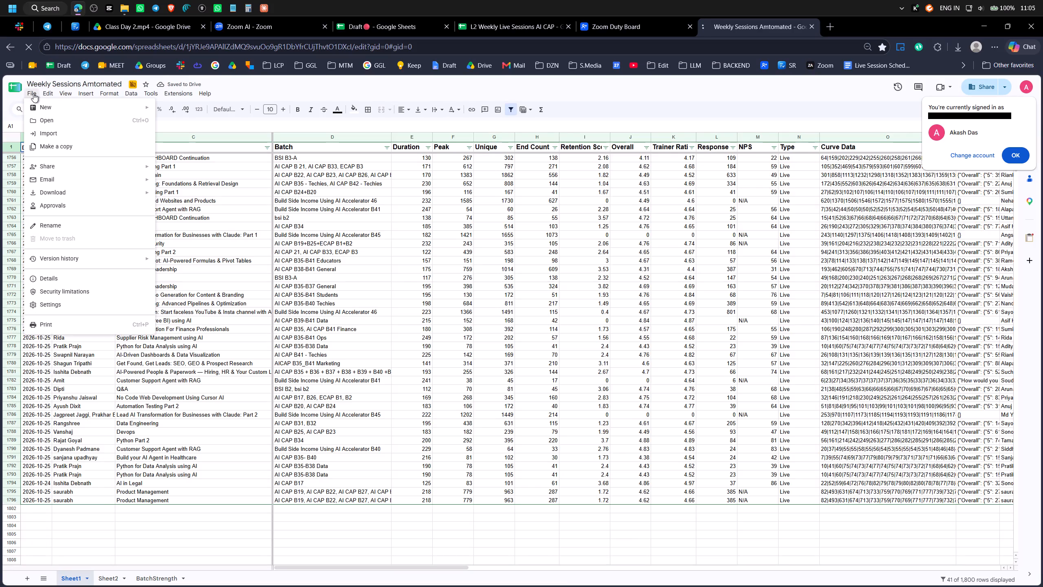
{"action": "left_click", "coordinate": [277, 82]}
{"action": "left_click", "coordinate": [513, 108]}
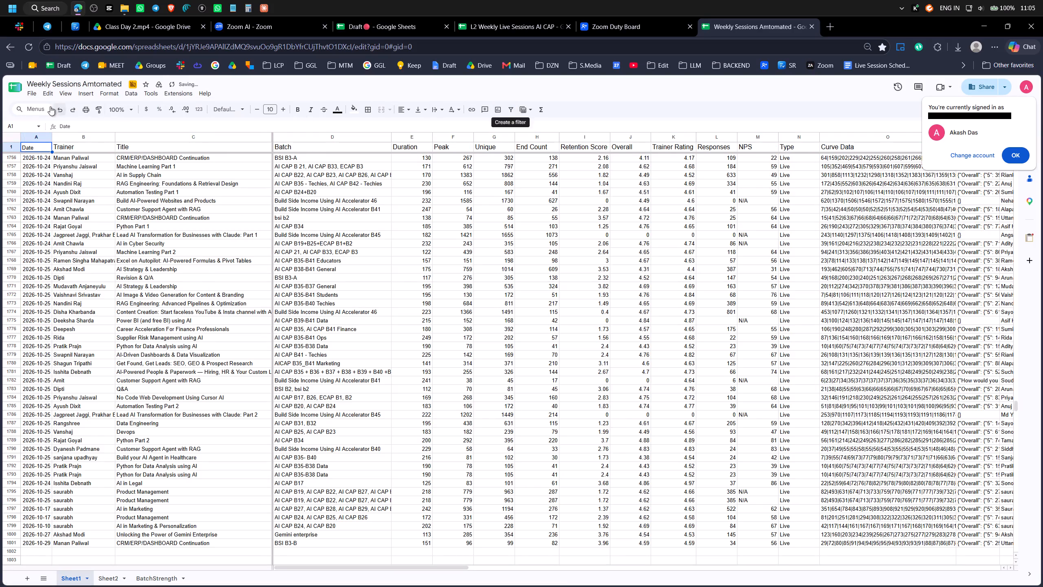
Download Sheet1 of the Weekly Sessions Amtomated spreadsheet as a CSV file.
{"action": "left_click", "coordinate": [35, 95]}
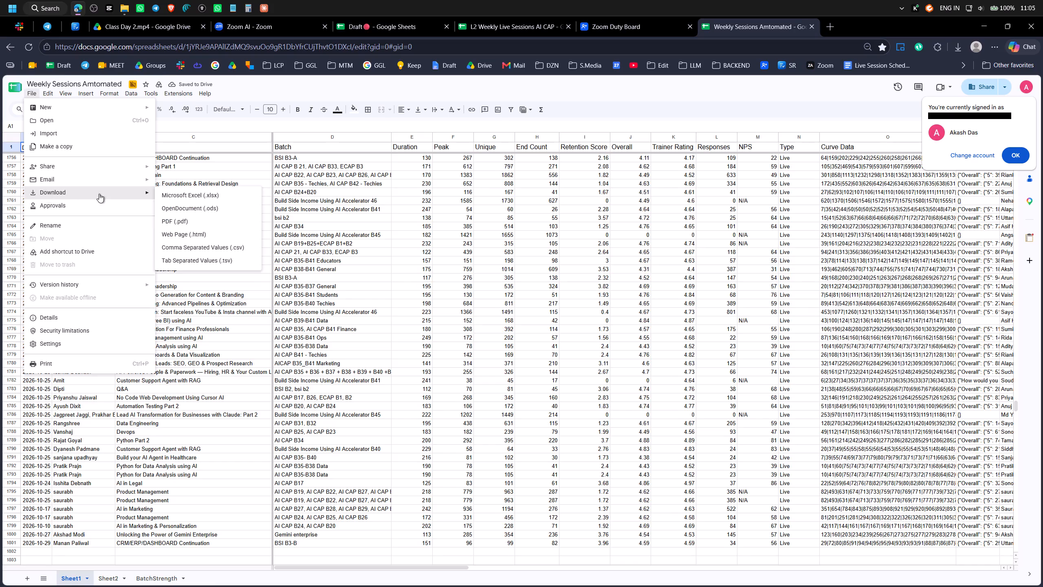
{"action": "left_click", "coordinate": [185, 247]}
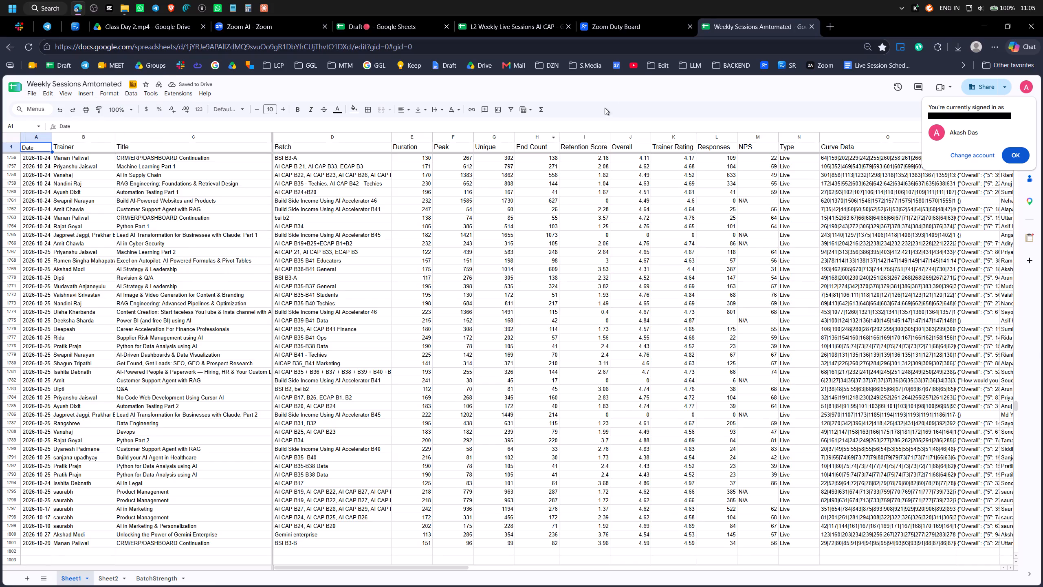
Load the downloaded Weekly Sessions Amtomated - Sheet1 (38) CSV into Live Session Ops Suite.
{"action": "left_click", "coordinate": [73, 27]}
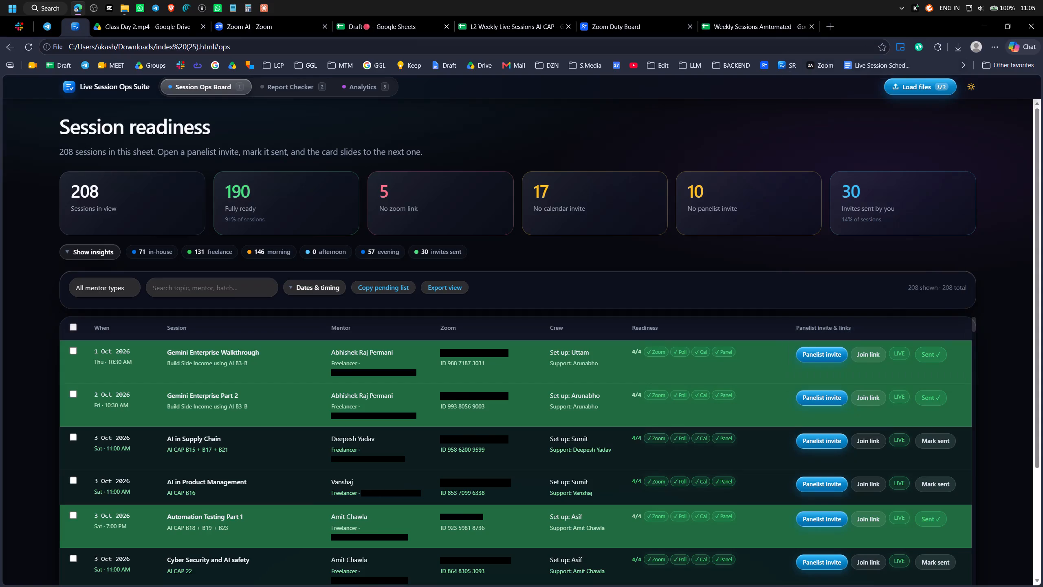
{"action": "left_click", "coordinate": [958, 50]}
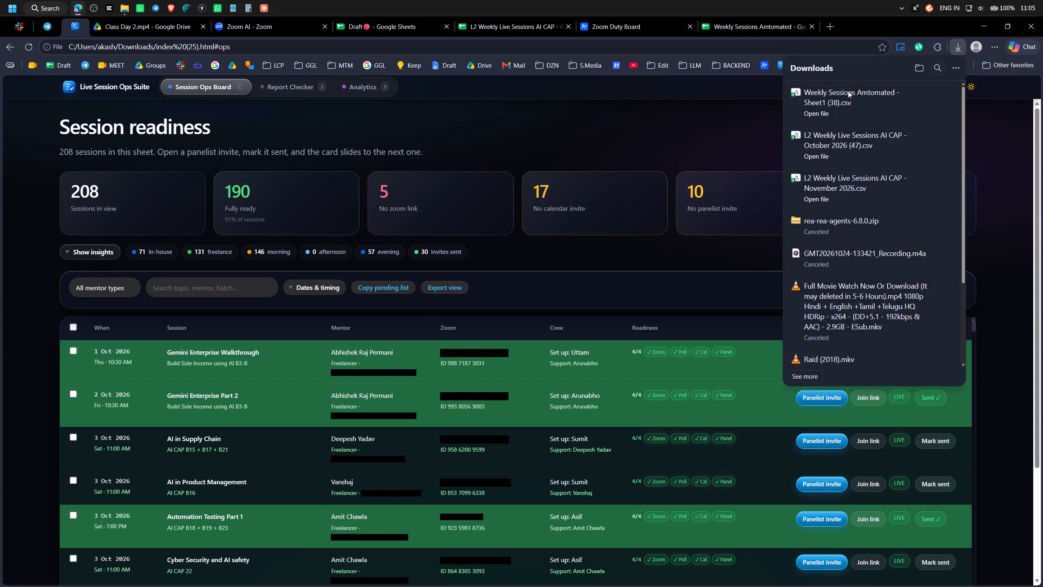
{"action": "left_click_drag", "start_coordinate": [863, 90], "coordinate": [524, 316]}
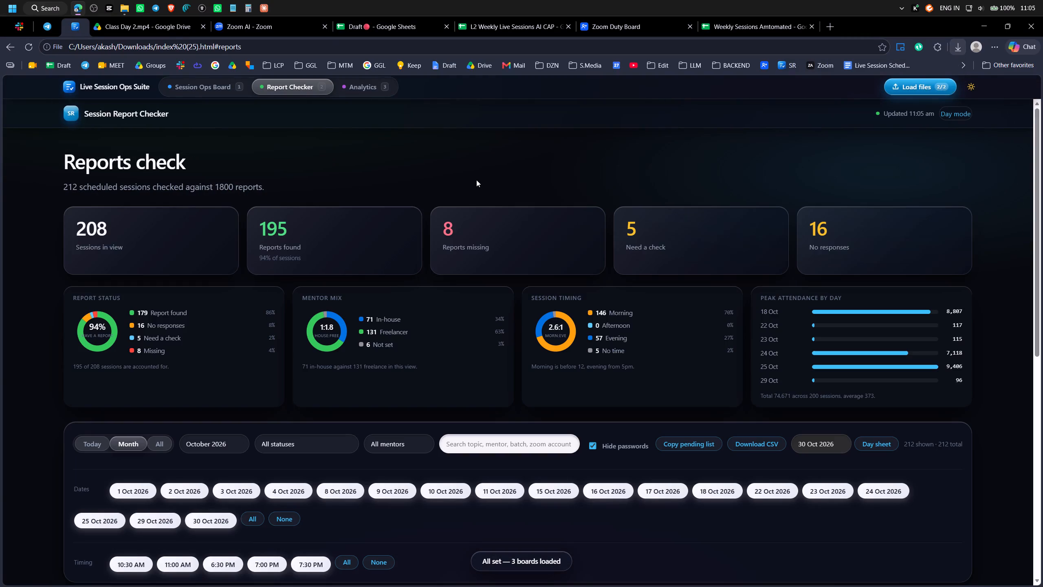
Filter the Report Checker's session list to 25 Oct 2026 only.
{"action": "scroll", "coordinate": [484, 177], "scroll_direction": "down", "scroll_amount": 3}
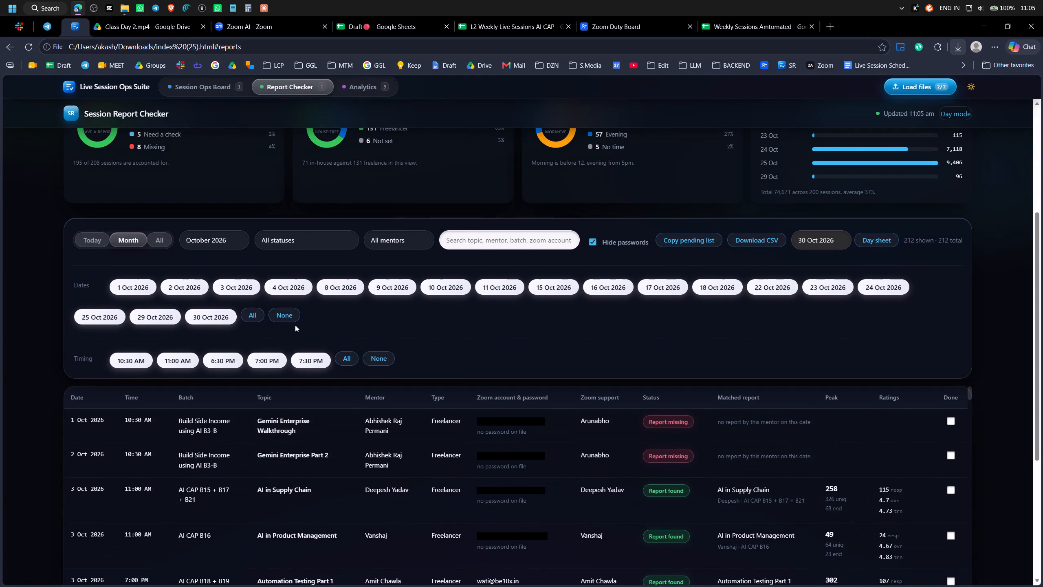
{"action": "left_click", "coordinate": [279, 314]}
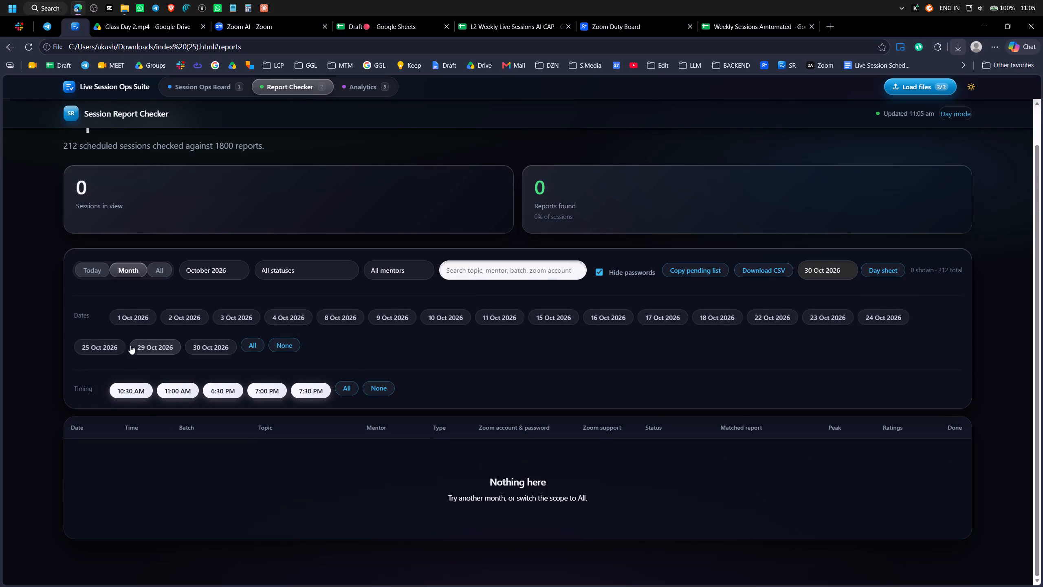
{"action": "left_click", "coordinate": [89, 346]}
Review the report status and peak attendance of the 25 Oct 2026 sessions, including the two Customer Support Agent with RAG sessions.
{"action": "scroll", "coordinate": [595, 310], "scroll_direction": "down", "scroll_amount": 3}
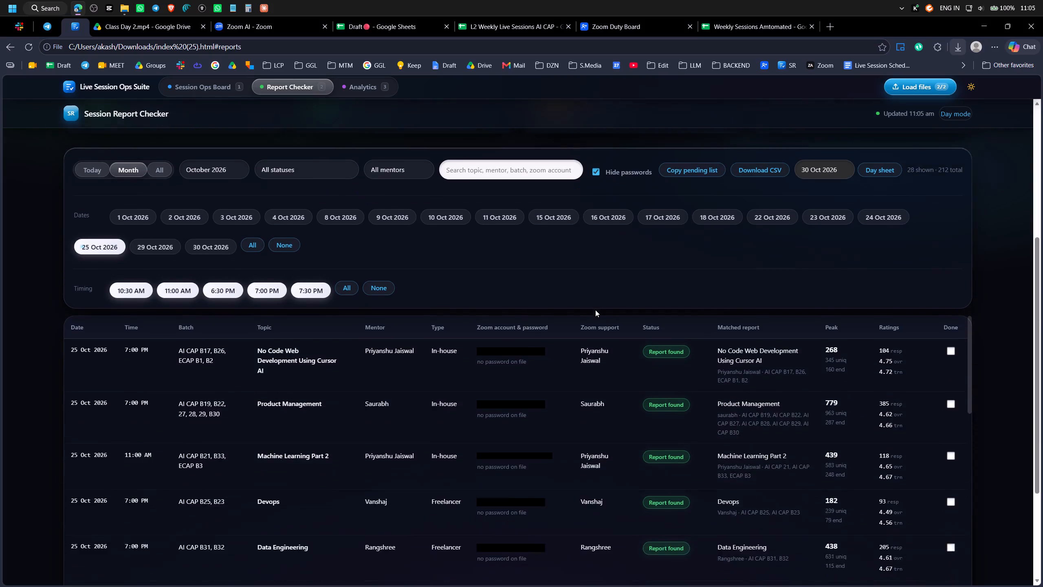
{"action": "scroll", "coordinate": [595, 310], "scroll_direction": "down", "scroll_amount": 8}
{"action": "scroll", "coordinate": [415, 402], "scroll_direction": "down", "scroll_amount": 3}
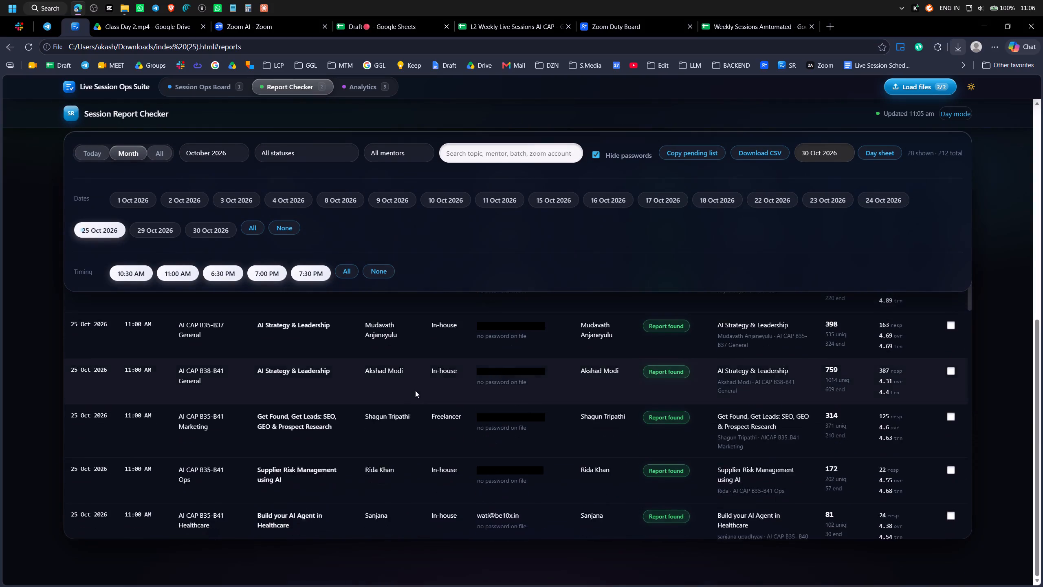
{"action": "scroll", "coordinate": [417, 389], "scroll_direction": "down", "scroll_amount": 11}
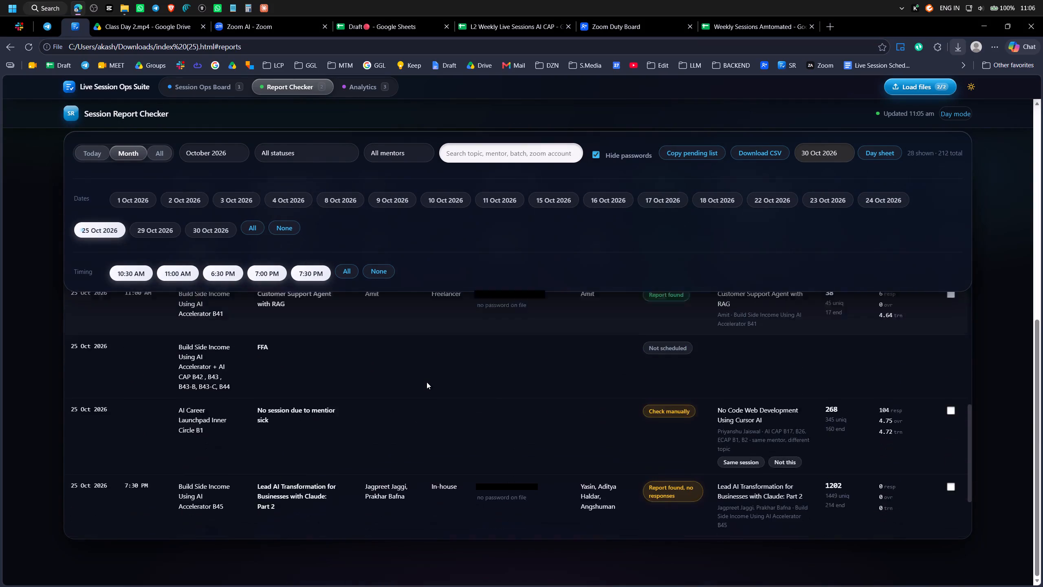
{"action": "scroll", "coordinate": [428, 380], "scroll_direction": "up", "scroll_amount": 1}
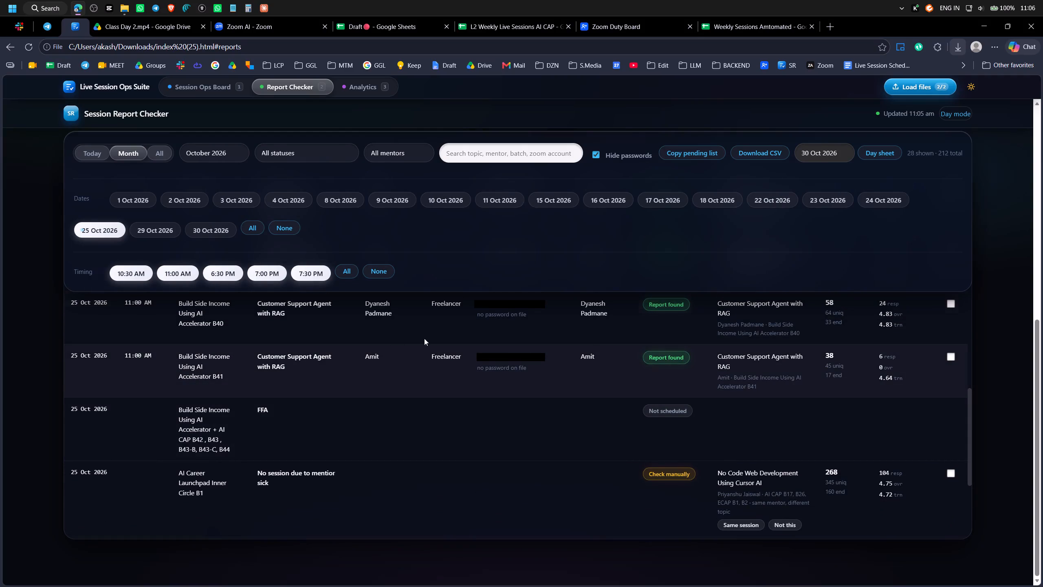
{"action": "scroll", "coordinate": [688, 345], "scroll_direction": "up", "scroll_amount": 1}
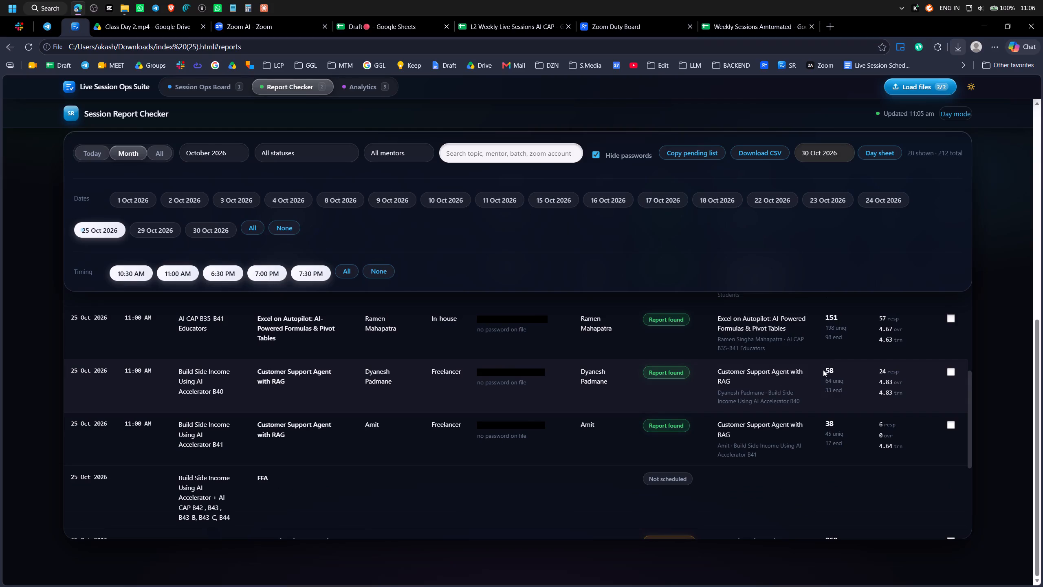
{"action": "left_click_drag", "start_coordinate": [827, 369], "coordinate": [833, 369]}
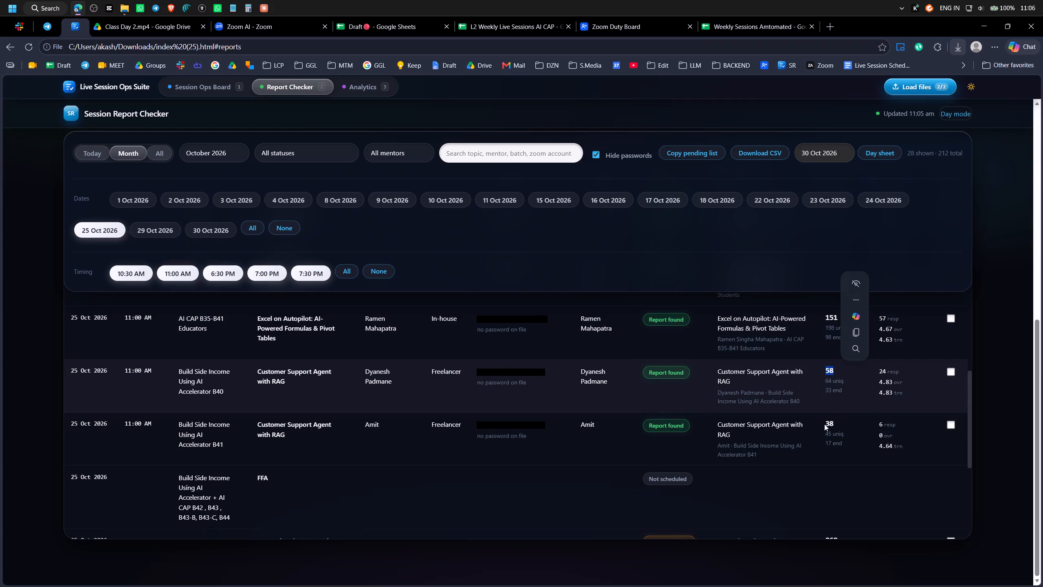
{"action": "left_click_drag", "start_coordinate": [826, 424], "coordinate": [833, 422]}
{"action": "left_click", "coordinate": [808, 420]}
View the details of the 25 Oct AI Career Launchpad Inner Circle B1 entry and close them.
{"action": "scroll", "coordinate": [799, 405], "scroll_direction": "down", "scroll_amount": 2}
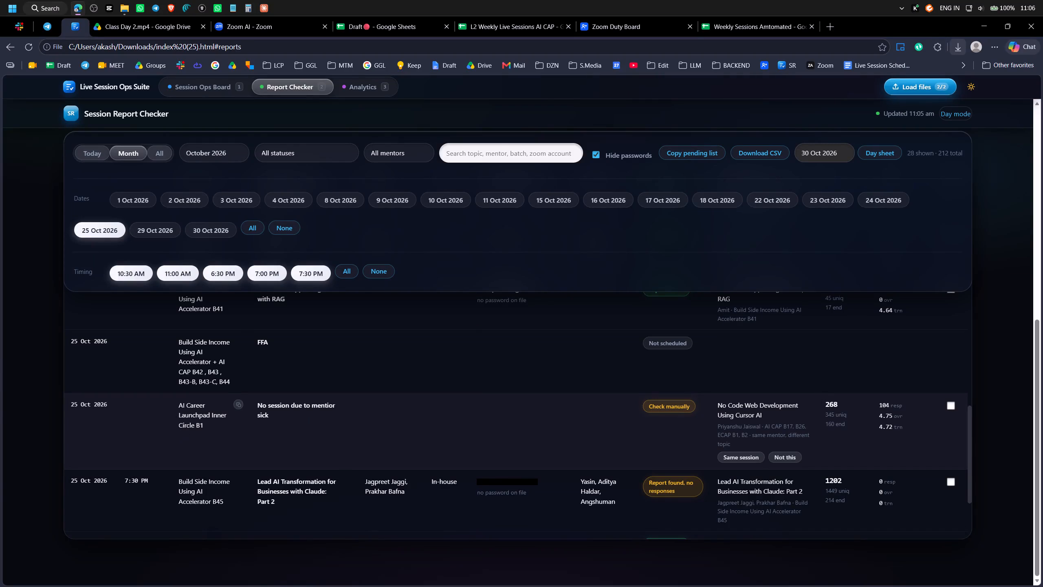
{"action": "left_click_drag", "start_coordinate": [180, 426], "coordinate": [200, 423]}
{"action": "left_click", "coordinate": [278, 437]}
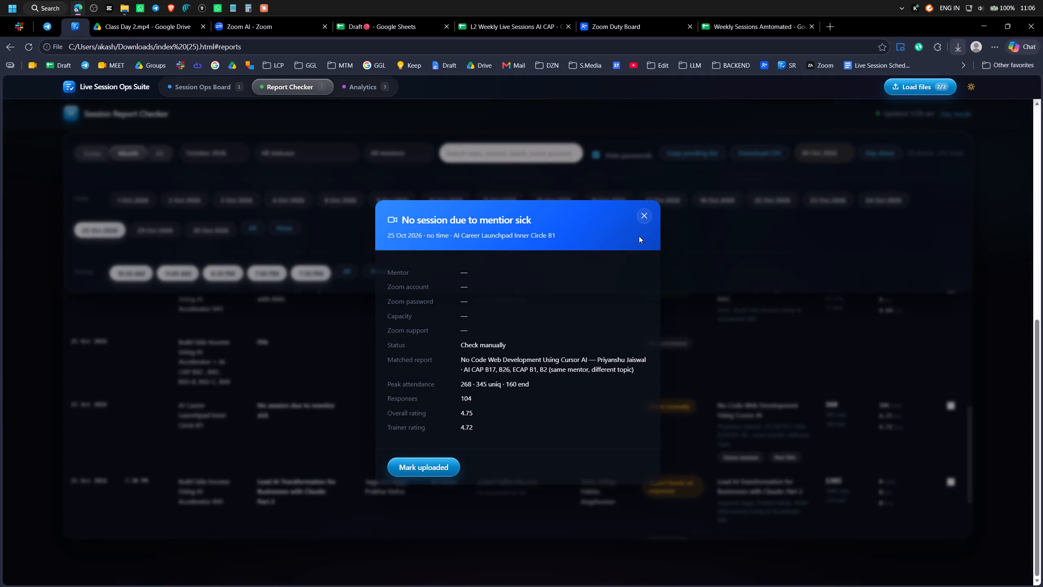
{"action": "left_click", "coordinate": [645, 210]}
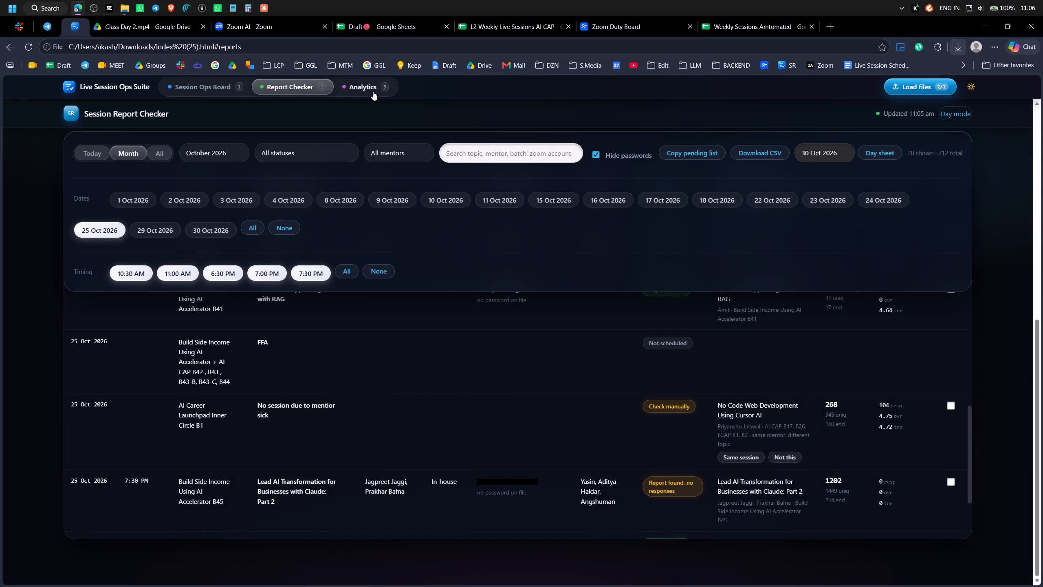
Open the Analytics view and look through its attendance summary and the weeks available for selection.
{"action": "left_click", "coordinate": [373, 91]}
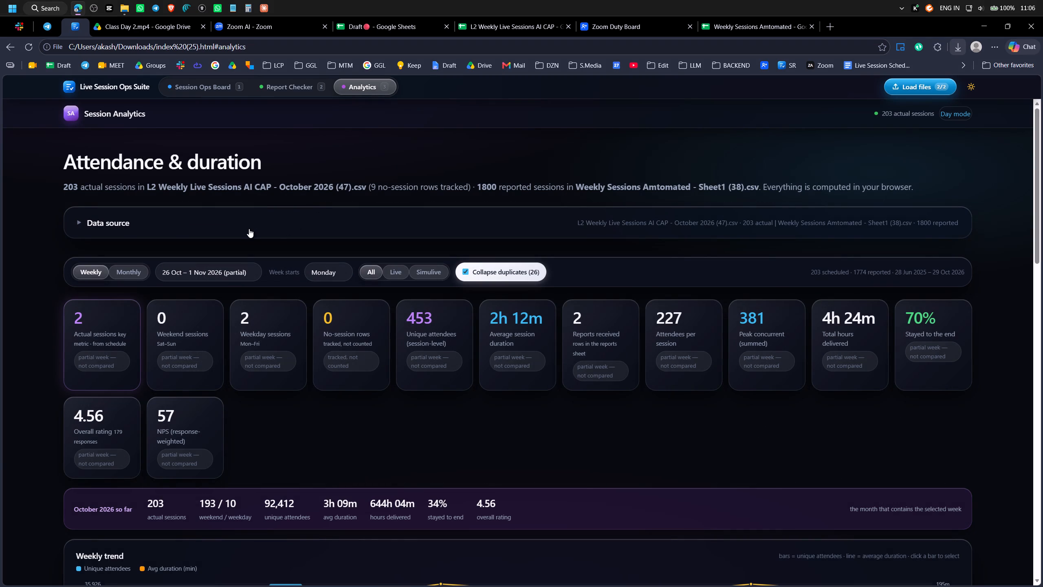
{"action": "scroll", "coordinate": [268, 404], "scroll_direction": "down", "scroll_amount": 2}
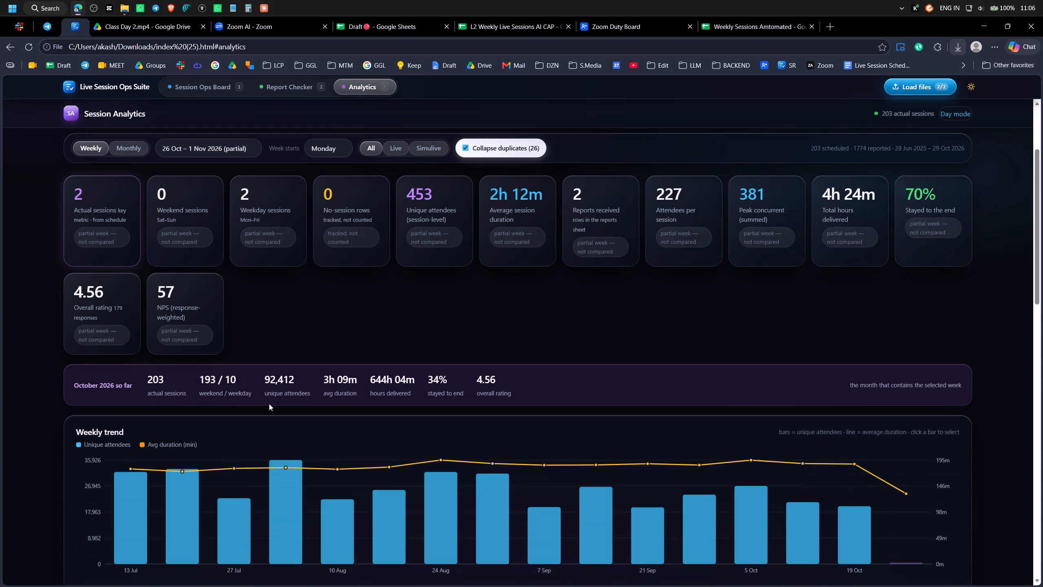
{"action": "scroll", "coordinate": [269, 404], "scroll_direction": "down", "scroll_amount": 1}
{"action": "scroll", "coordinate": [268, 399], "scroll_direction": "up", "scroll_amount": 3}
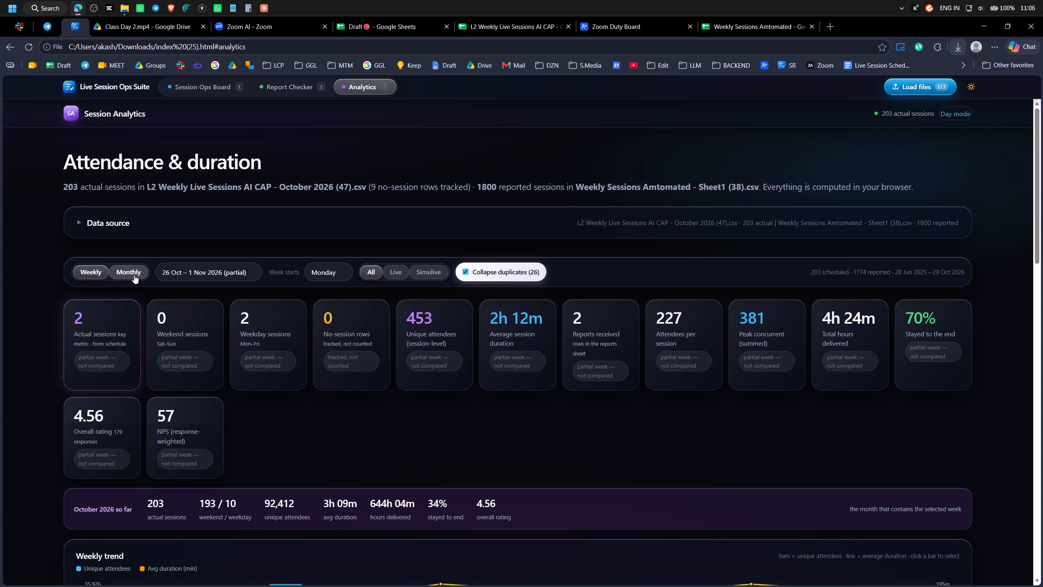
{"action": "left_click", "coordinate": [184, 272]}
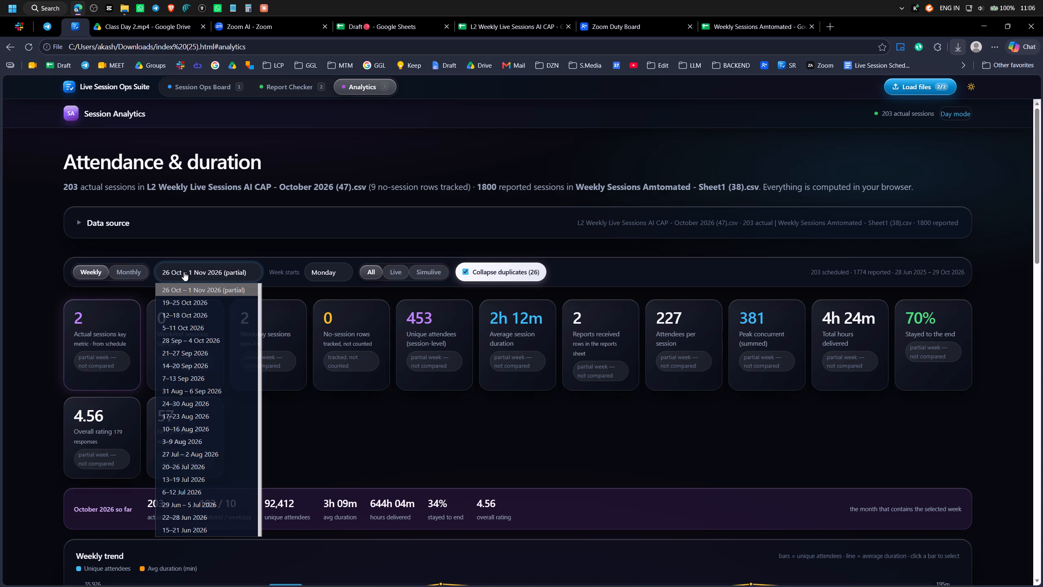
{"action": "scroll", "coordinate": [224, 414], "scroll_direction": "down", "scroll_amount": 4}
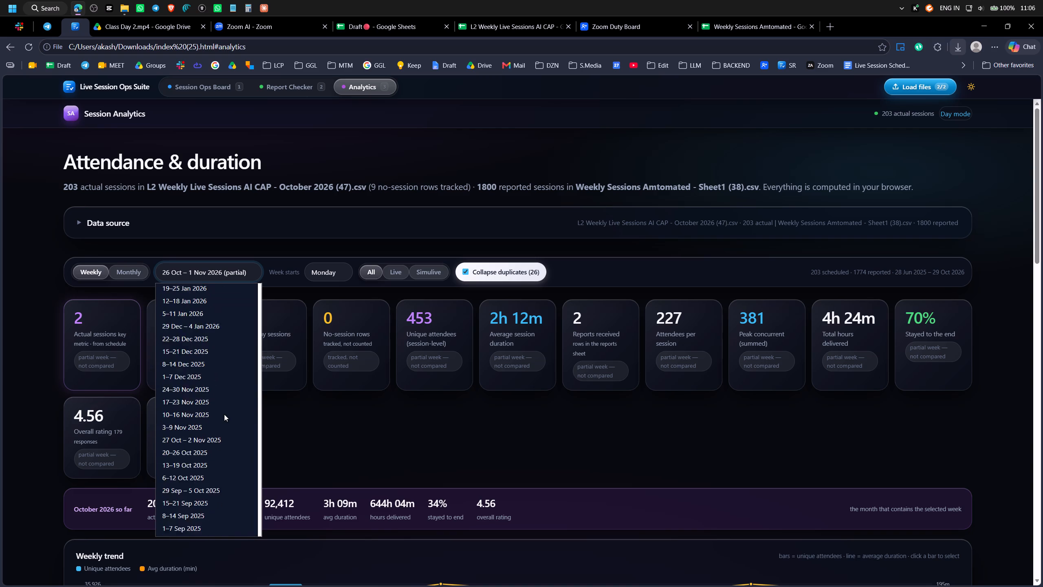
{"action": "scroll", "coordinate": [224, 414], "scroll_direction": "down", "scroll_amount": 6}
{"action": "scroll", "coordinate": [224, 414], "scroll_direction": "up", "scroll_amount": 9}
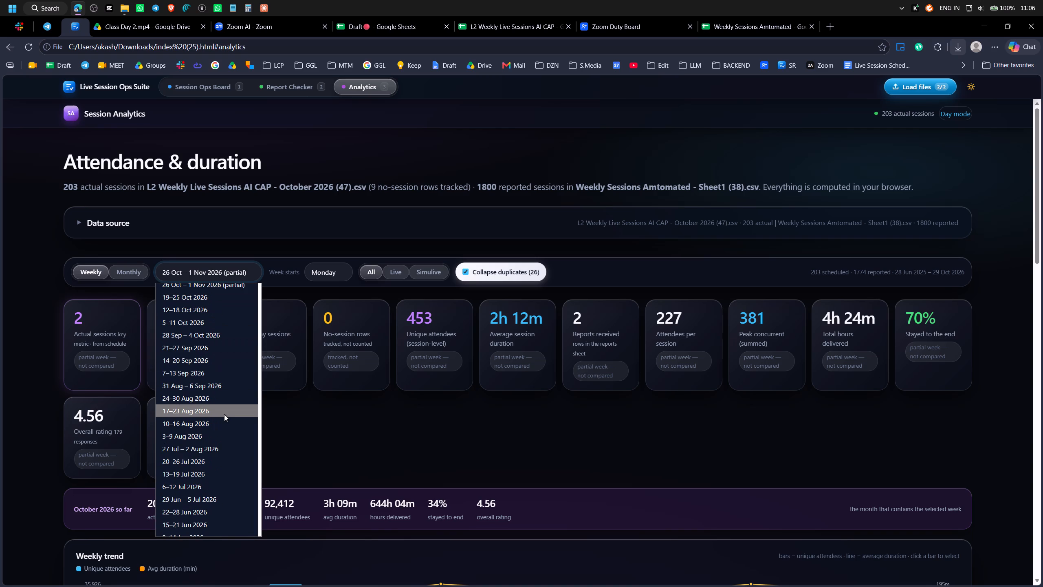
{"action": "scroll", "coordinate": [224, 414], "scroll_direction": "up", "scroll_amount": 3}
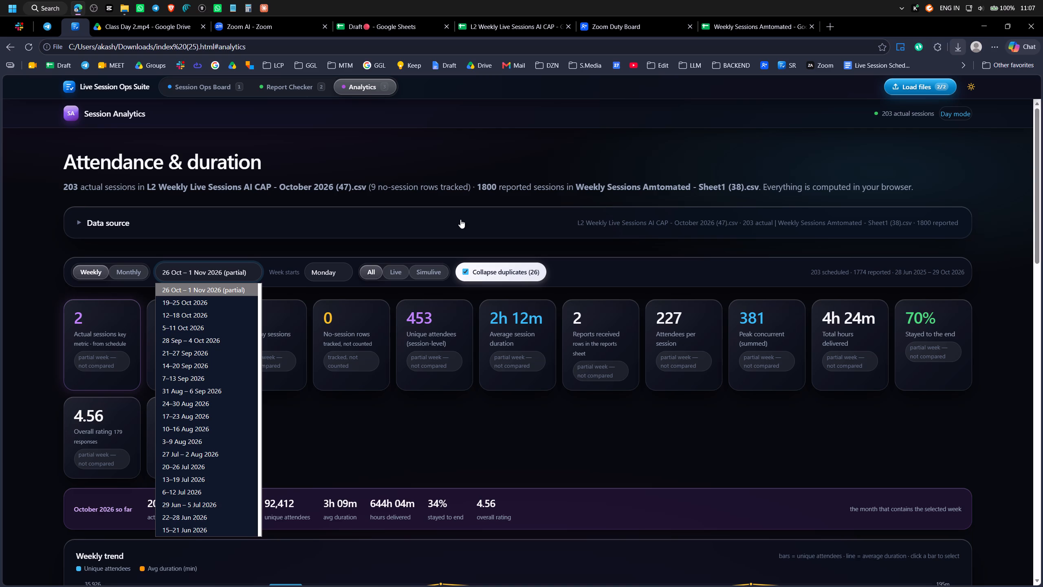
Check which schedule and report files are set as the analytics data source.
{"action": "left_click", "coordinate": [460, 219]}
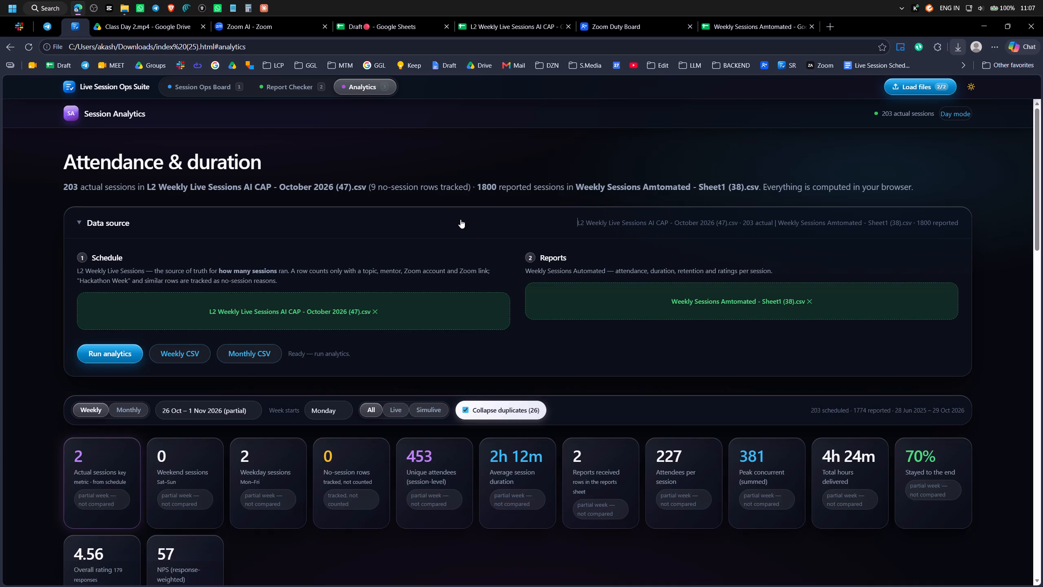
{"action": "left_click", "coordinate": [460, 219]}
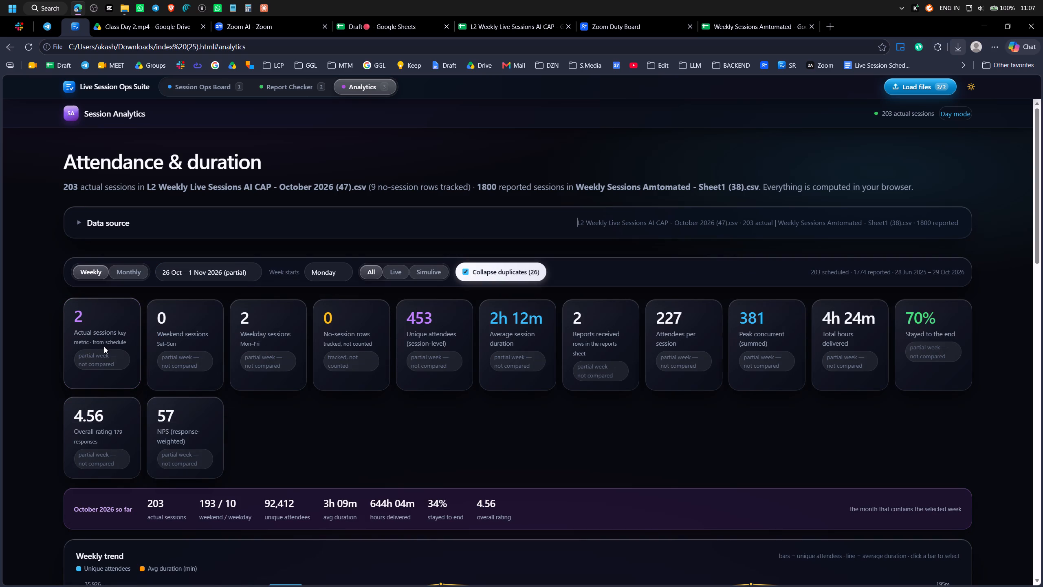
Examine the weekly trend chart and the By week attendance table in Analytics.
{"action": "scroll", "coordinate": [104, 346], "scroll_direction": "down", "scroll_amount": 1}
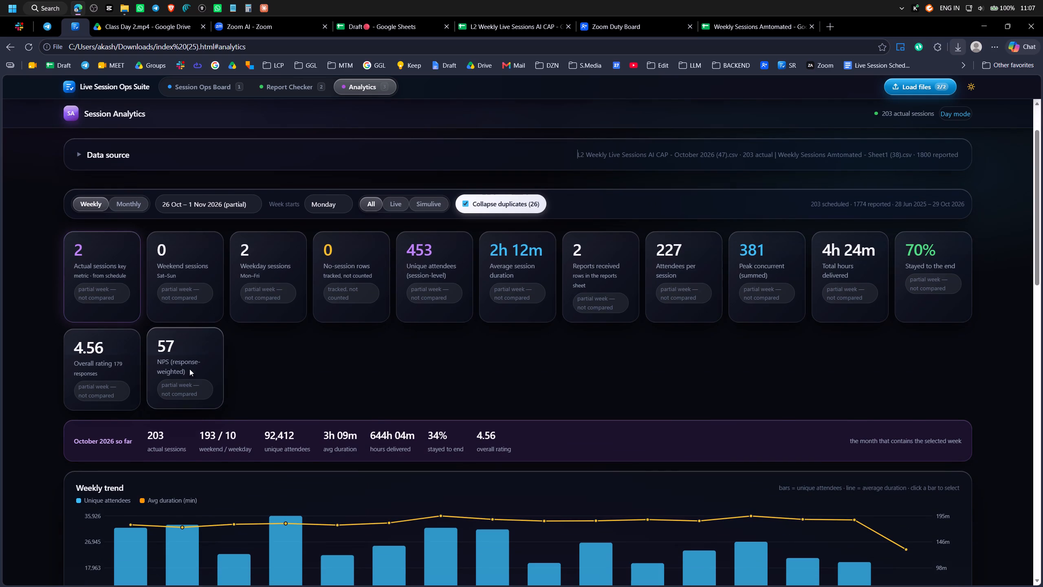
{"action": "scroll", "coordinate": [377, 368], "scroll_direction": "down", "scroll_amount": 6}
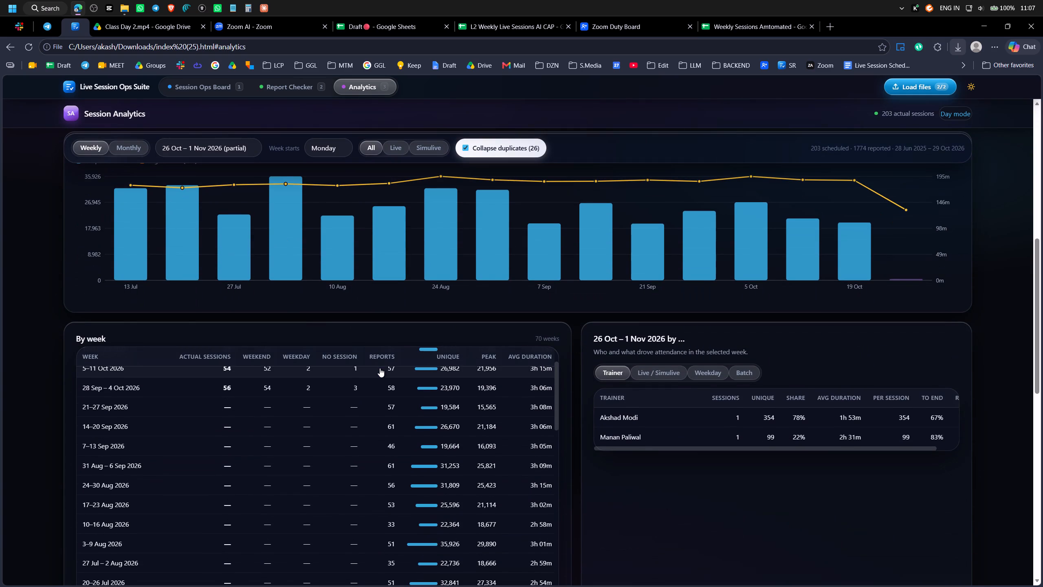
{"action": "scroll", "coordinate": [380, 368], "scroll_direction": "up", "scroll_amount": 3}
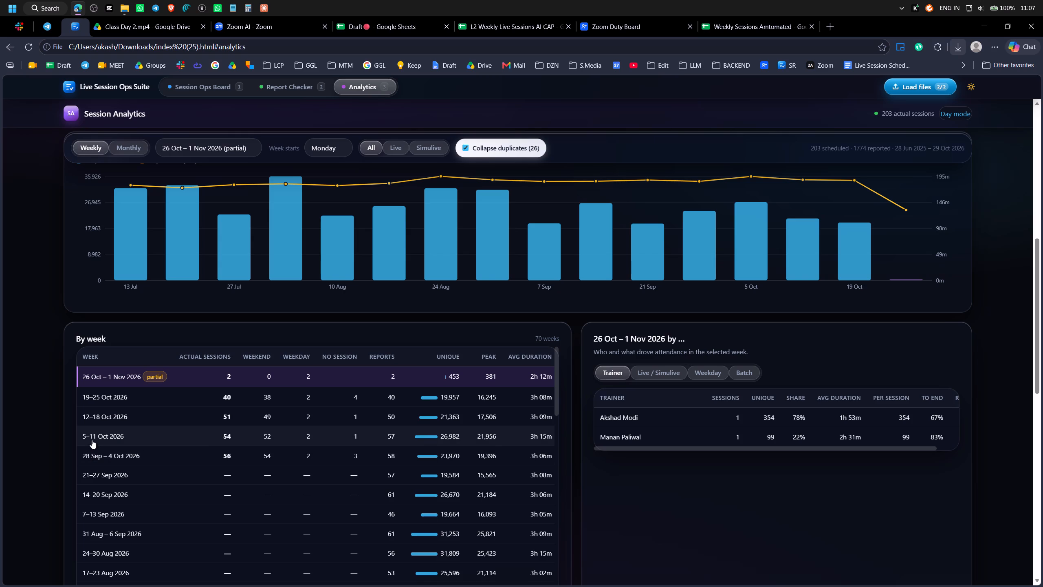
Check the October 2026 dates in the system calendar.
{"action": "left_click", "coordinate": [1025, 2]}
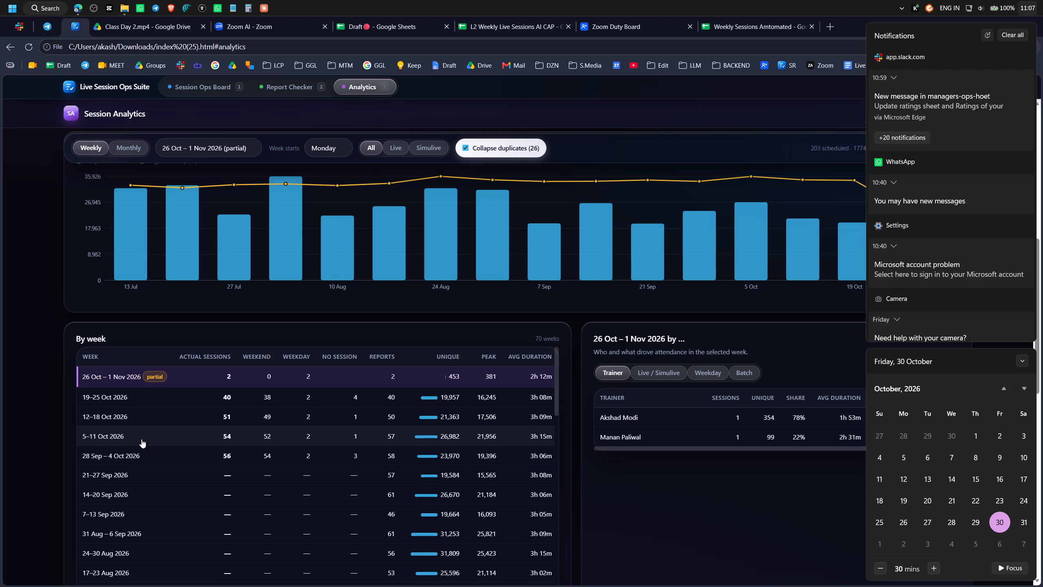
{"action": "left_click", "coordinate": [620, 479]}
Compare the 26 Oct – 1 Nov 2026 attendance and duration figures with the trend chart and the By week table.
{"action": "scroll", "coordinate": [609, 386], "scroll_direction": "down", "scroll_amount": 2}
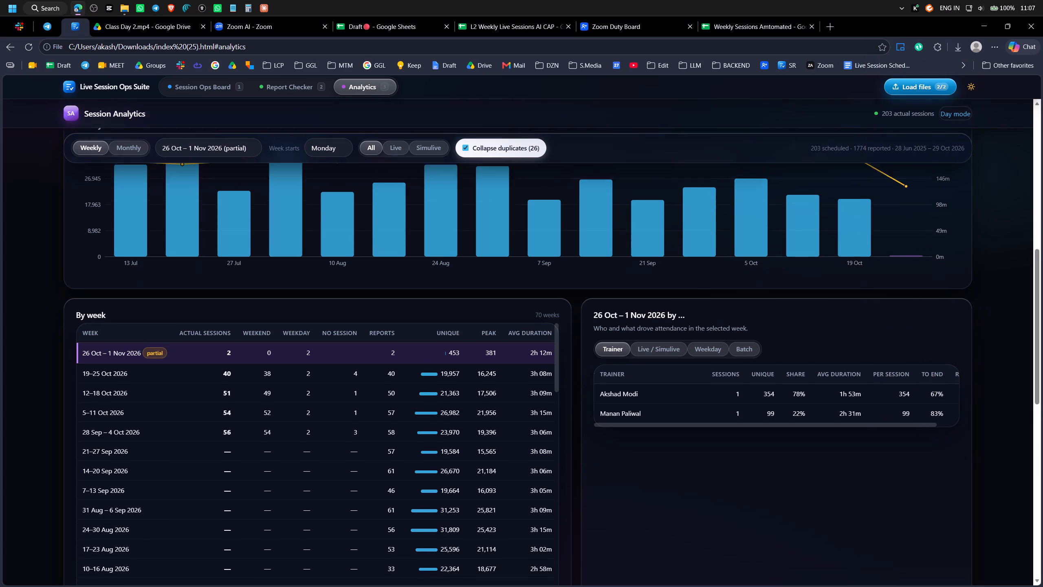
{"action": "scroll", "coordinate": [608, 386], "scroll_direction": "down", "scroll_amount": 2}
{"action": "scroll", "coordinate": [607, 386], "scroll_direction": "up", "scroll_amount": 13}
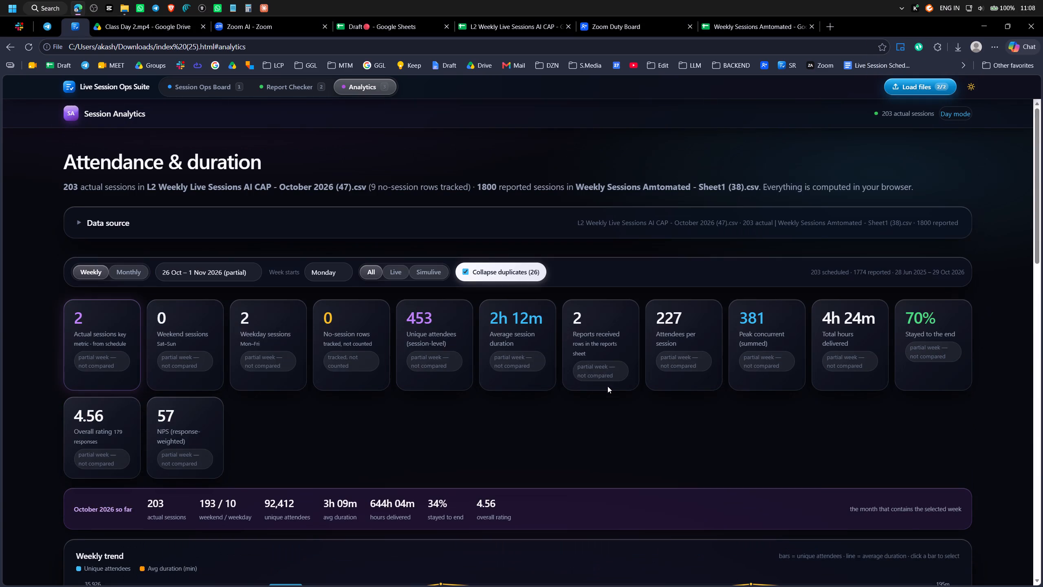
{"action": "scroll", "coordinate": [572, 378], "scroll_direction": "down", "scroll_amount": 2}
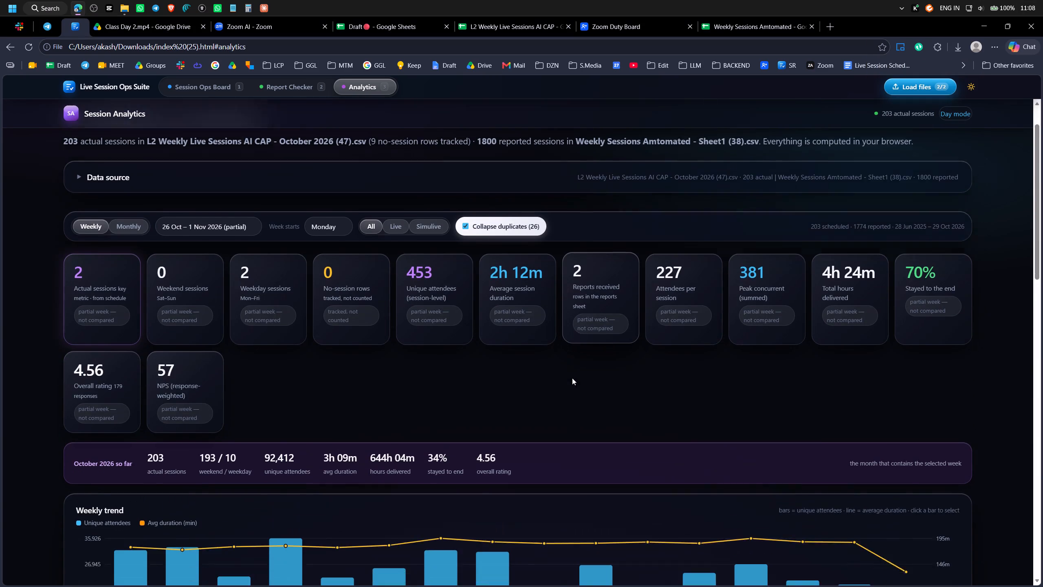
{"action": "scroll", "coordinate": [574, 377], "scroll_direction": "down", "scroll_amount": 5}
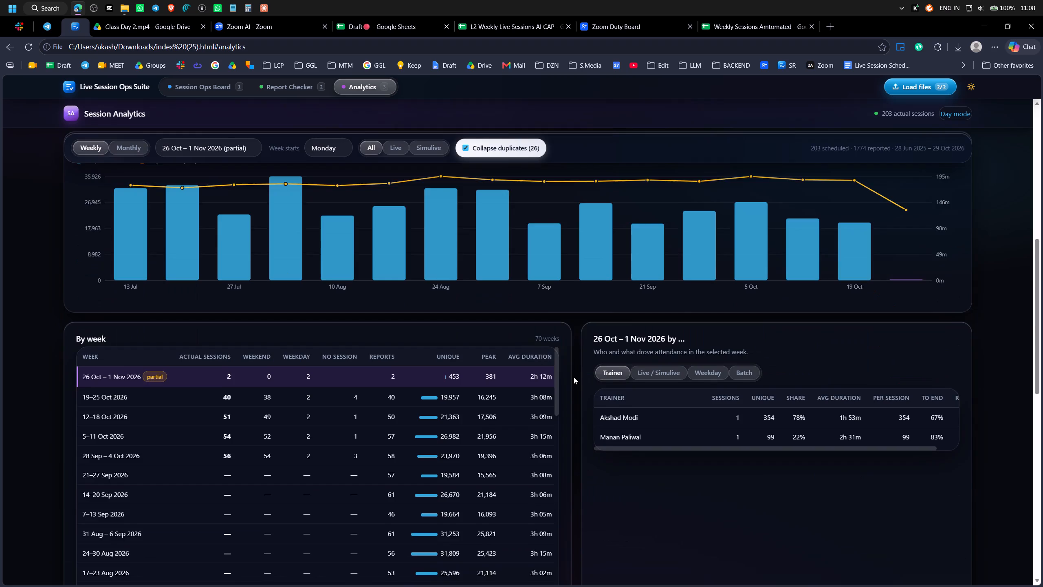
{"action": "scroll", "coordinate": [574, 377], "scroll_direction": "down", "scroll_amount": 3}
{"action": "scroll", "coordinate": [574, 377], "scroll_direction": "up", "scroll_amount": 3}
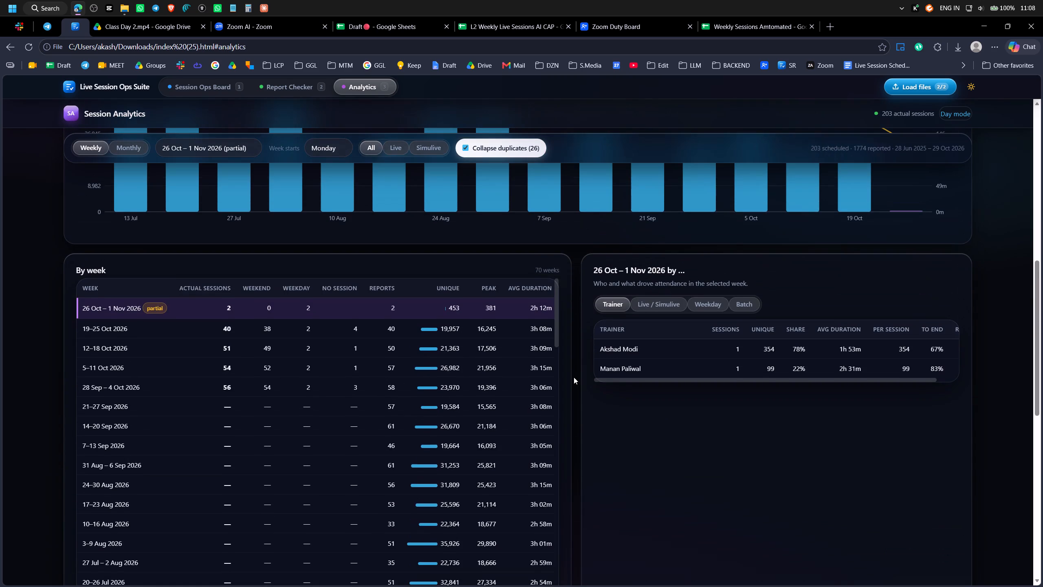
{"action": "scroll", "coordinate": [574, 377], "scroll_direction": "up", "scroll_amount": 10}
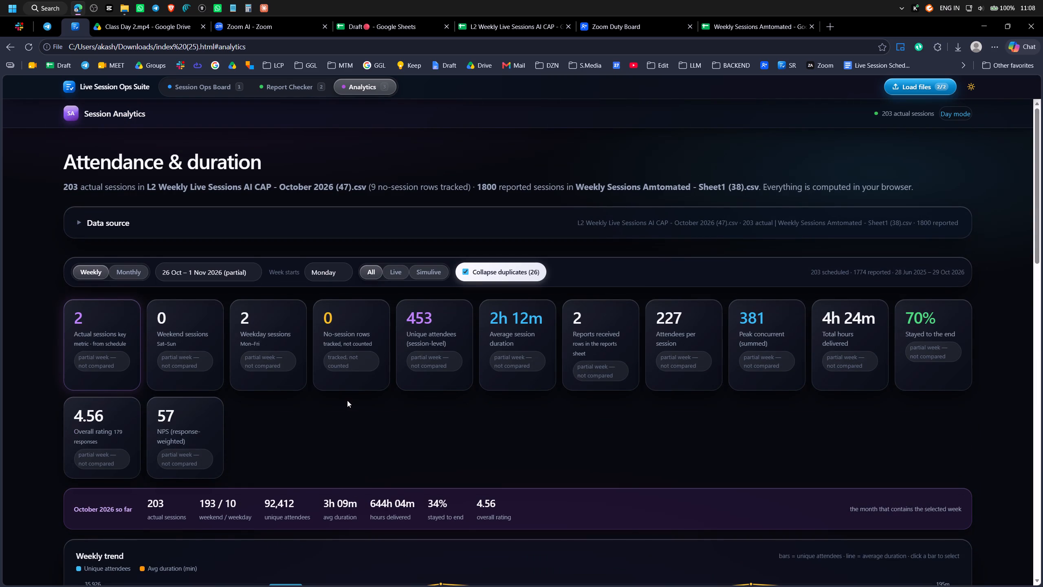
Compare the monthly October 2026 figures with the weekly figures for 26 Oct – 1 Nov 2026.
{"action": "left_click", "coordinate": [94, 268]}
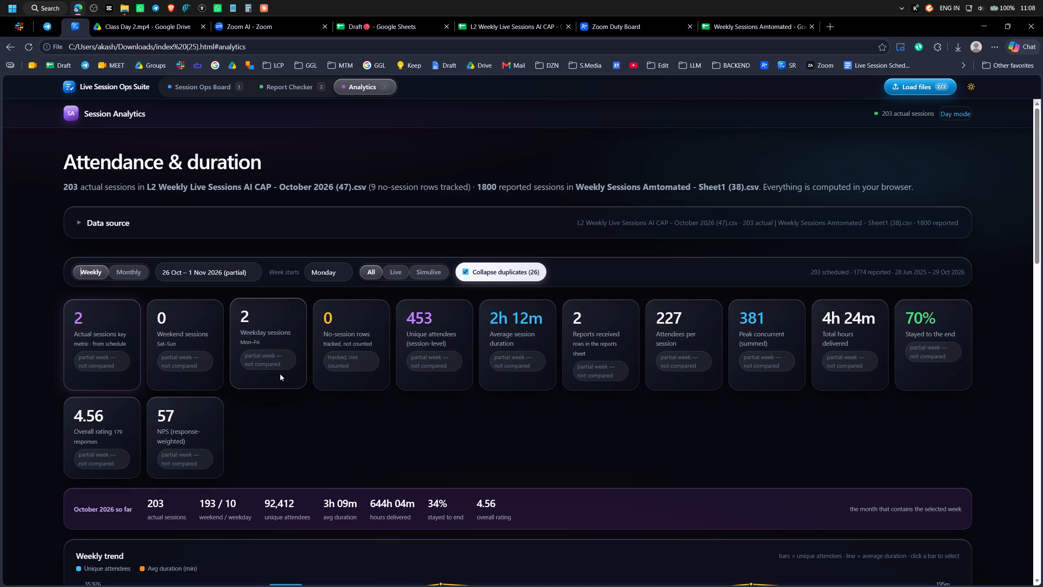
{"action": "left_click", "coordinate": [186, 269]}
{"action": "left_click", "coordinate": [127, 271]}
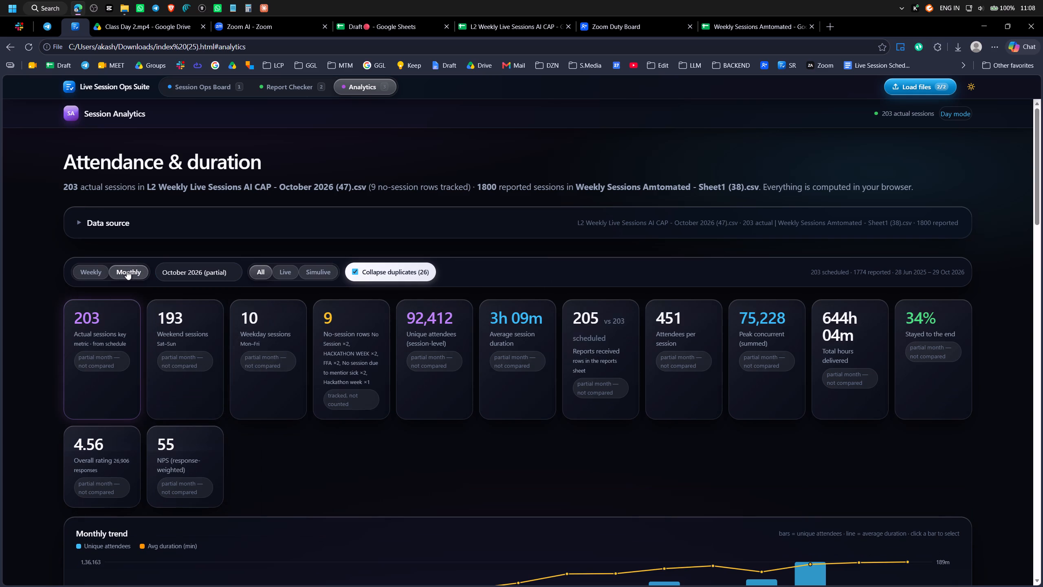
{"action": "left_click", "coordinate": [97, 270]}
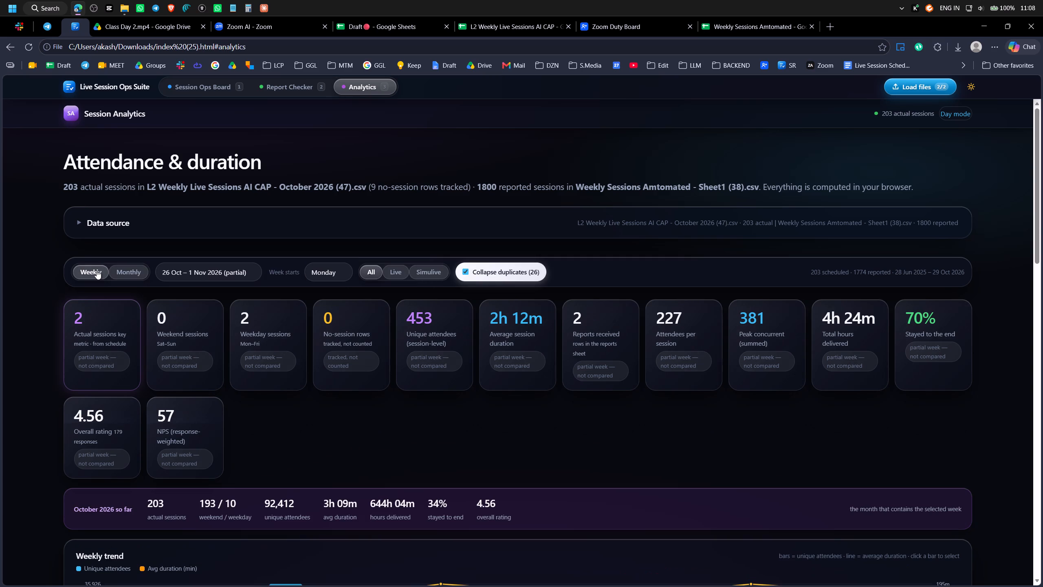
Check the list of available weeks against the October 2026 dates in the system calendar.
{"action": "left_click", "coordinate": [193, 271]}
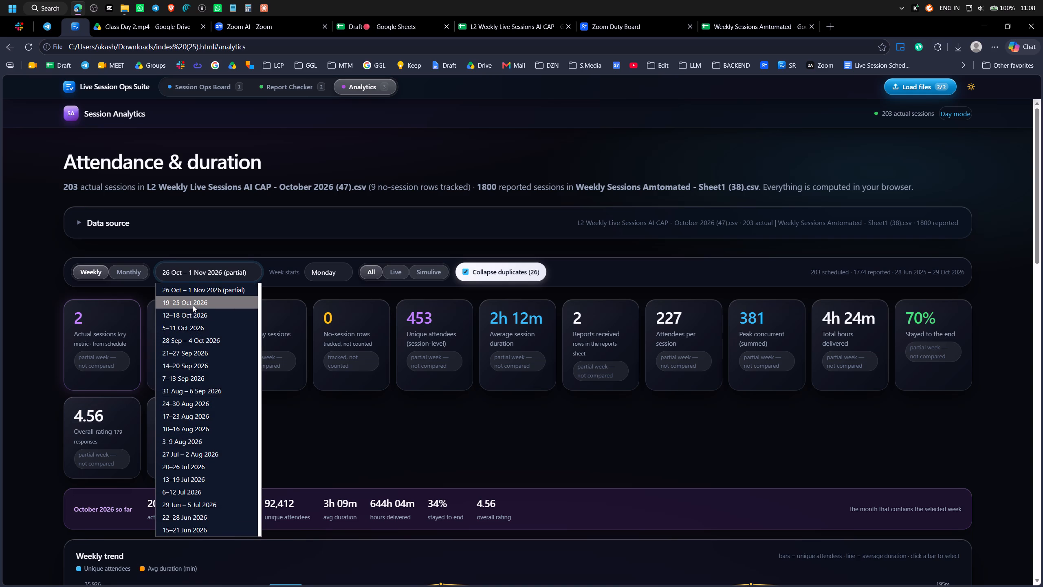
{"action": "left_click", "coordinate": [1031, 0]}
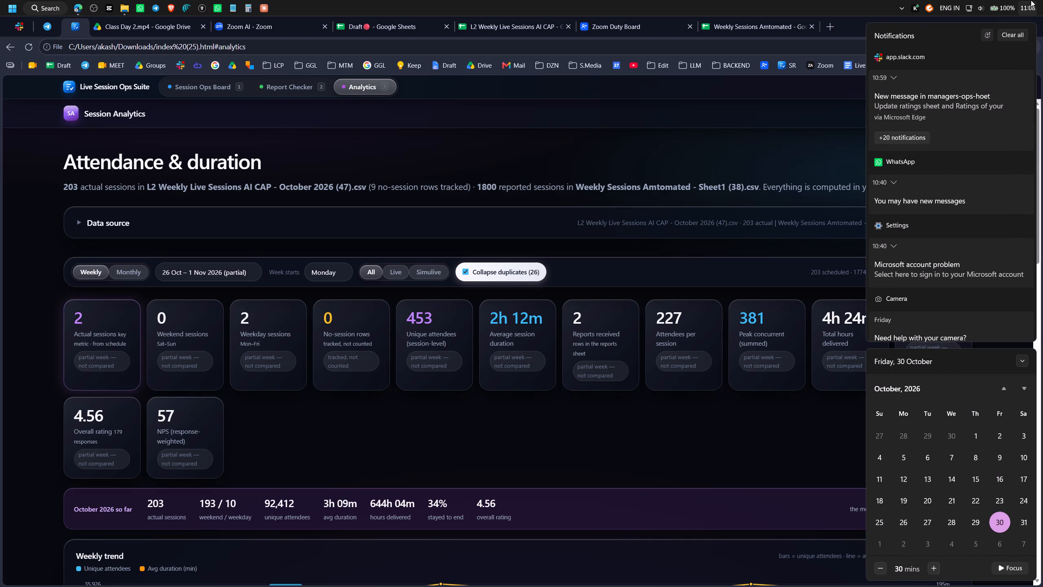
Show the weekly figures for 19–25 Oct 2026 and examine the unique attendees value.
{"action": "left_click", "coordinate": [207, 268]}
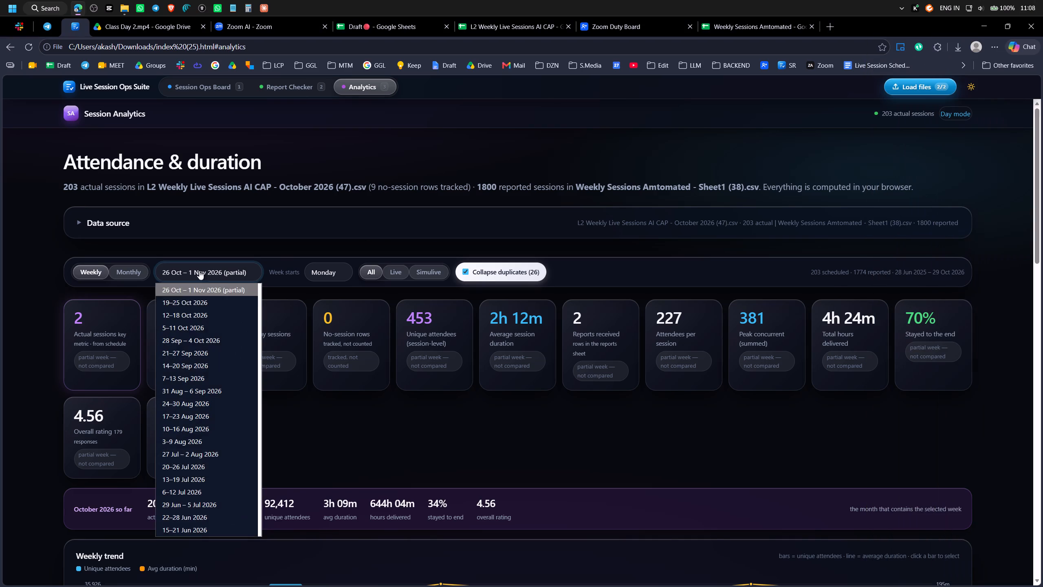
{"action": "left_click", "coordinate": [179, 305]}
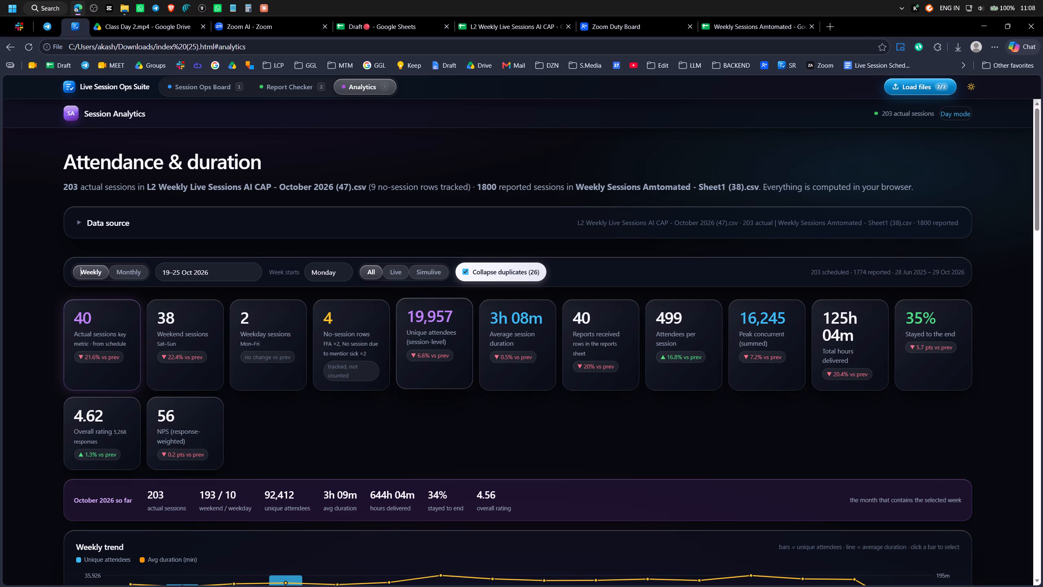
{"action": "left_click_drag", "start_coordinate": [408, 318], "coordinate": [449, 315]}
{"action": "left_click", "coordinate": [429, 396]}
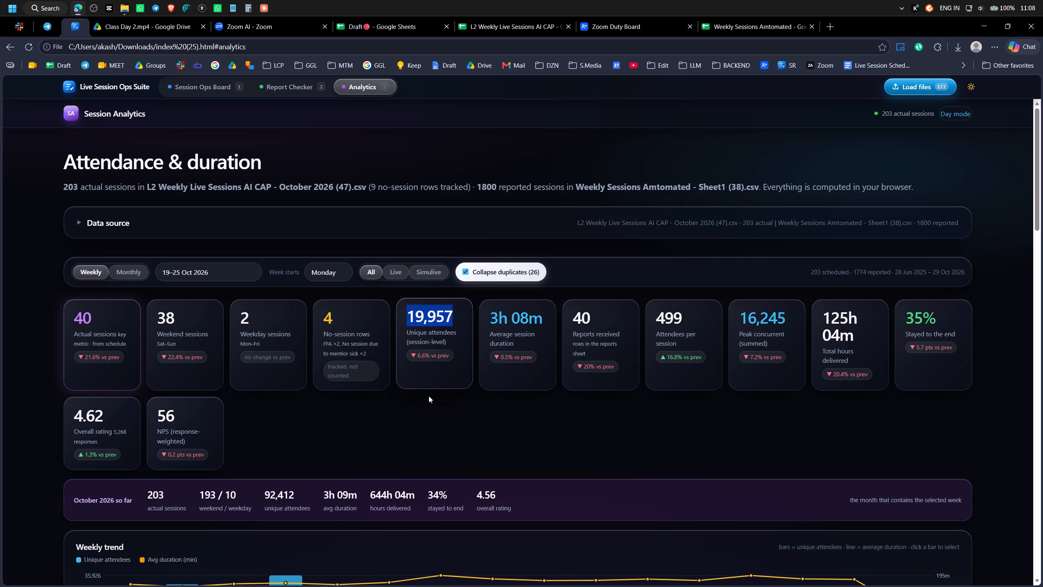
Review the weekly figures for 12–18 Oct, 5–11 Oct, 28 Sep – 4 Oct and 21–27 Sep 2026 one after another.
{"action": "left_click", "coordinate": [190, 272]}
{"action": "left_click", "coordinate": [179, 316]}
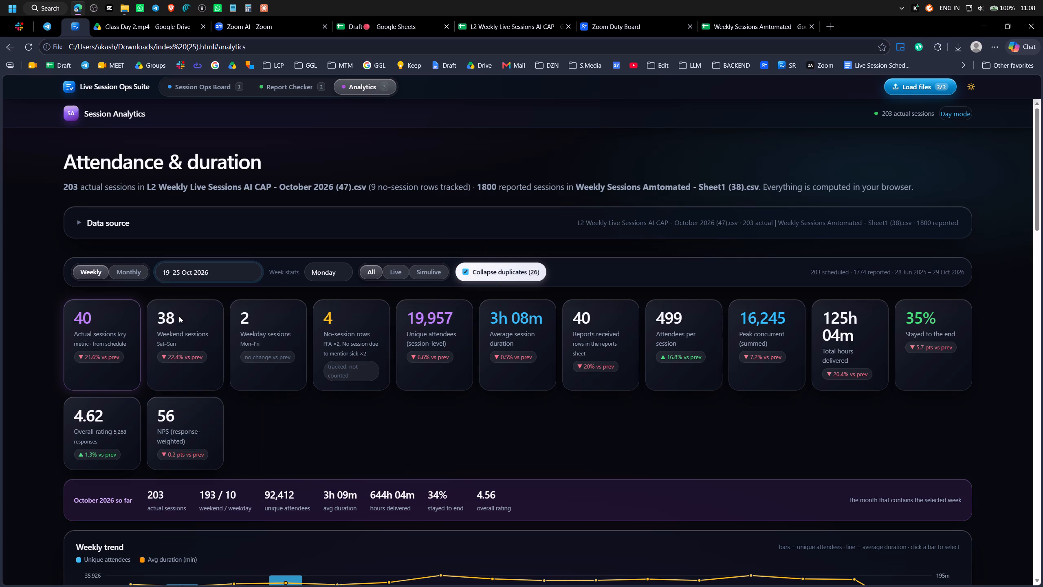
{"action": "left_click", "coordinate": [196, 272]}
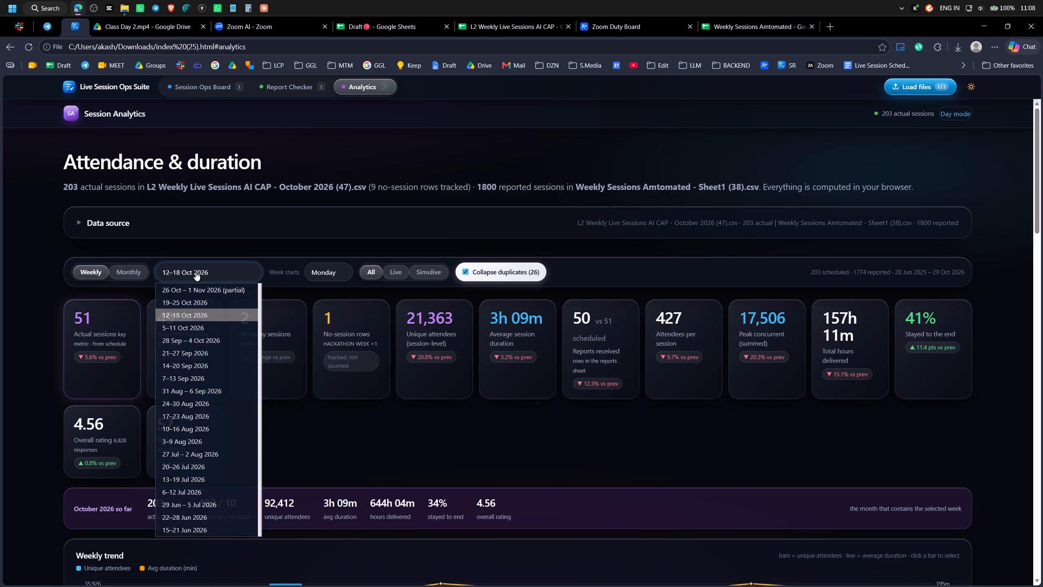
{"action": "left_click", "coordinate": [192, 331]}
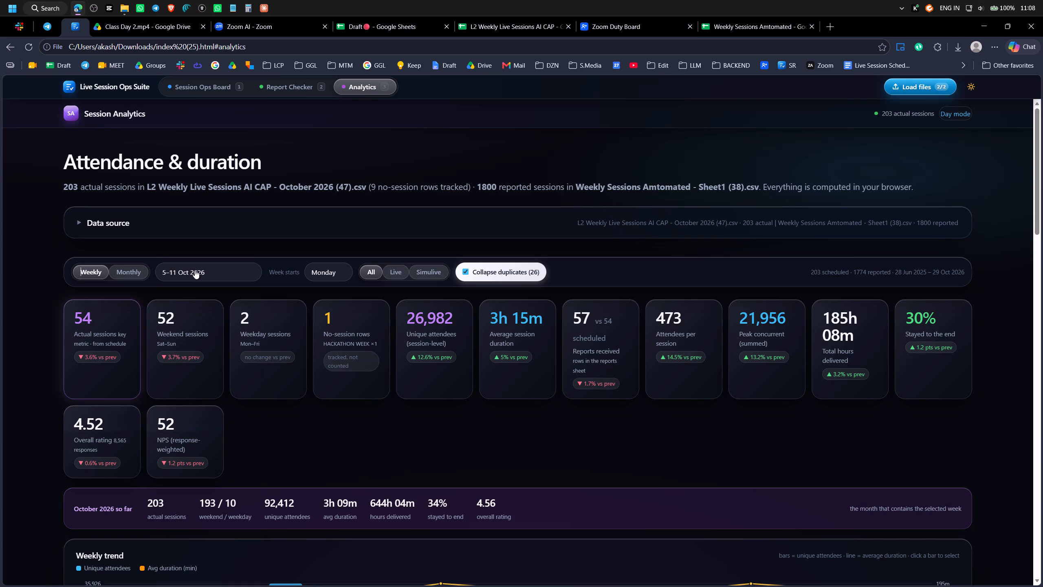
{"action": "left_click", "coordinate": [195, 269]}
{"action": "left_click", "coordinate": [188, 340]}
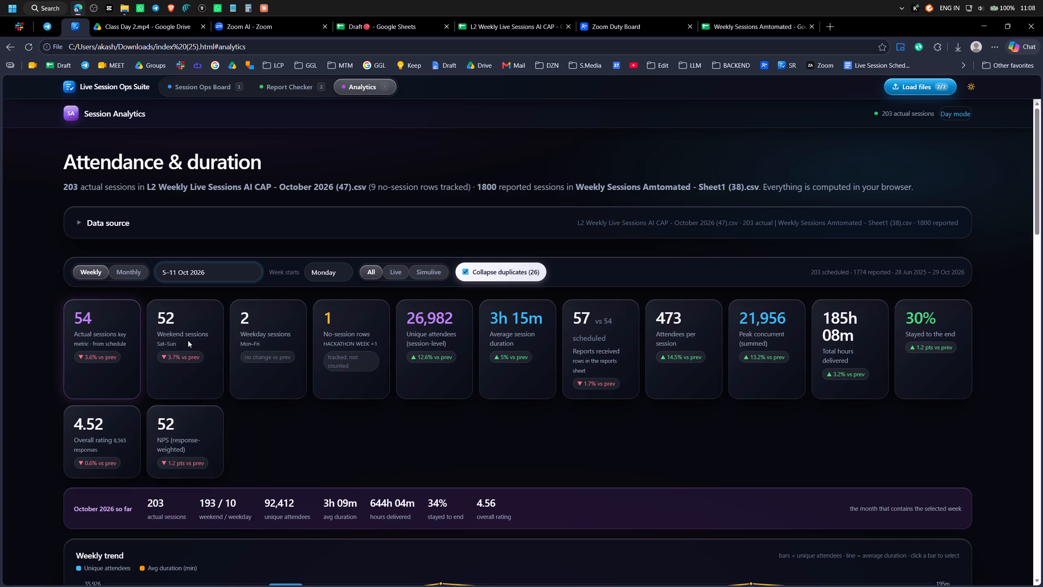
{"action": "left_click", "coordinate": [193, 269]}
{"action": "left_click", "coordinate": [187, 355]}
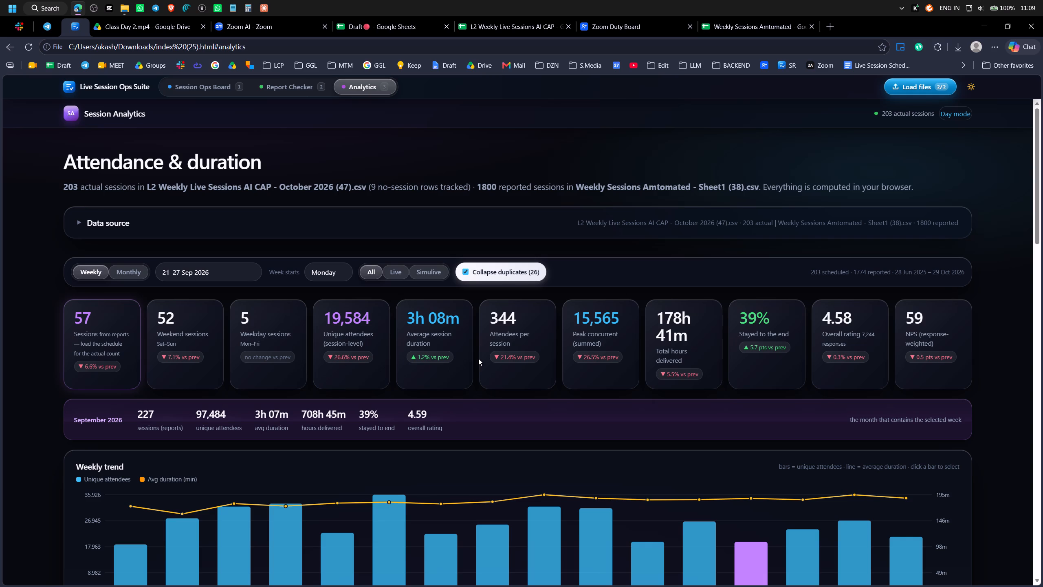
Review the monthly October 2026 figures, and return to the weekly view to show 7–13 Sep 2026.
{"action": "left_click", "coordinate": [123, 268]}
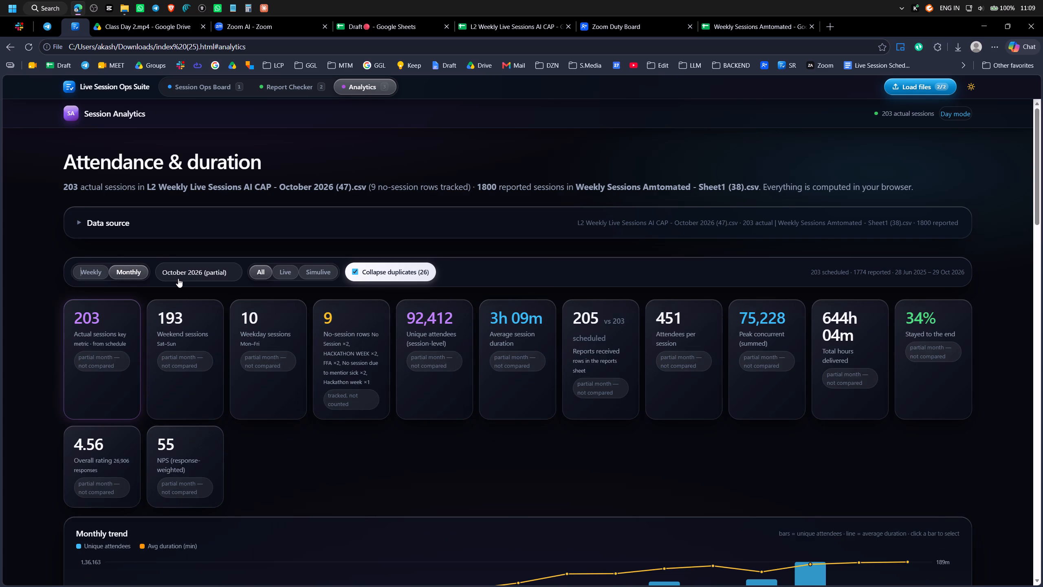
{"action": "left_click", "coordinate": [92, 269]}
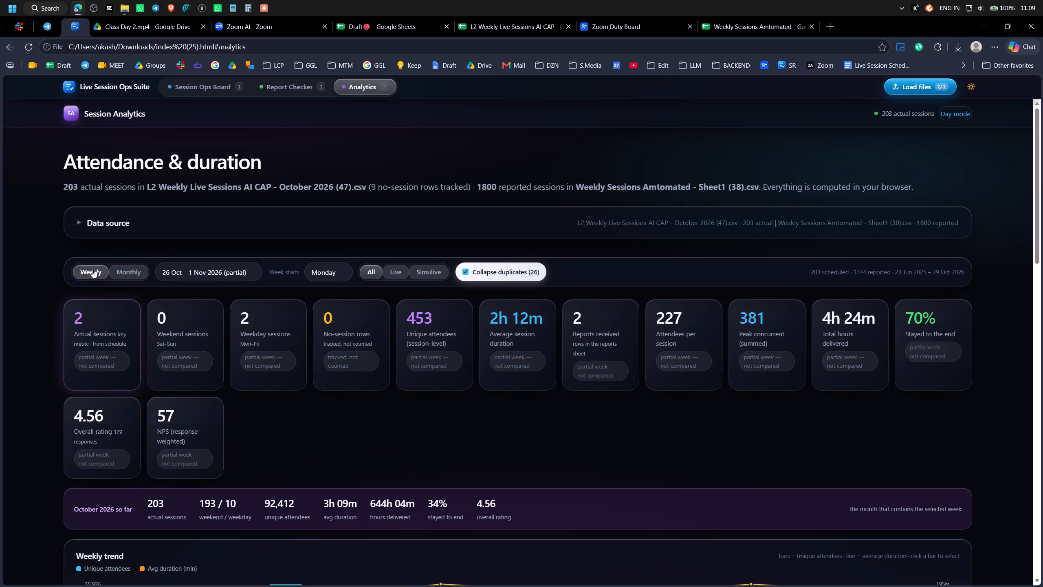
{"action": "left_click", "coordinate": [178, 269]}
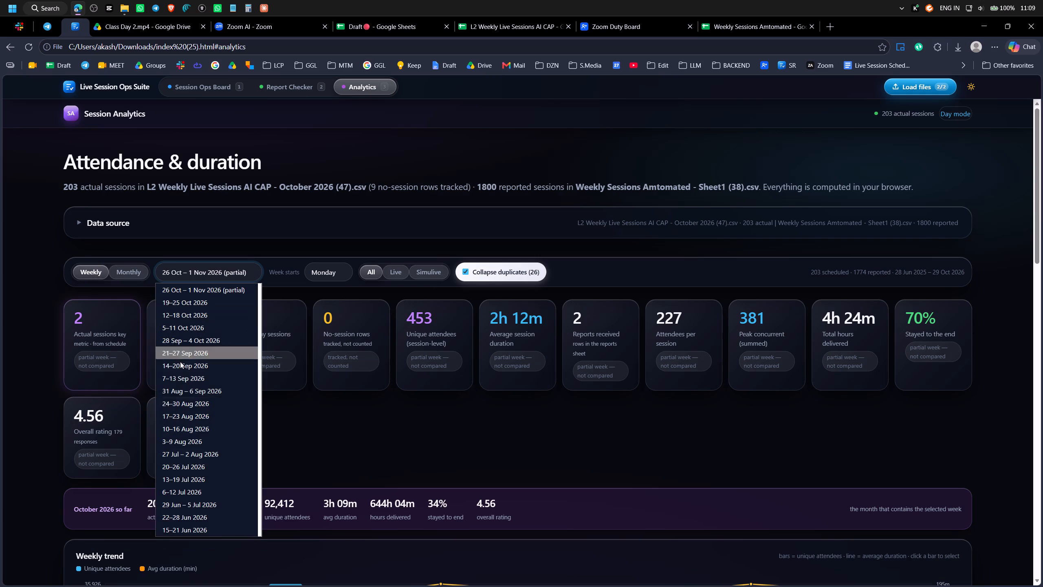
{"action": "left_click", "coordinate": [178, 375]}
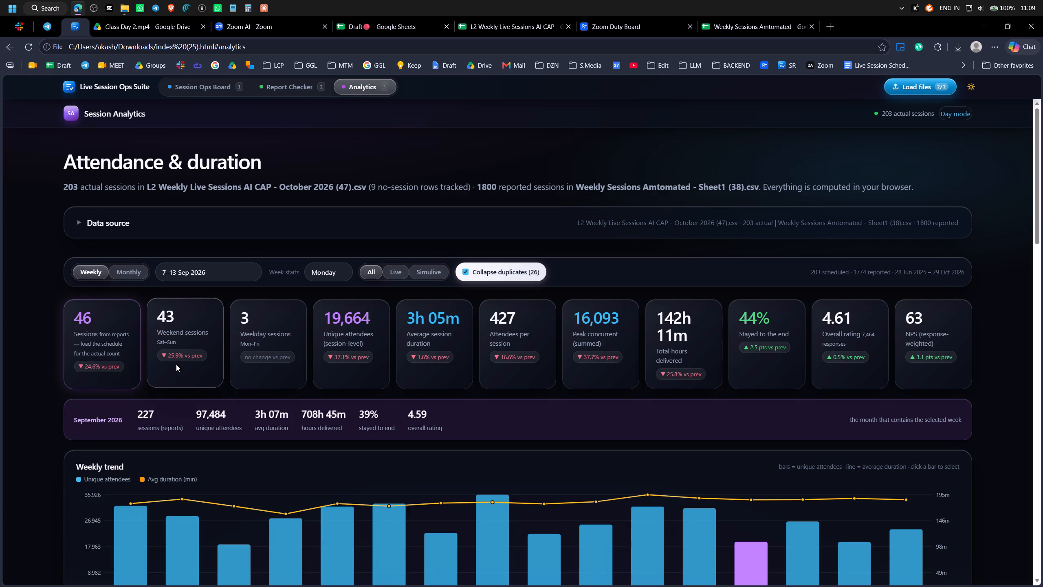
Review the monthly attendance and duration figures from October back to May 2026, ending on September 2026.
{"action": "left_click", "coordinate": [137, 267]}
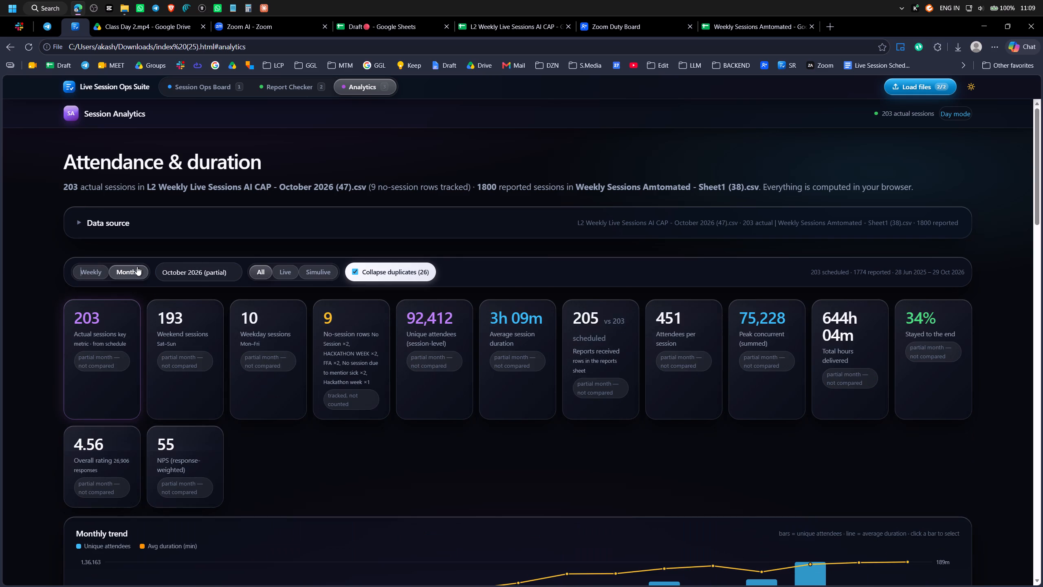
{"action": "left_click", "coordinate": [191, 272]}
{"action": "left_click", "coordinate": [190, 301]}
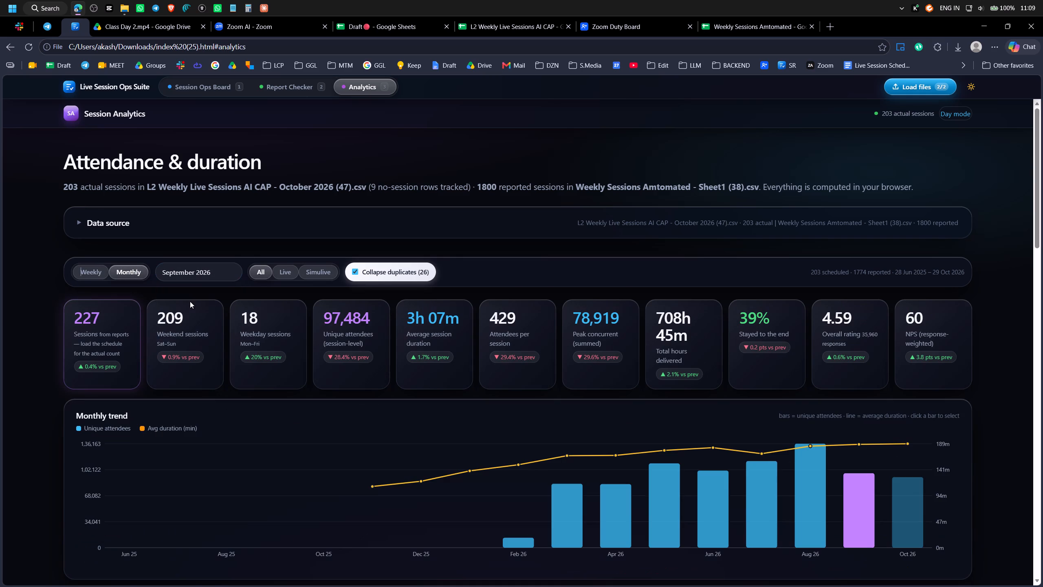
{"action": "left_click", "coordinate": [188, 271]}
{"action": "left_click", "coordinate": [179, 314]}
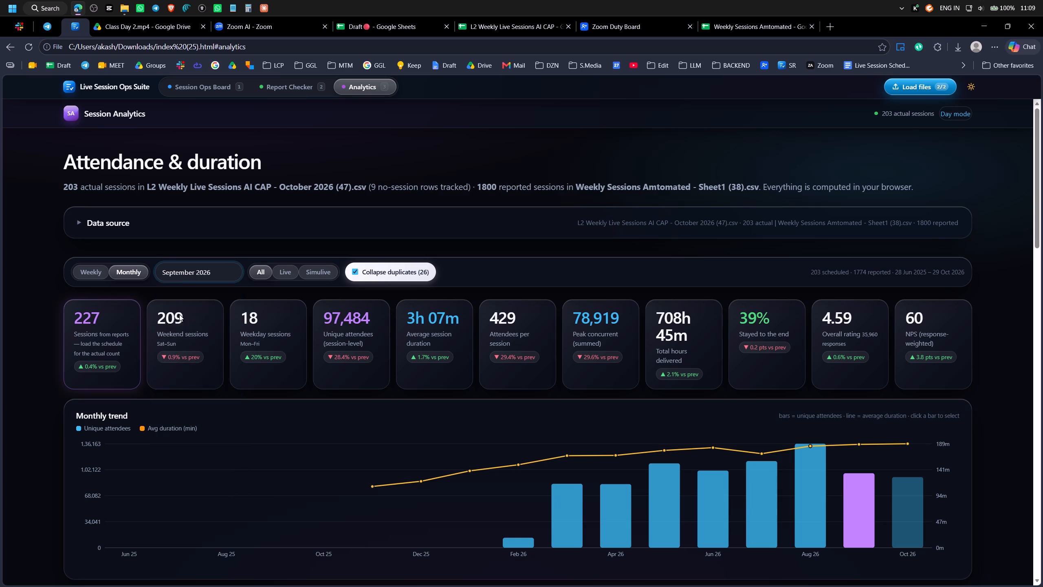
{"action": "left_click", "coordinate": [188, 267]}
{"action": "left_click", "coordinate": [180, 329]}
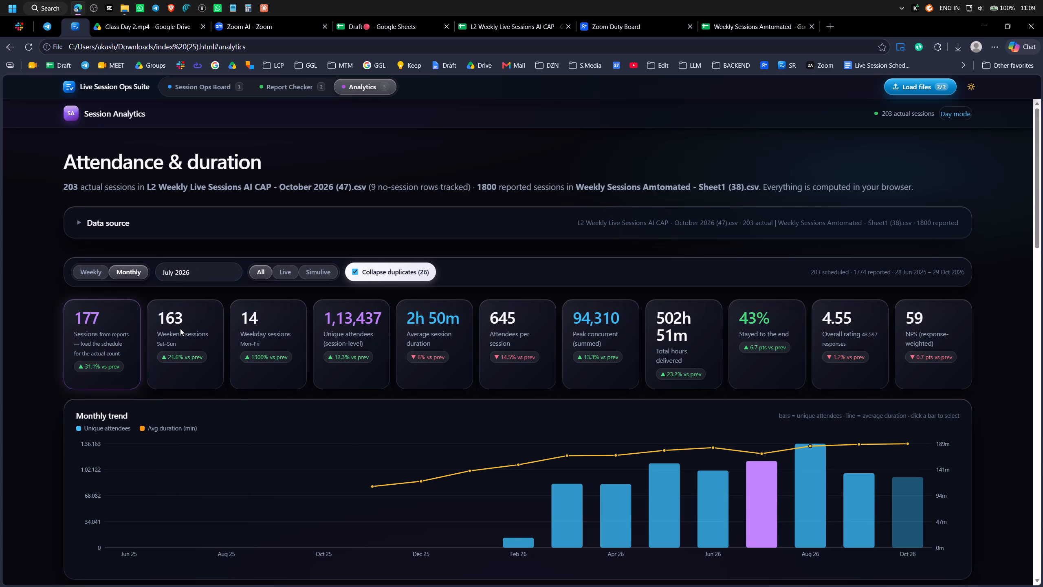
{"action": "left_click", "coordinate": [188, 267]}
{"action": "left_click", "coordinate": [180, 344]}
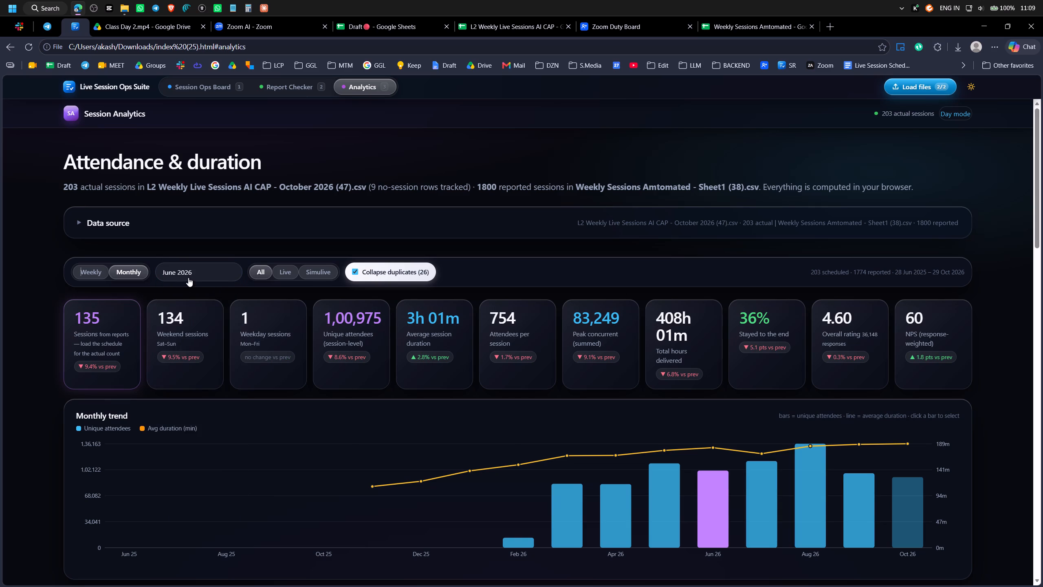
{"action": "left_click", "coordinate": [188, 273]}
{"action": "left_click", "coordinate": [183, 340]}
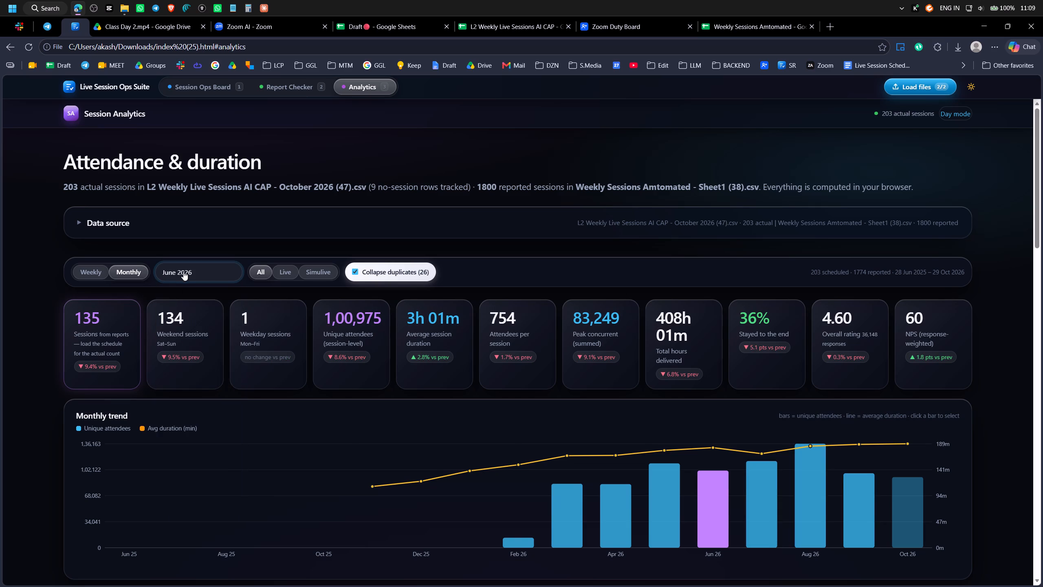
{"action": "left_click", "coordinate": [184, 267]}
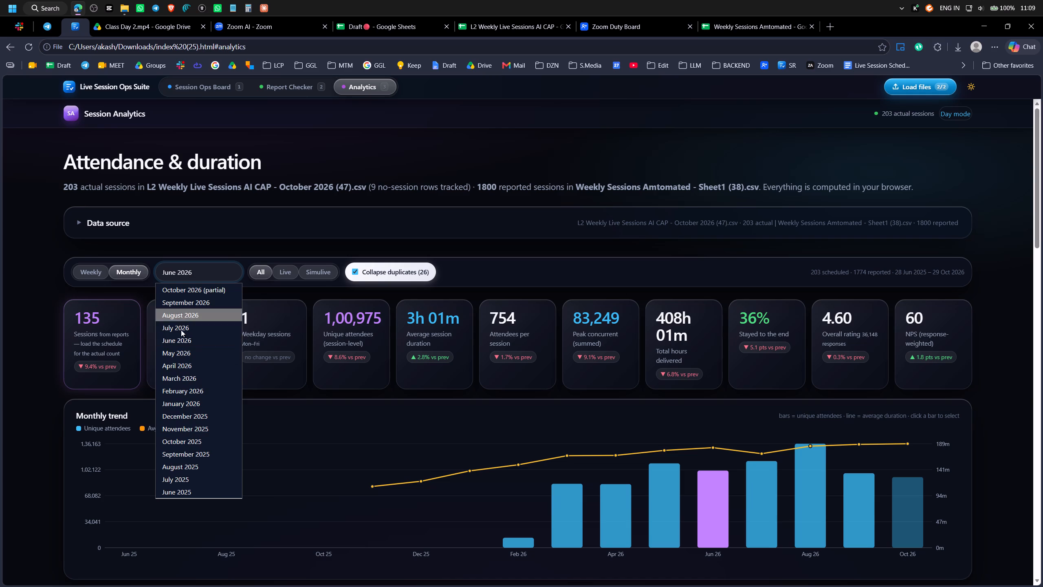
{"action": "left_click", "coordinate": [178, 358]}
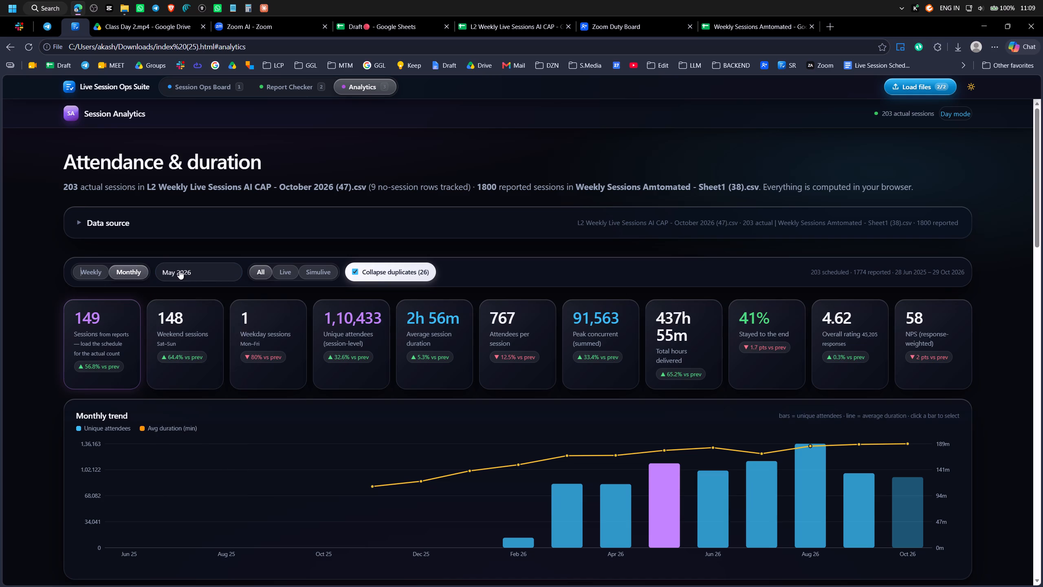
{"action": "left_click", "coordinate": [179, 270]}
{"action": "left_click", "coordinate": [180, 297]}
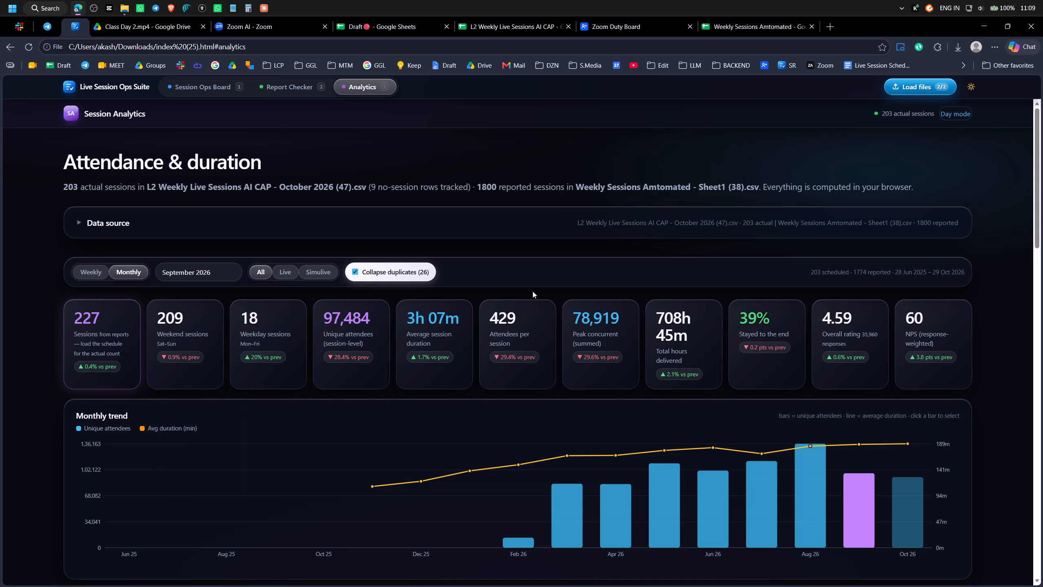
{"action": "left_click", "coordinate": [528, 277]}
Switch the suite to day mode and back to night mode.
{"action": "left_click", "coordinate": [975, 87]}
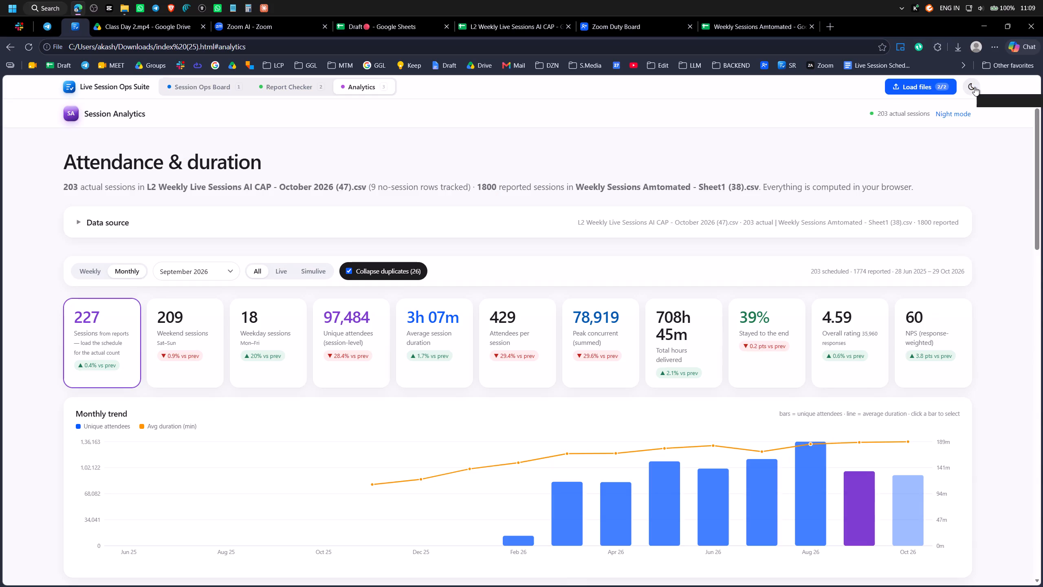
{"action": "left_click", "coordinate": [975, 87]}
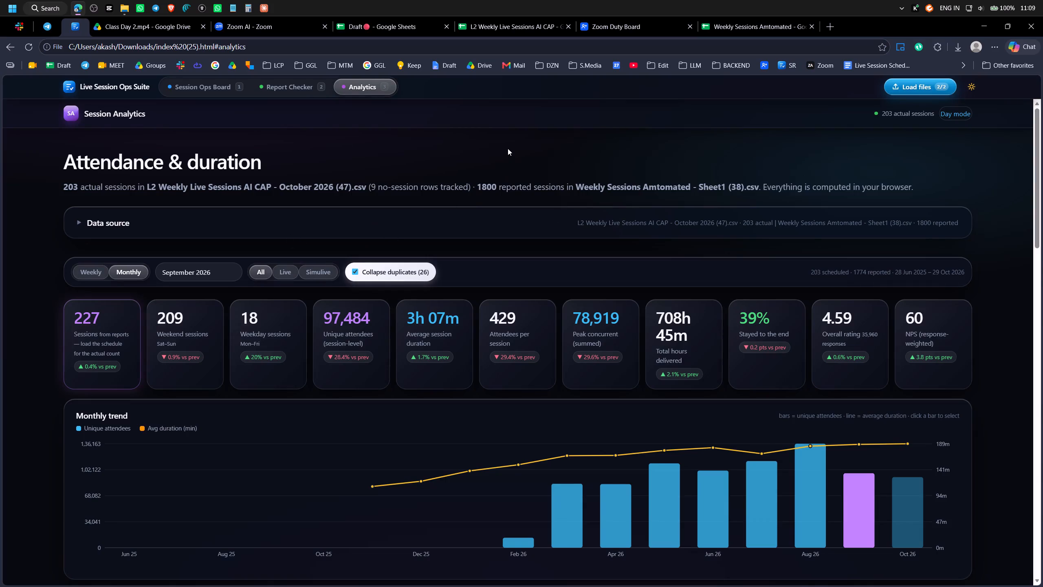
Look through the October 2026 session readiness list on the Session Ops Board, then glance at the Report Checker.
{"action": "left_click", "coordinate": [227, 83]}
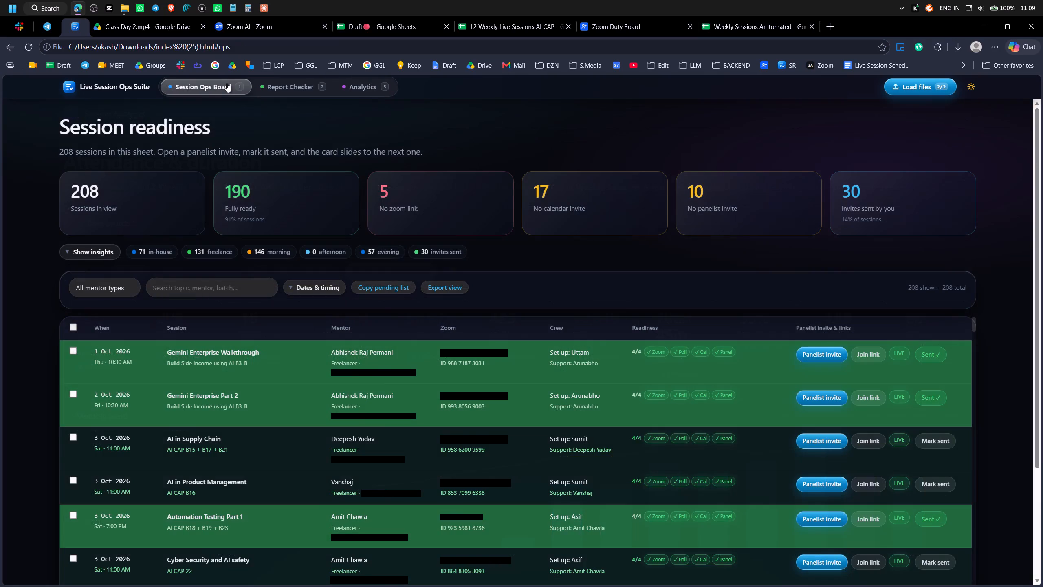
{"action": "scroll", "coordinate": [552, 310], "scroll_direction": "down", "scroll_amount": 9}
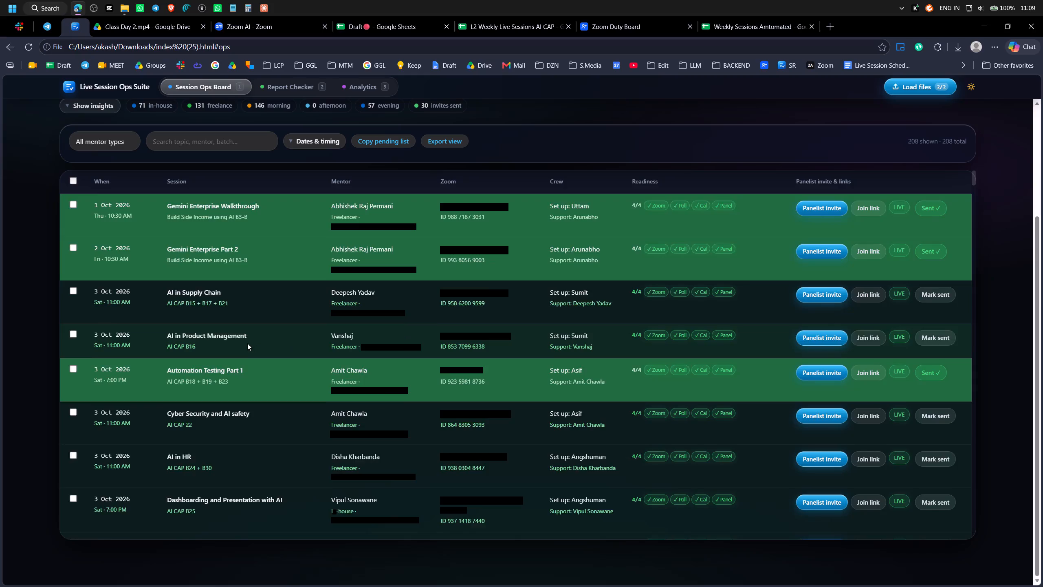
{"action": "scroll", "coordinate": [247, 343], "scroll_direction": "down", "scroll_amount": 17}
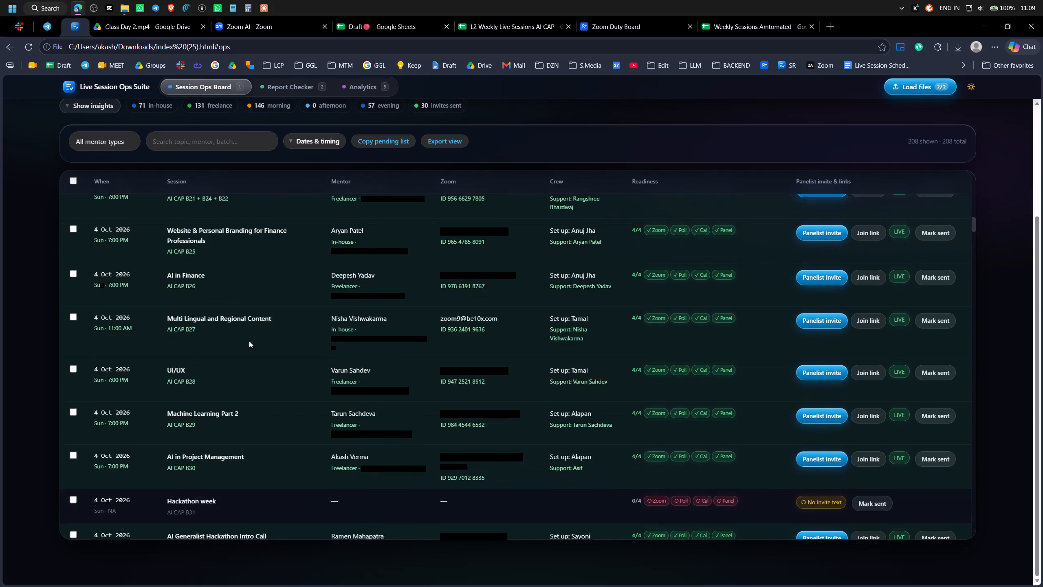
{"action": "scroll", "coordinate": [249, 341], "scroll_direction": "down", "scroll_amount": 14}
{"action": "scroll", "coordinate": [249, 341], "scroll_direction": "down", "scroll_amount": 12}
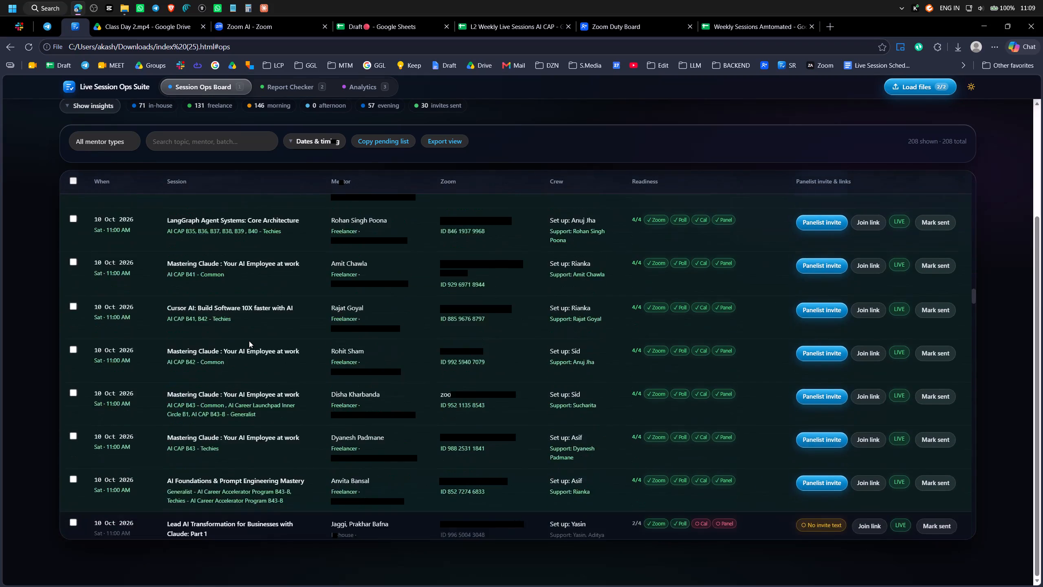
{"action": "scroll", "coordinate": [249, 341], "scroll_direction": "down", "scroll_amount": 20}
{"action": "scroll", "coordinate": [249, 341], "scroll_direction": "down", "scroll_amount": 13}
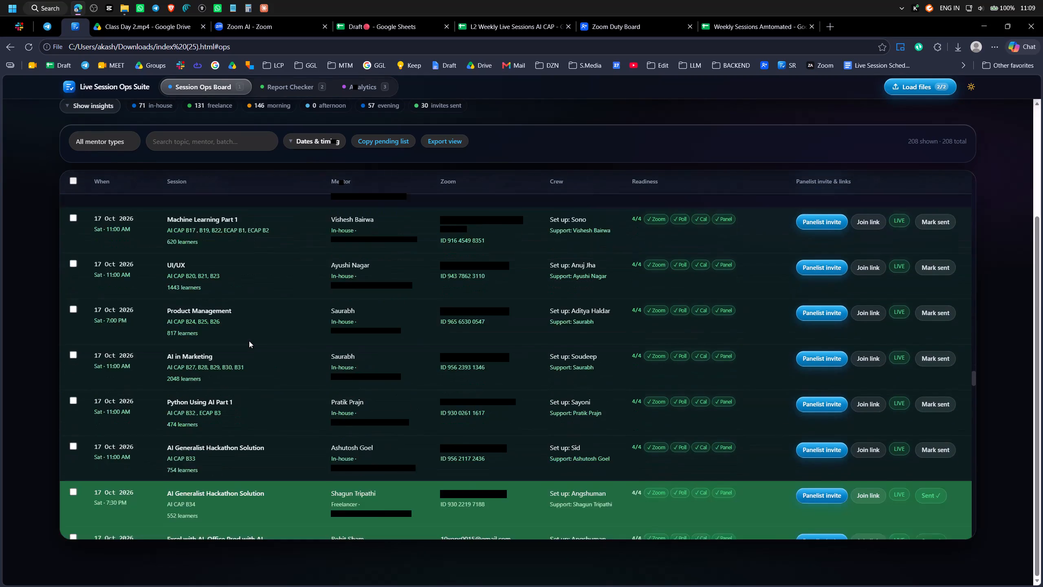
{"action": "scroll", "coordinate": [249, 341], "scroll_direction": "down", "scroll_amount": 8}
{"action": "scroll", "coordinate": [249, 341], "scroll_direction": "down", "scroll_amount": 17}
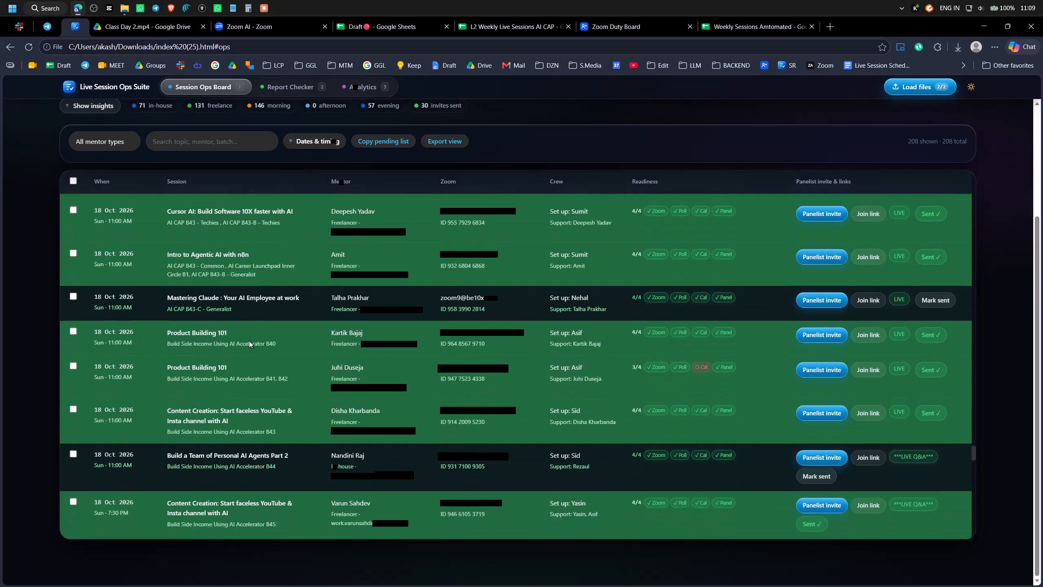
{"action": "scroll", "coordinate": [249, 341], "scroll_direction": "down", "scroll_amount": 20}
{"action": "scroll", "coordinate": [249, 341], "scroll_direction": "down", "scroll_amount": 7}
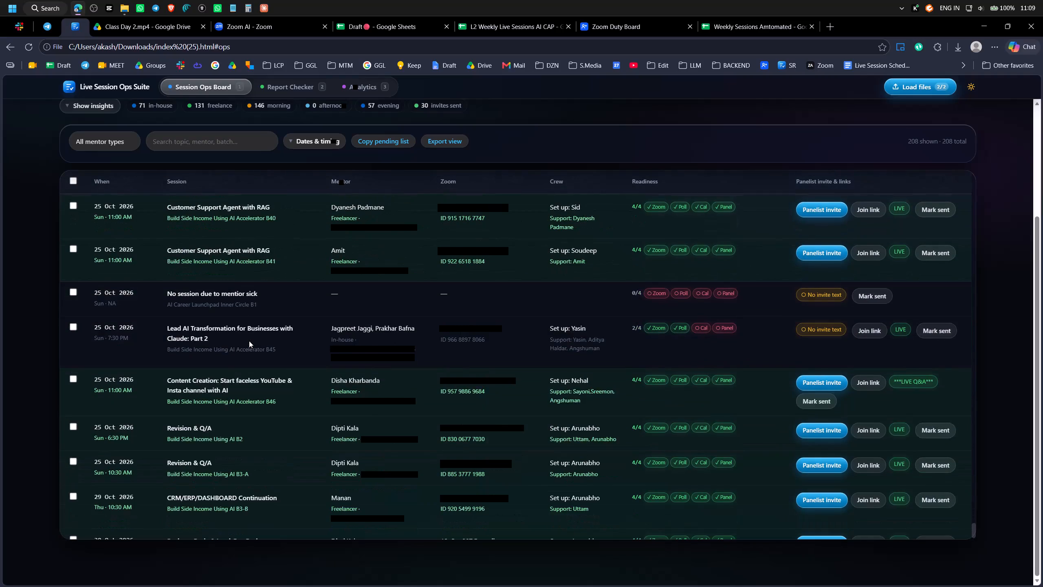
{"action": "scroll", "coordinate": [249, 341], "scroll_direction": "down", "scroll_amount": 8}
{"action": "left_click", "coordinate": [283, 90]}
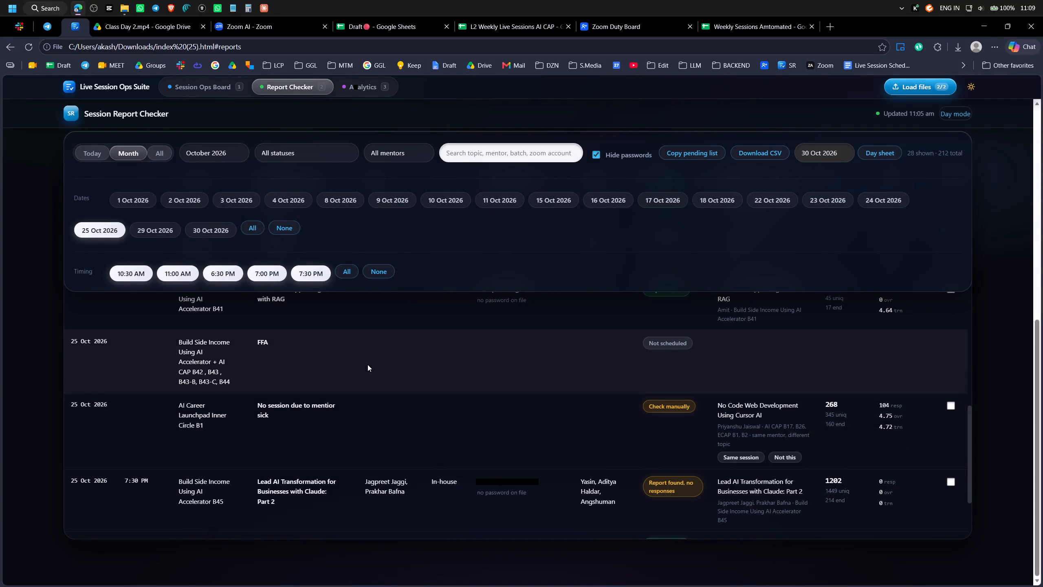
Filter the Session Ops Board to show only the 25 Oct 2026 sessions.
{"action": "left_click", "coordinate": [211, 88]}
{"action": "scroll", "coordinate": [321, 338], "scroll_direction": "up", "scroll_amount": 8}
{"action": "scroll", "coordinate": [1042, 256], "scroll_direction": "up", "scroll_amount": 7}
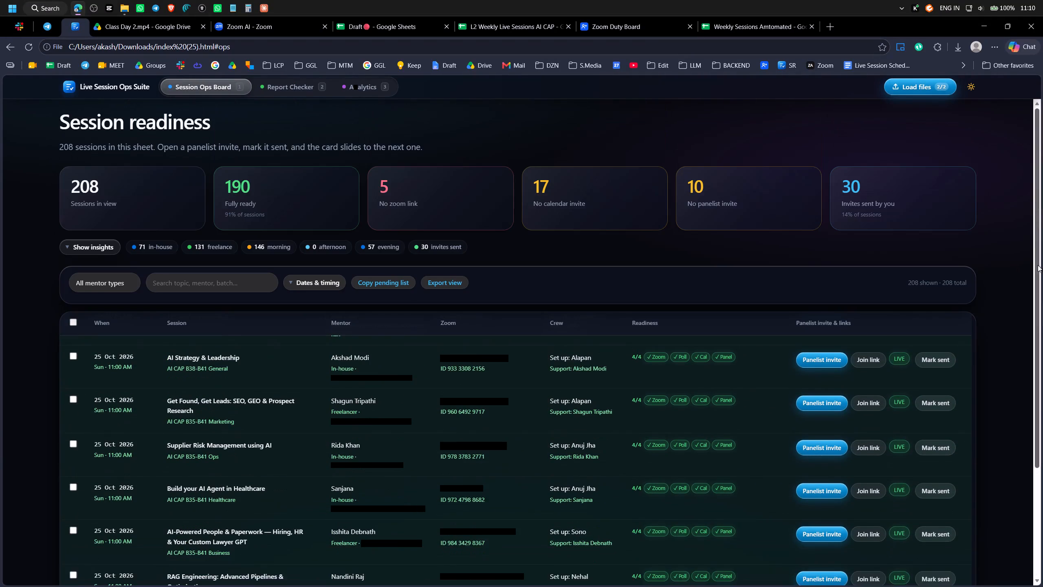
{"action": "scroll", "coordinate": [1038, 265], "scroll_direction": "up", "scroll_amount": 4}
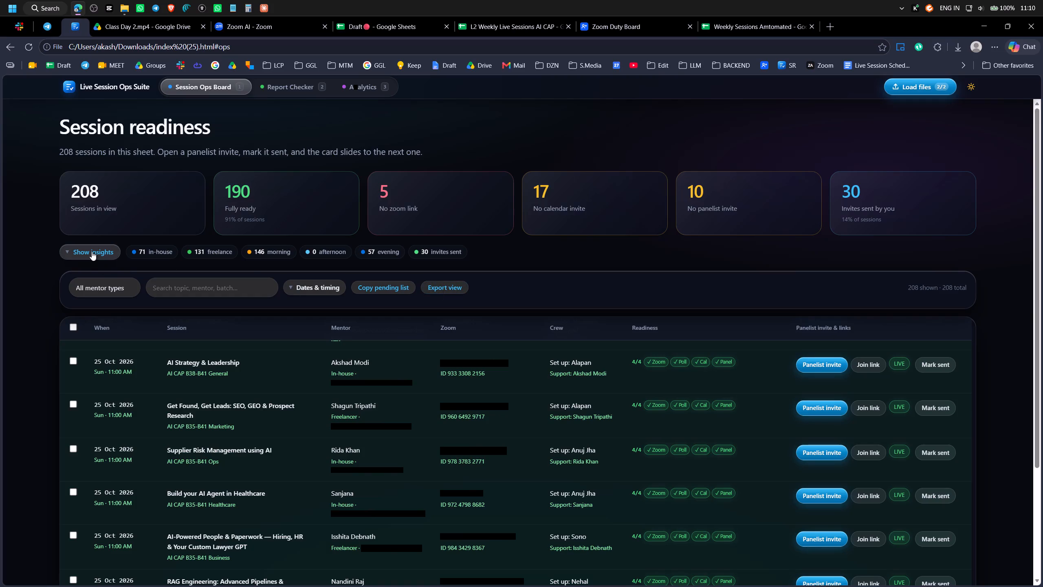
{"action": "left_click", "coordinate": [316, 287]}
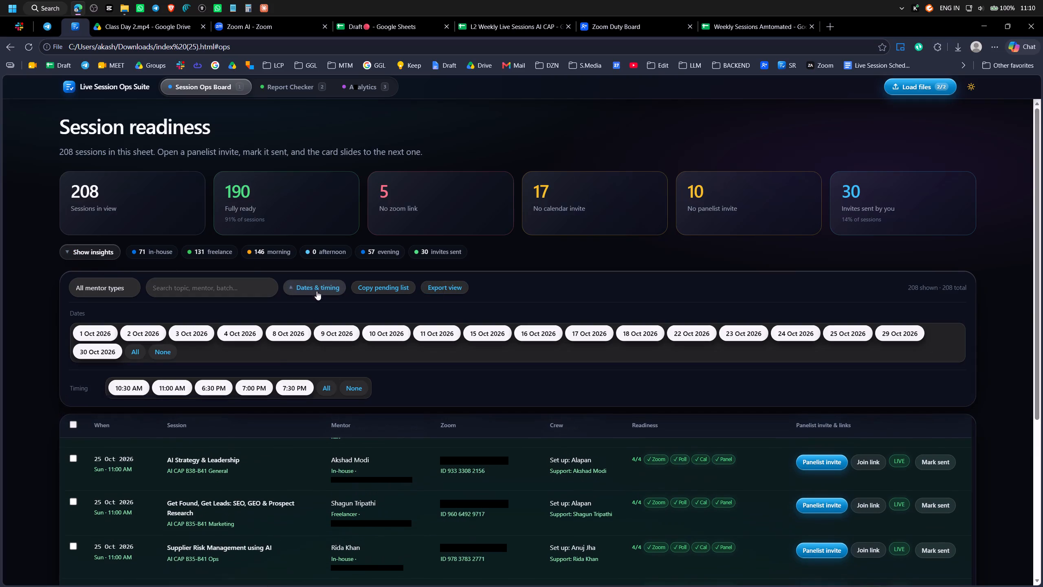
{"action": "left_click", "coordinate": [167, 353]}
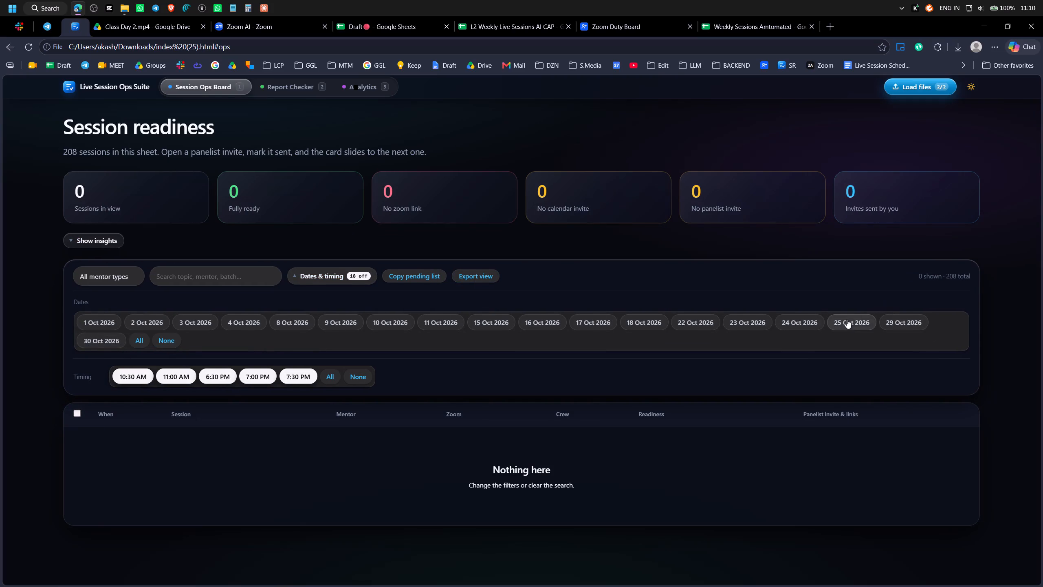
{"action": "left_click", "coordinate": [847, 319]}
{"action": "left_click", "coordinate": [464, 376]}
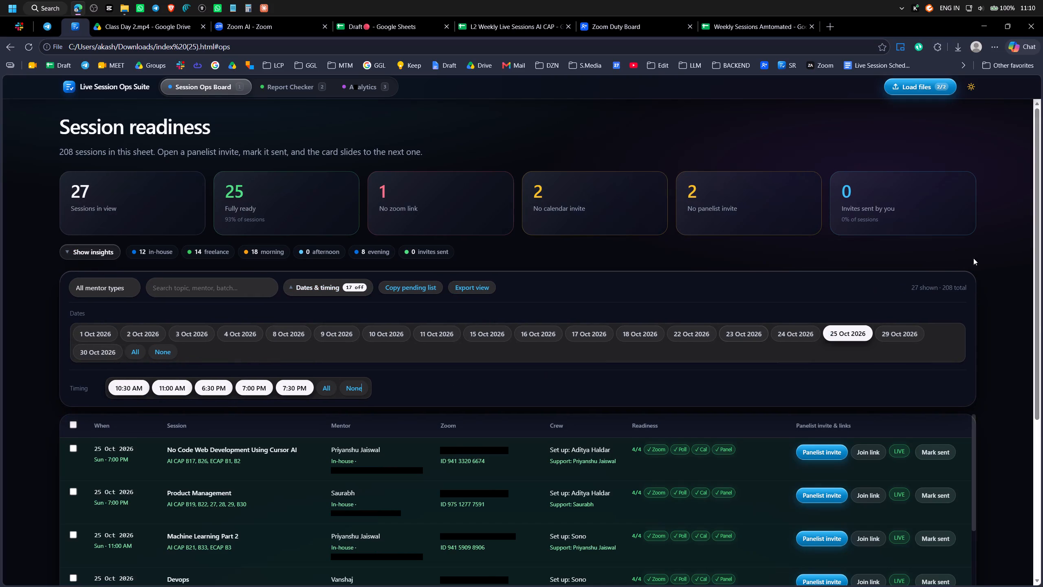
Look through the 25 Oct 2026 sessions on the Session Ops Board, then their matched reports in the Report Checker.
{"action": "scroll", "coordinate": [1011, 295], "scroll_direction": "down", "scroll_amount": 12}
{"action": "scroll", "coordinate": [462, 357], "scroll_direction": "down", "scroll_amount": 8}
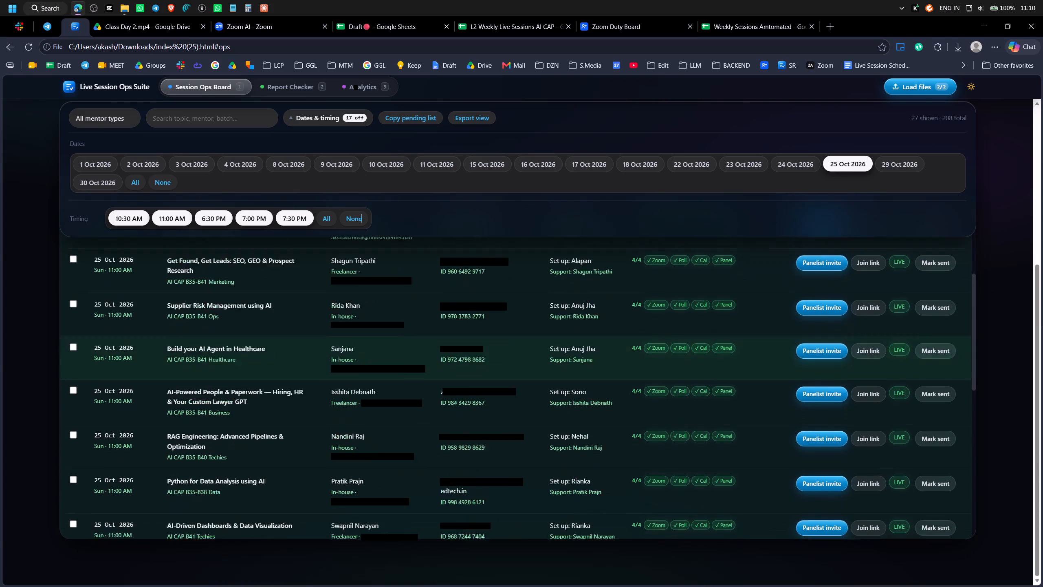
{"action": "scroll", "coordinate": [464, 357], "scroll_direction": "down", "scroll_amount": 14}
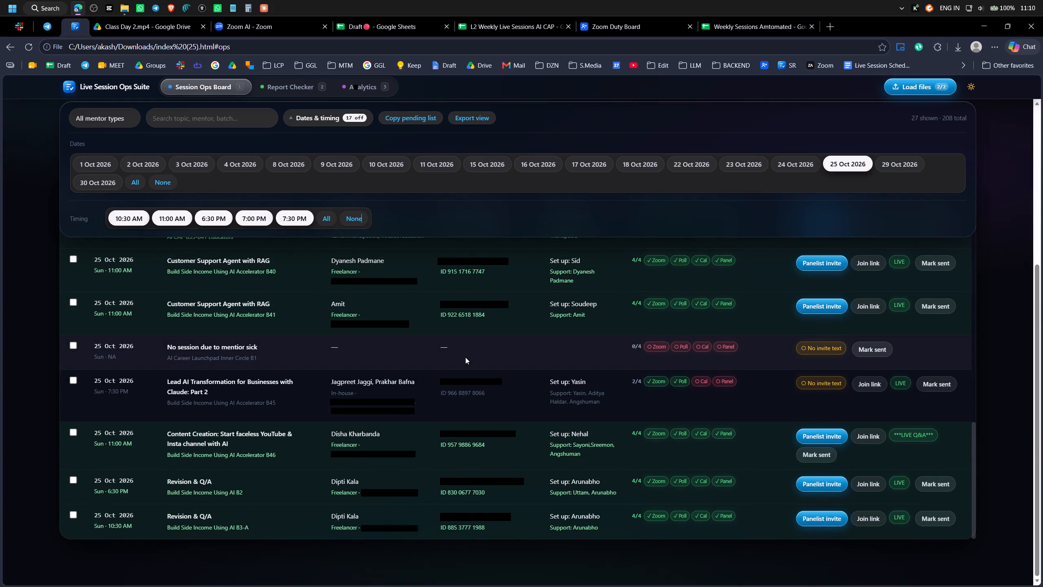
{"action": "left_click", "coordinate": [283, 88]}
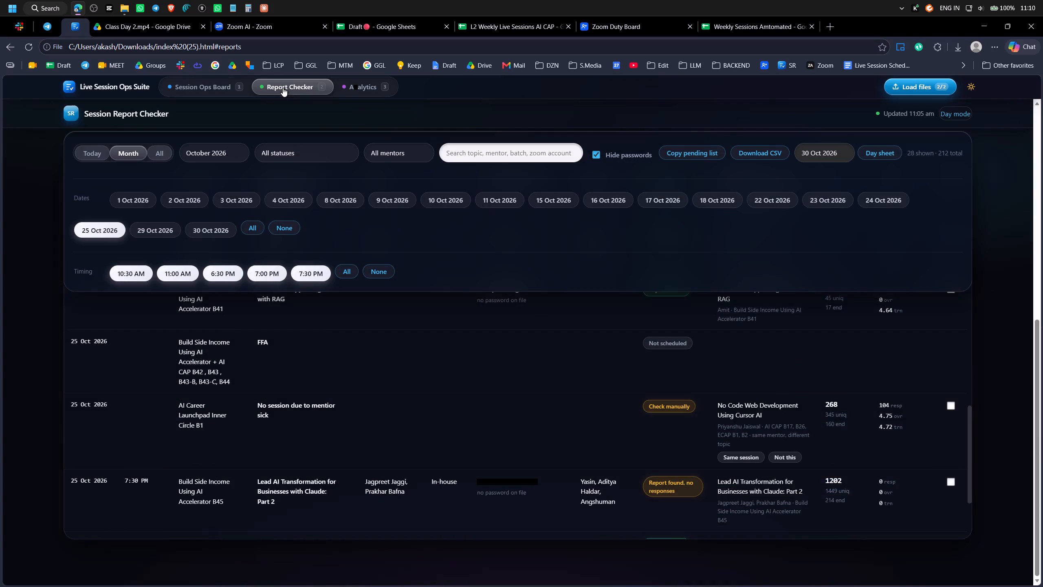
{"action": "scroll", "coordinate": [473, 374], "scroll_direction": "down", "scroll_amount": 12}
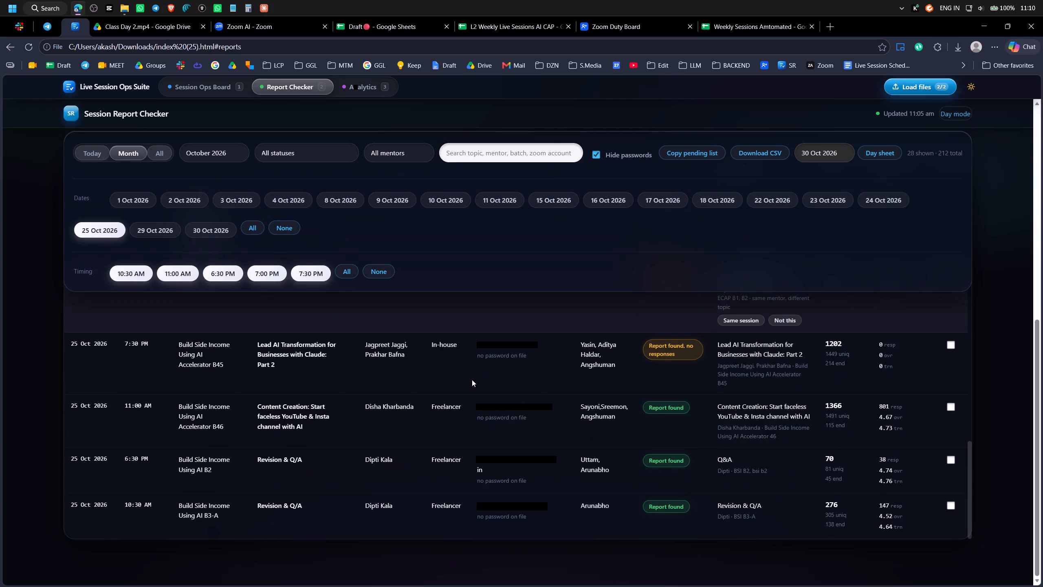
Copy batch code B40 from the 31 October sessions in the November 2026 sheet and search the Report Checker for it.
{"action": "left_click", "coordinate": [477, 152]}
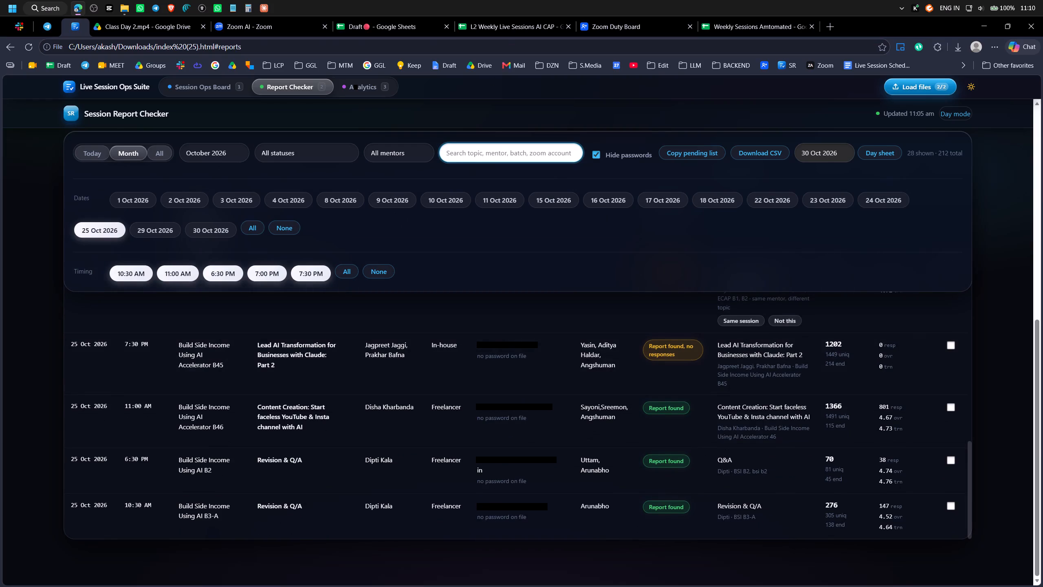
{"action": "left_click", "coordinate": [504, 20]}
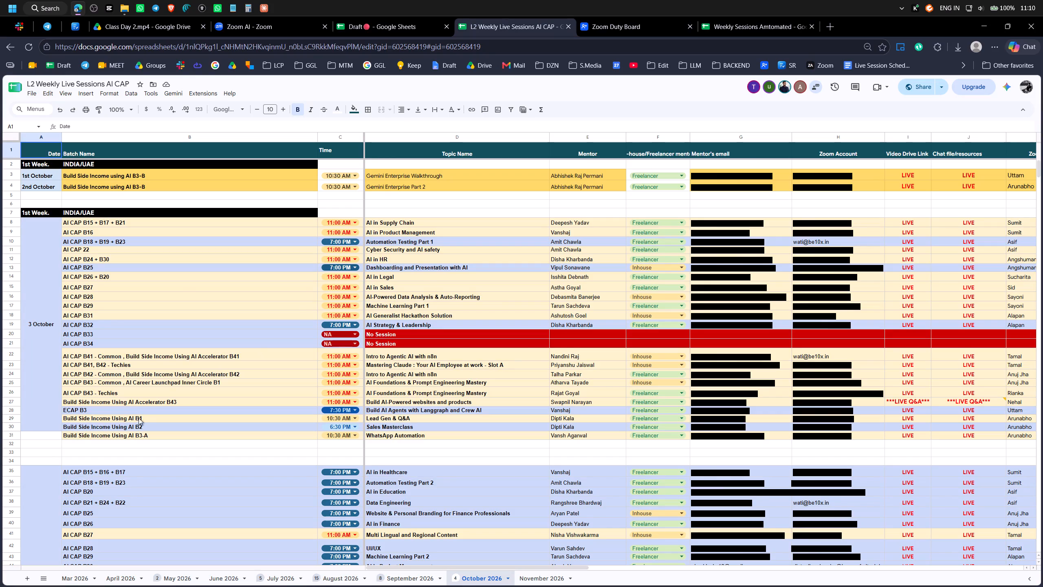
{"action": "scroll", "coordinate": [210, 362], "scroll_direction": "down", "scroll_amount": 4}
{"action": "scroll", "coordinate": [212, 360], "scroll_direction": "up", "scroll_amount": 5}
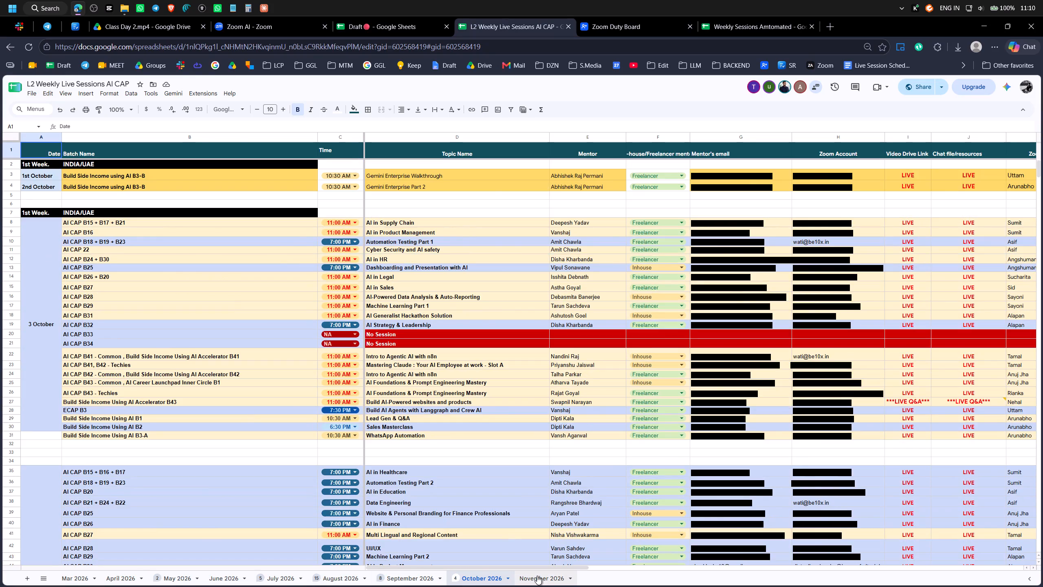
{"action": "left_click", "coordinate": [537, 576]}
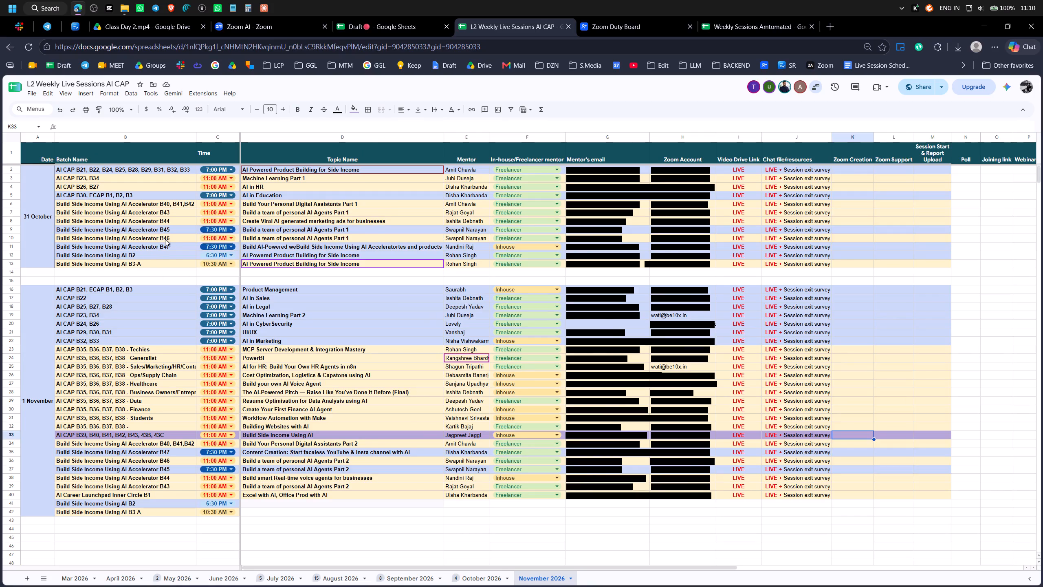
{"action": "left_click", "coordinate": [167, 205]}
{"action": "double_click", "coordinate": [167, 205]}
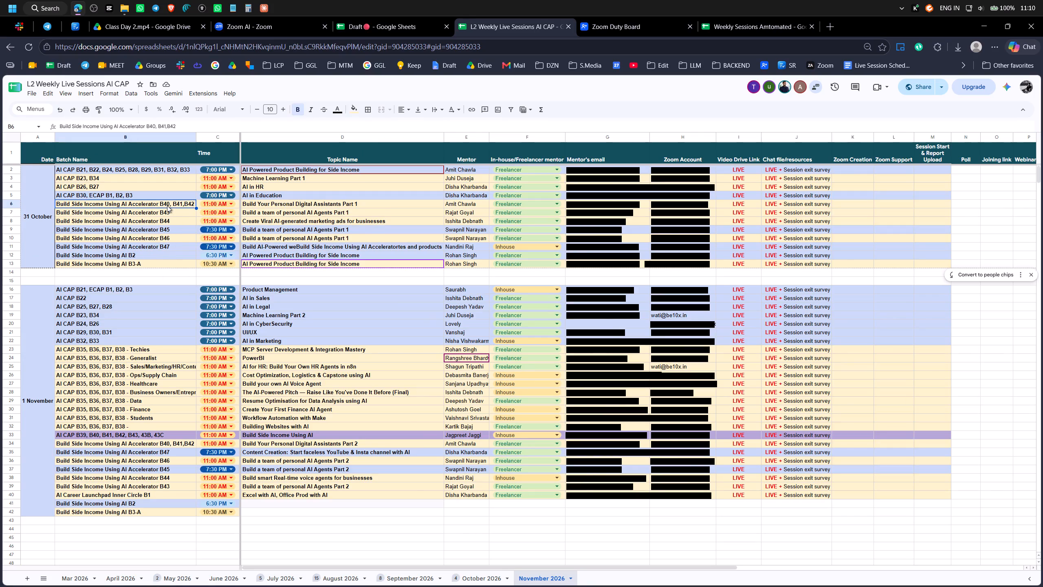
{"action": "left_click_drag", "start_coordinate": [167, 204], "coordinate": [158, 204]}
{"action": "key", "text": "ctrl+c"}
{"action": "key", "text": "ctrl+c"}
{"action": "key", "text": "ctrl+c"}
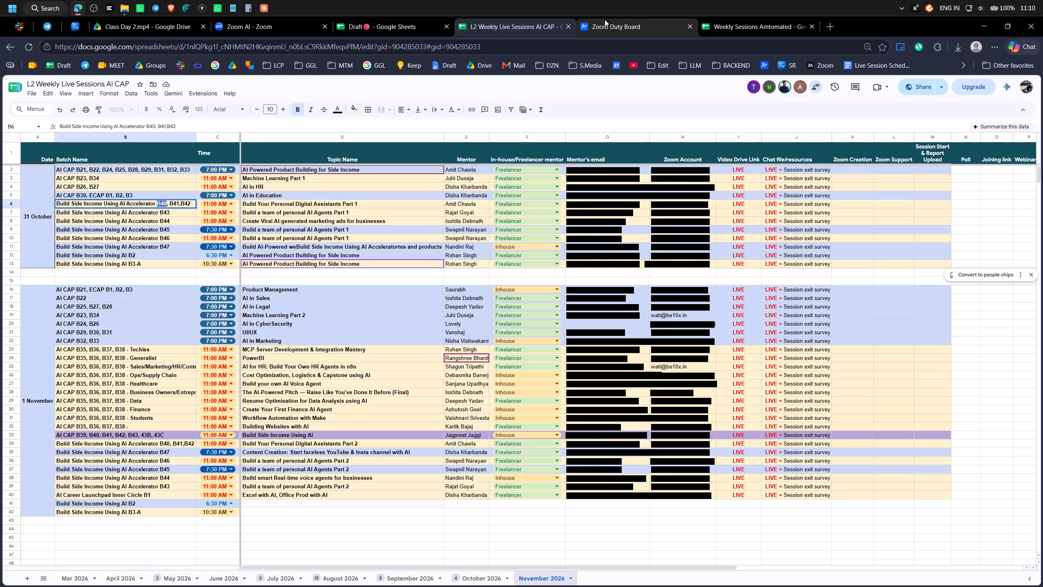
{"action": "left_click", "coordinate": [78, 26]}
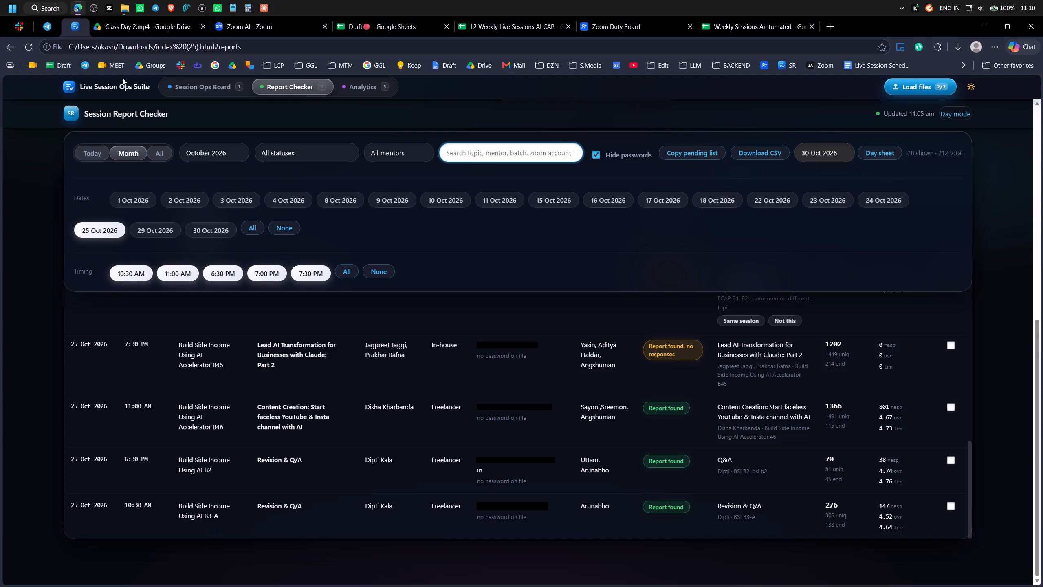
{"action": "left_click", "coordinate": [482, 154]}
{"action": "key", "text": "ctrl+v"}
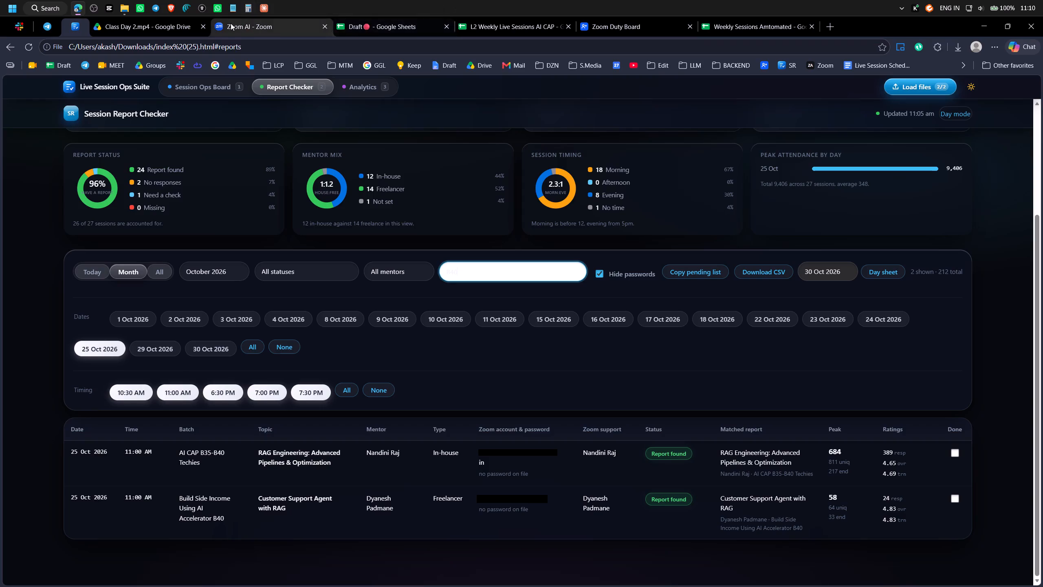
Highlight the Accelerator B40, B41, B42 mentor on the Zoom Duty Board for 31 Oct 2026, then glance at the Weekly Sessions Amtomated sheet.
{"action": "left_click", "coordinate": [627, 23]}
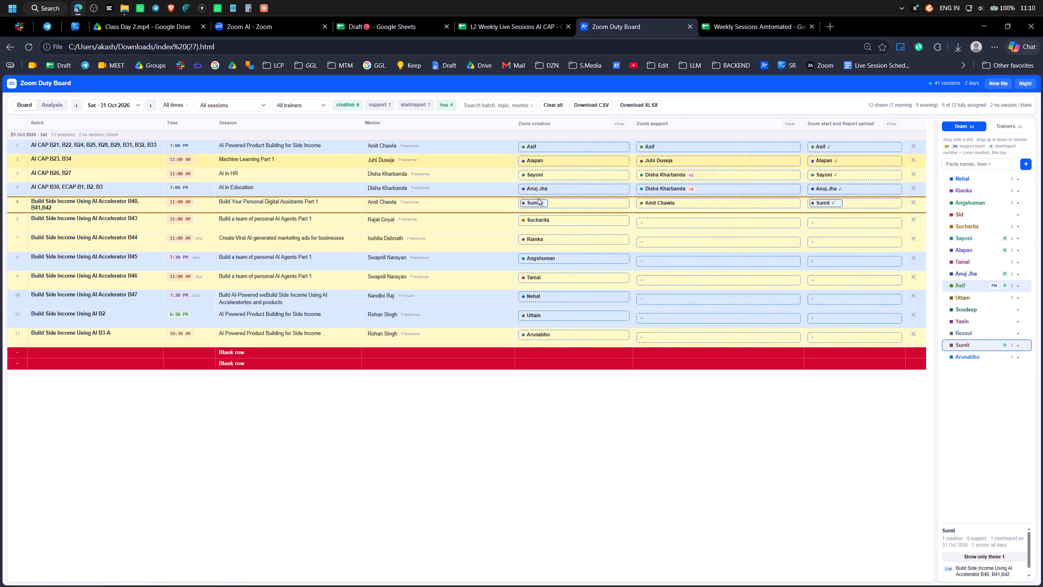
{"action": "left_click", "coordinate": [386, 203]}
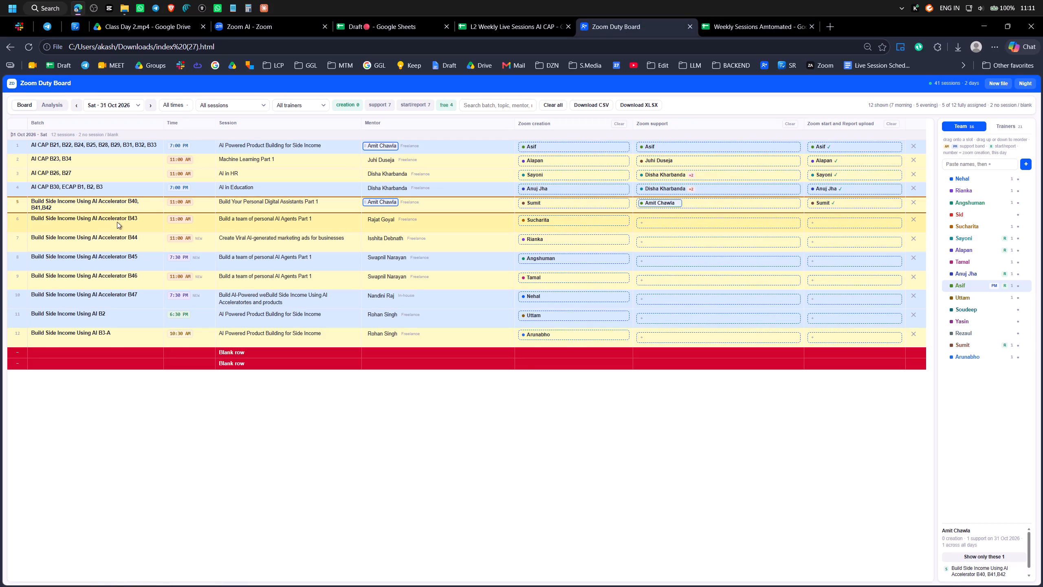
{"action": "left_click", "coordinate": [738, 24]}
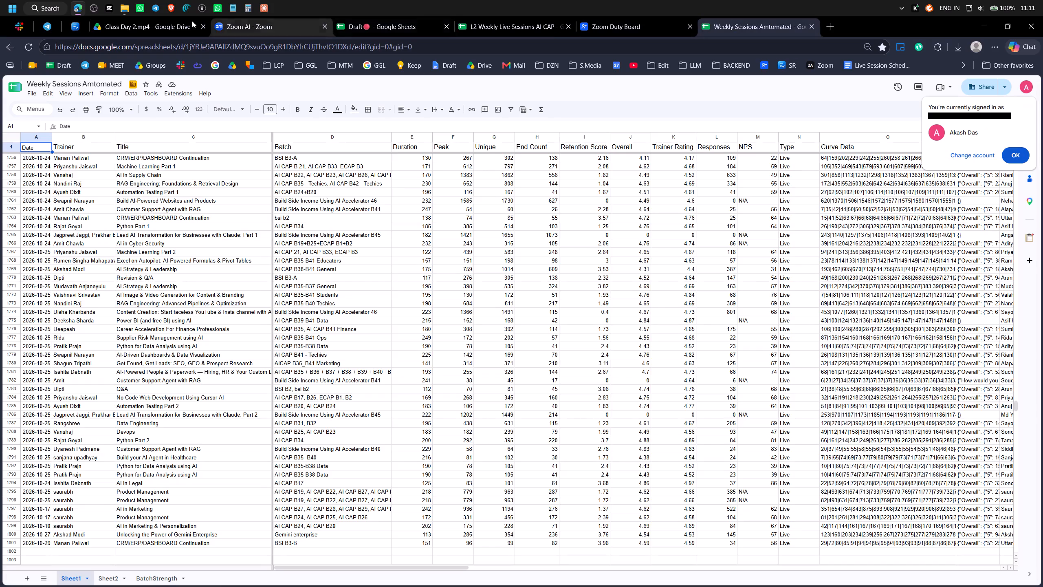
Return to the Report Checker and change the search to batch B43.
{"action": "left_click", "coordinate": [79, 27]}
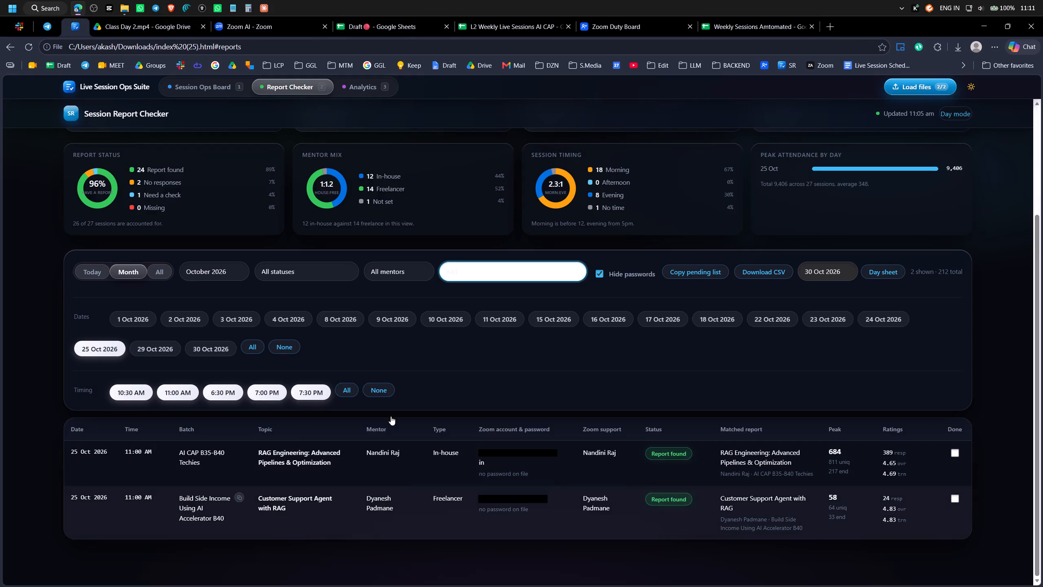
{"action": "left_click", "coordinate": [474, 275]}
{"action": "key", "text": "BackSpace"}
{"action": "key", "text": "3"}
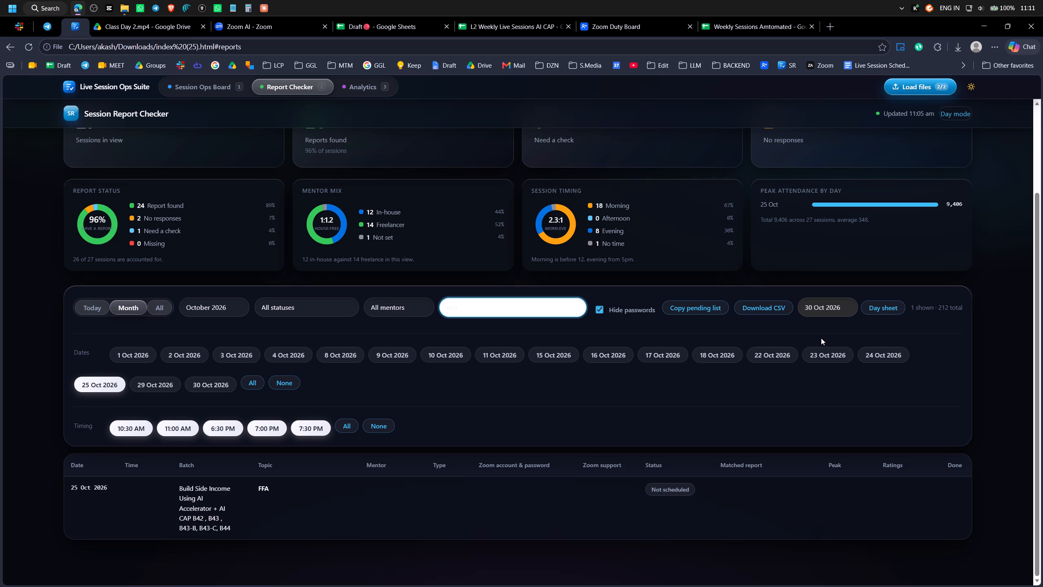
Filter the Report Checker to show only the 17 Oct 2026 sessions.
{"action": "left_click", "coordinate": [883, 355]}
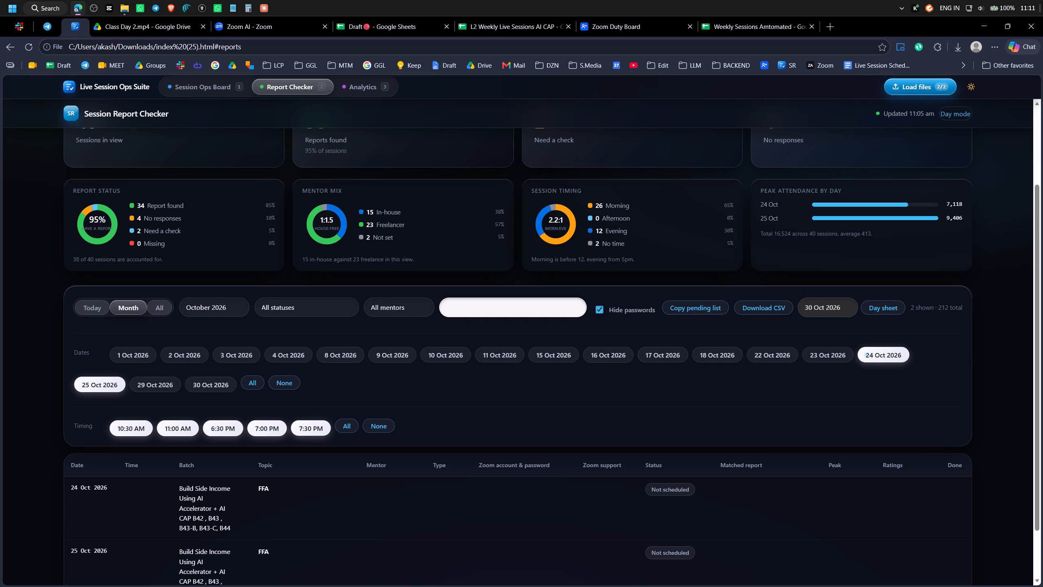
{"action": "left_click", "coordinate": [1025, 7]}
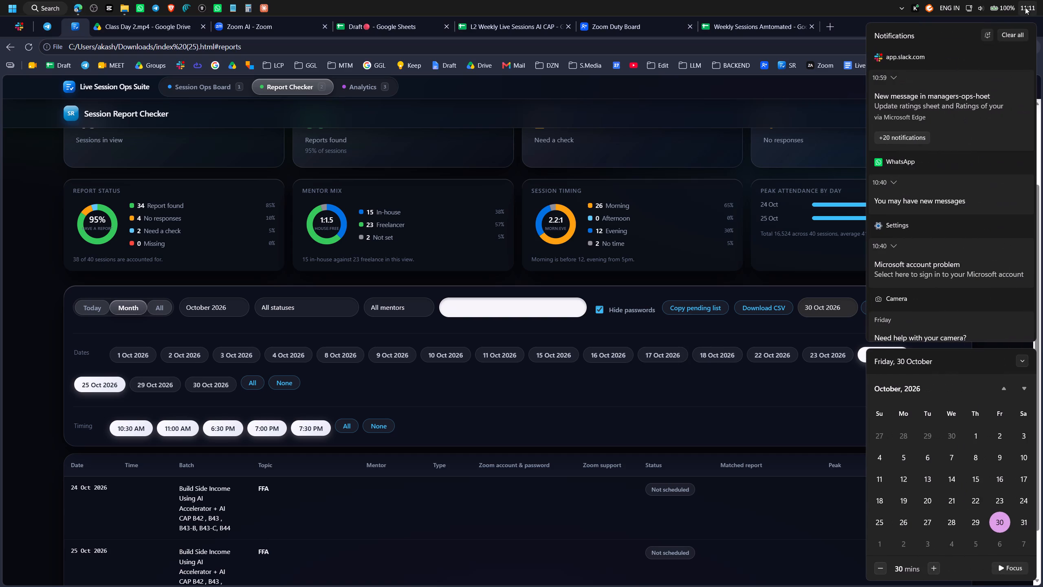
{"action": "left_click", "coordinate": [1025, 7]}
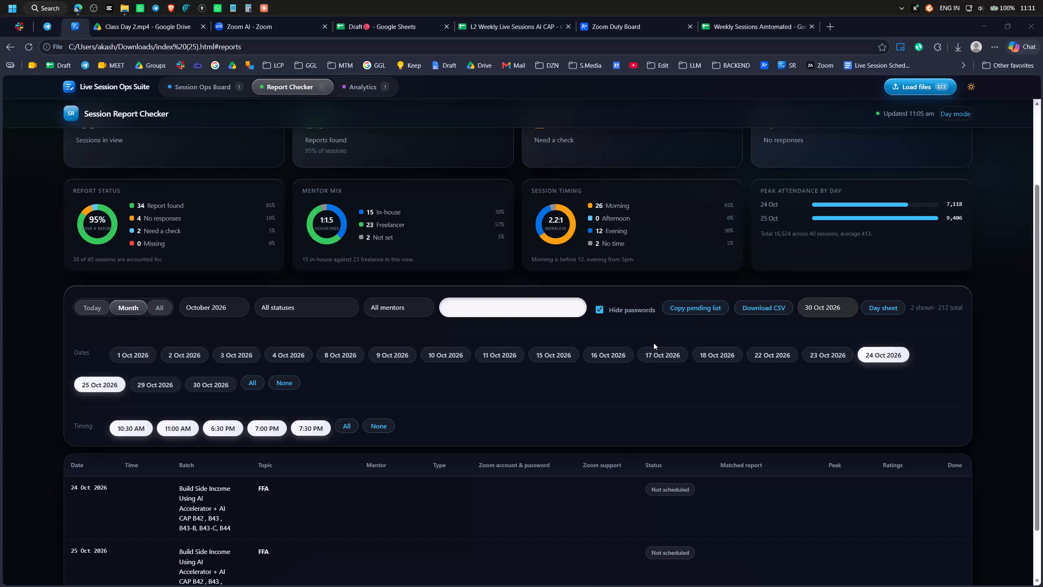
{"action": "left_click", "coordinate": [669, 353]}
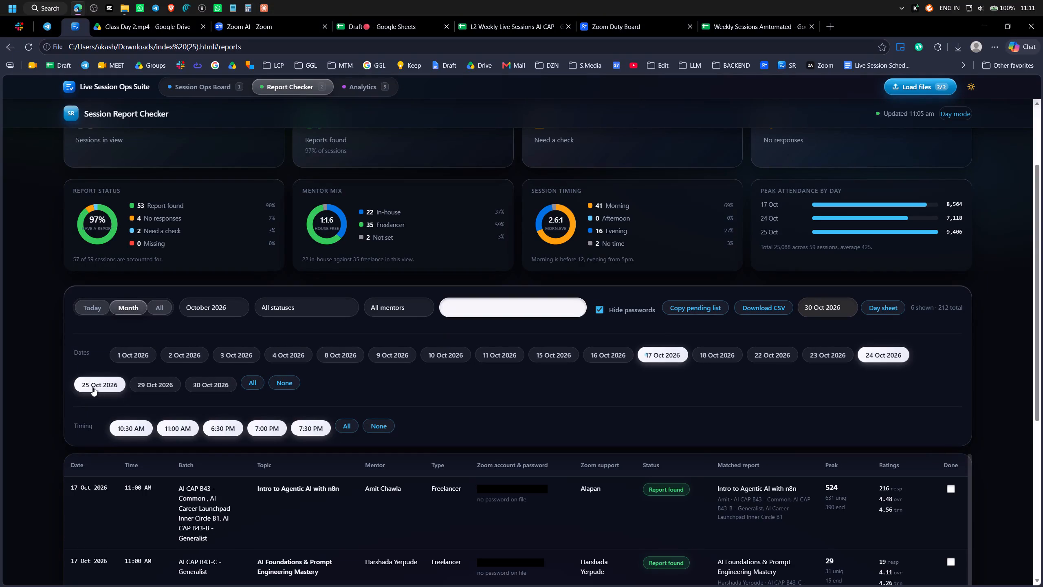
{"action": "left_click", "coordinate": [92, 387]}
{"action": "left_click", "coordinate": [874, 354]}
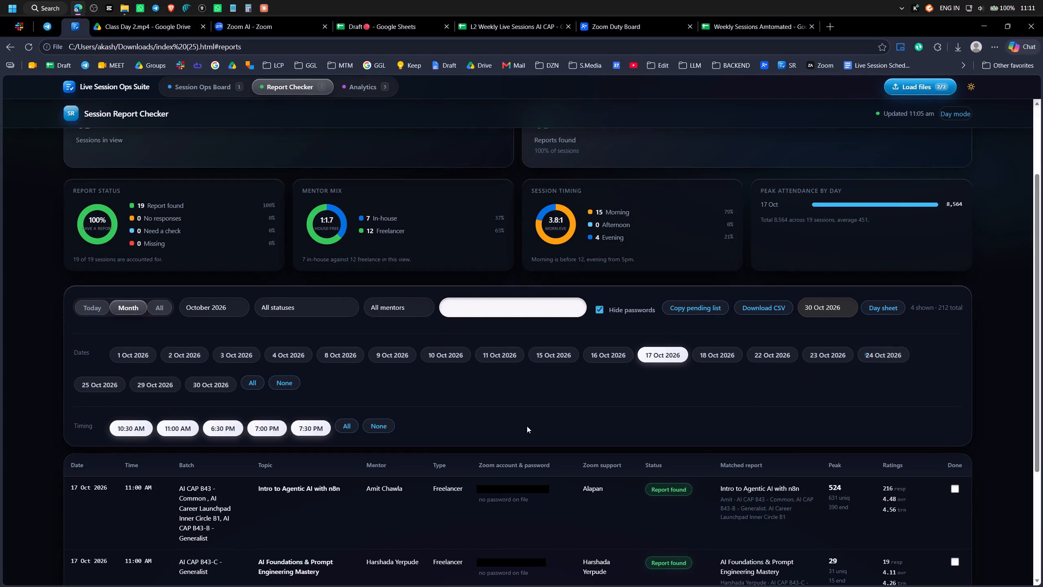
Review the B43 session reports for 17 Oct 2026, checking the peak attendance of the Accelerator B43 Content Creation session.
{"action": "scroll", "coordinate": [490, 424], "scroll_direction": "down", "scroll_amount": 6}
{"action": "scroll", "coordinate": [519, 435], "scroll_direction": "up", "scroll_amount": 8}
{"action": "scroll", "coordinate": [519, 435], "scroll_direction": "down", "scroll_amount": 2}
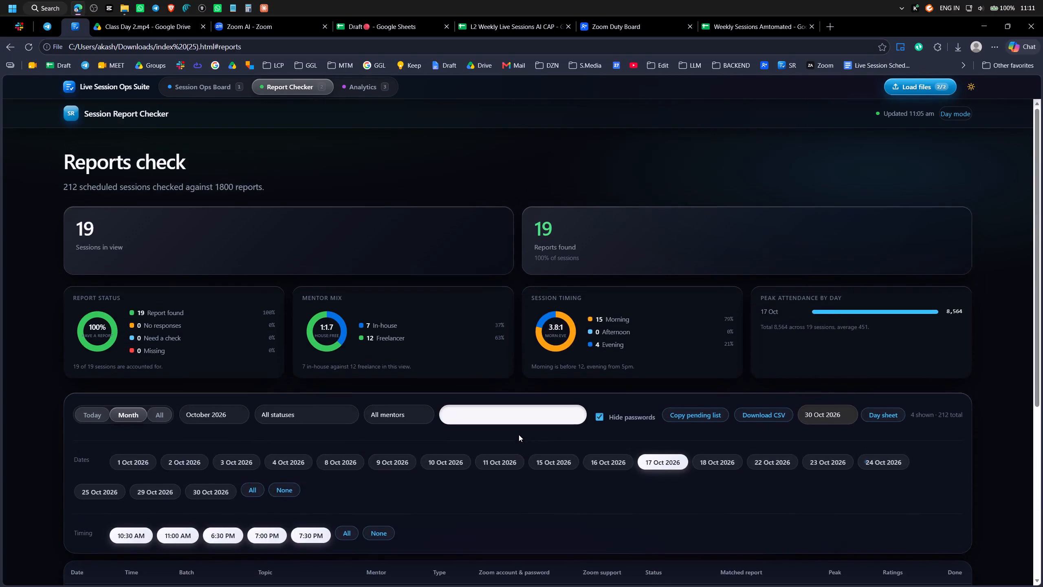
{"action": "scroll", "coordinate": [519, 435], "scroll_direction": "down", "scroll_amount": 4}
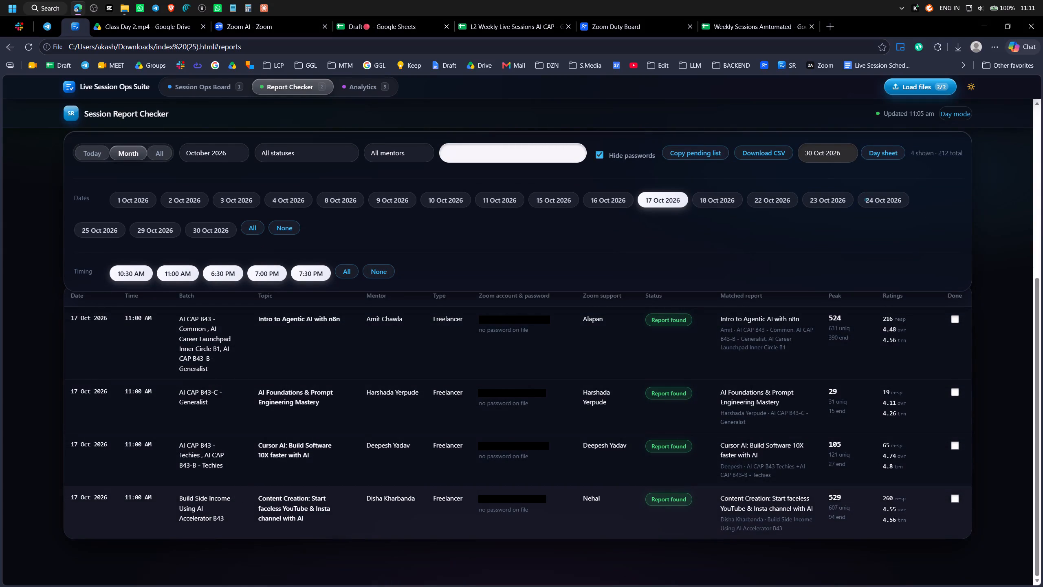
{"action": "left_click_drag", "start_coordinate": [827, 497], "coordinate": [844, 495]}
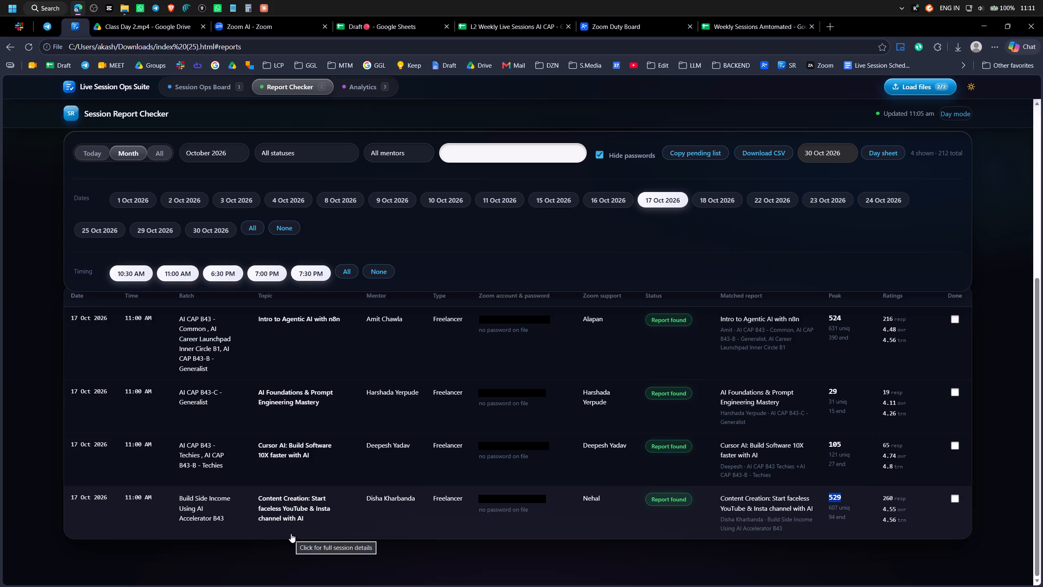
{"action": "left_click", "coordinate": [582, 526]}
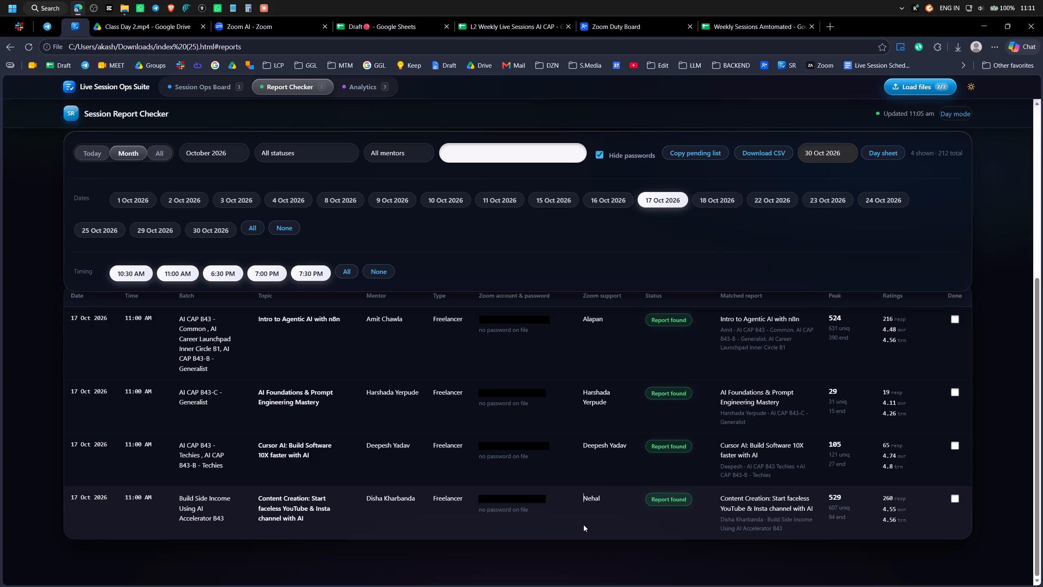
Glance at the Weekly Sessions Amtomated sheet, then check the 31 October batches B3-A, B47 and B44 in the November 2026 sheet.
{"action": "left_click", "coordinate": [750, 25]}
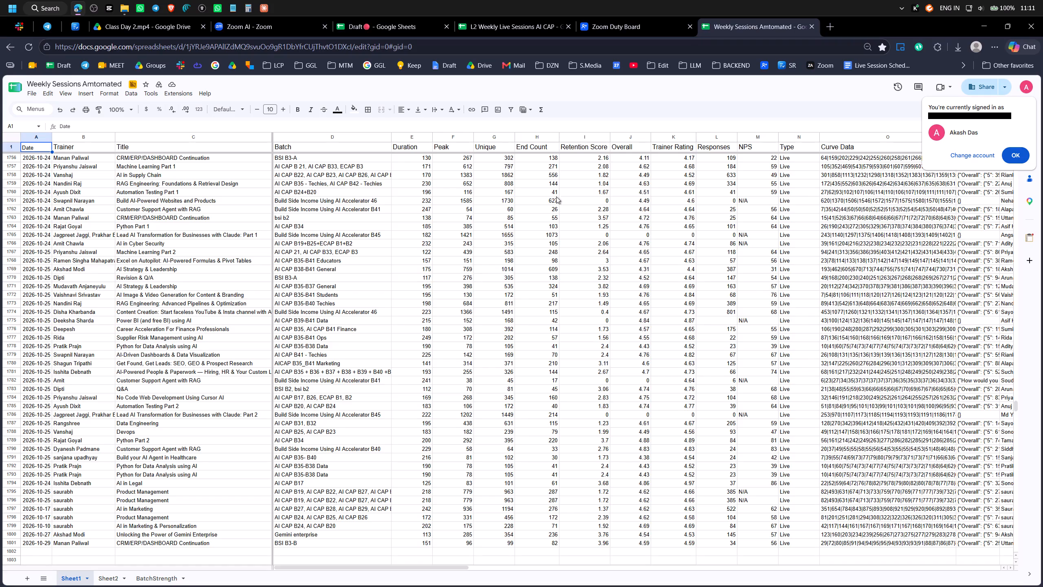
{"action": "left_click", "coordinate": [484, 29]}
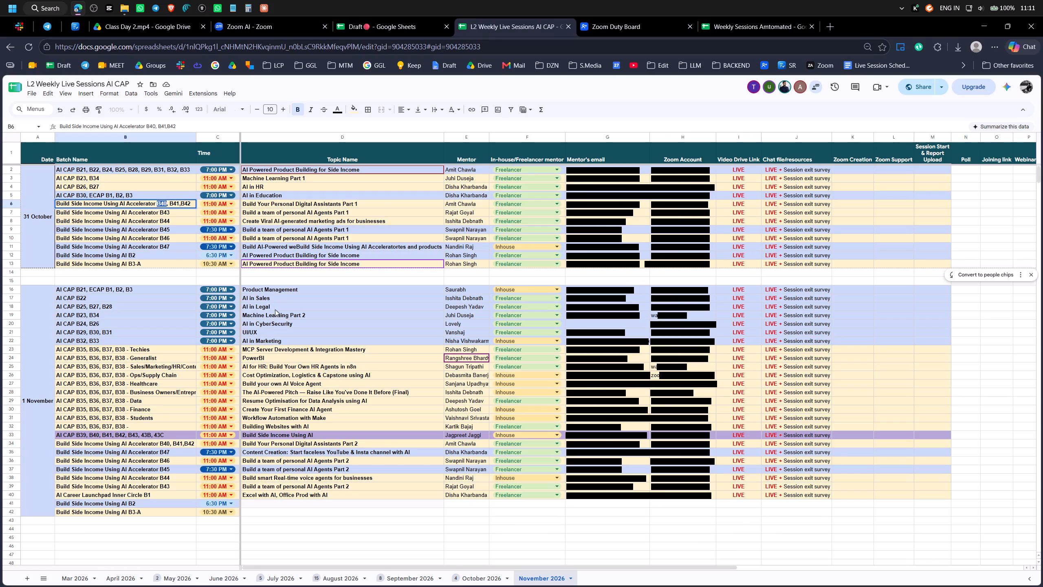
{"action": "scroll", "coordinate": [163, 383], "scroll_direction": "up", "scroll_amount": 1}
{"action": "left_click", "coordinate": [156, 261]}
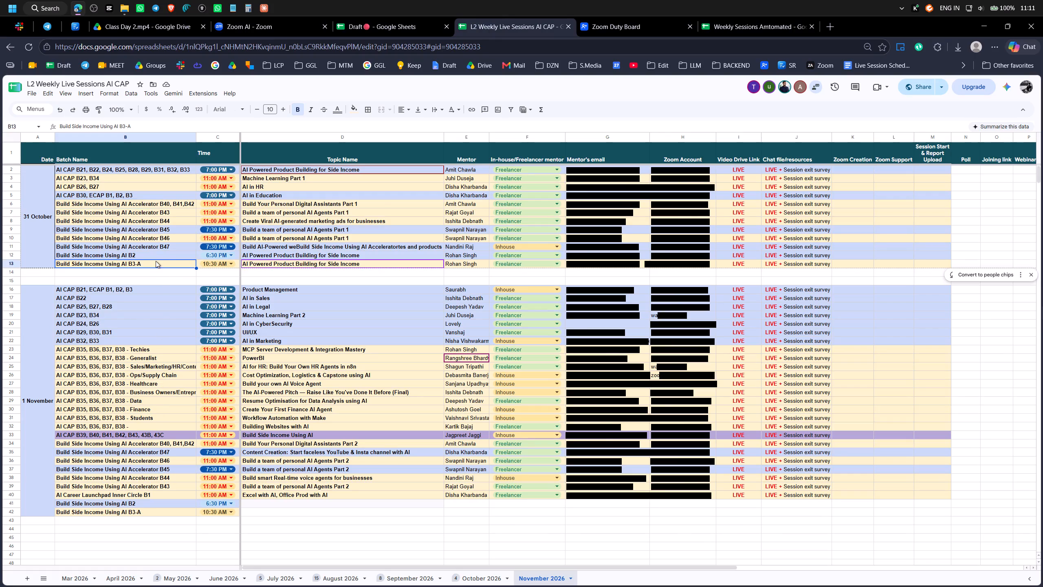
{"action": "left_click", "coordinate": [154, 250]}
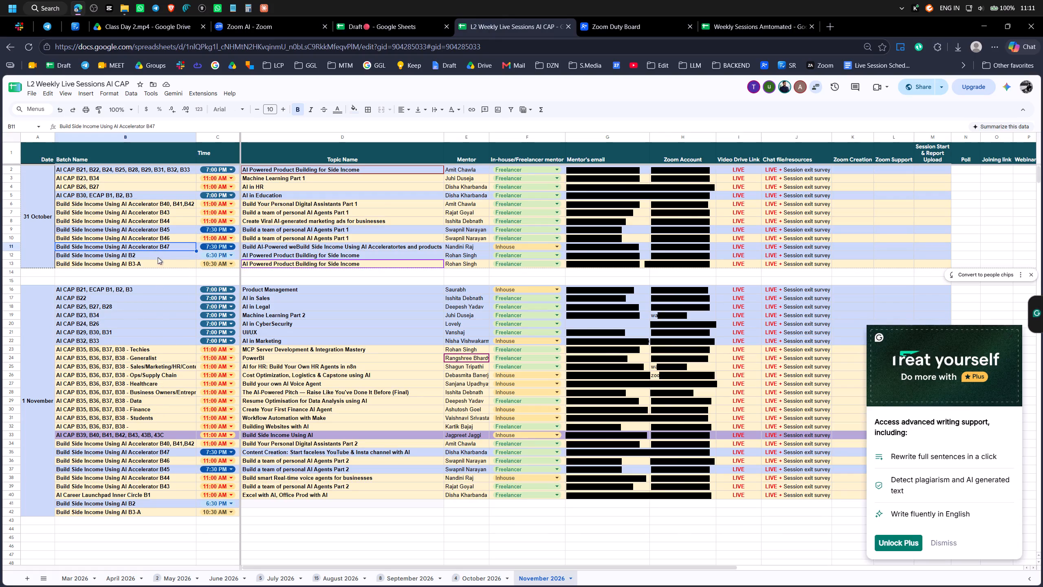
{"action": "left_click", "coordinate": [162, 222]}
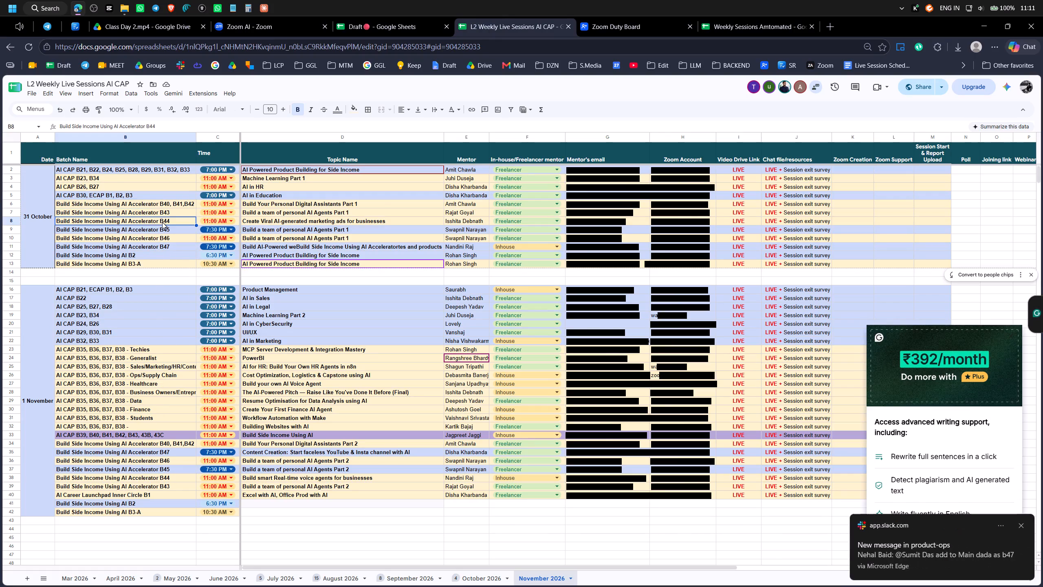
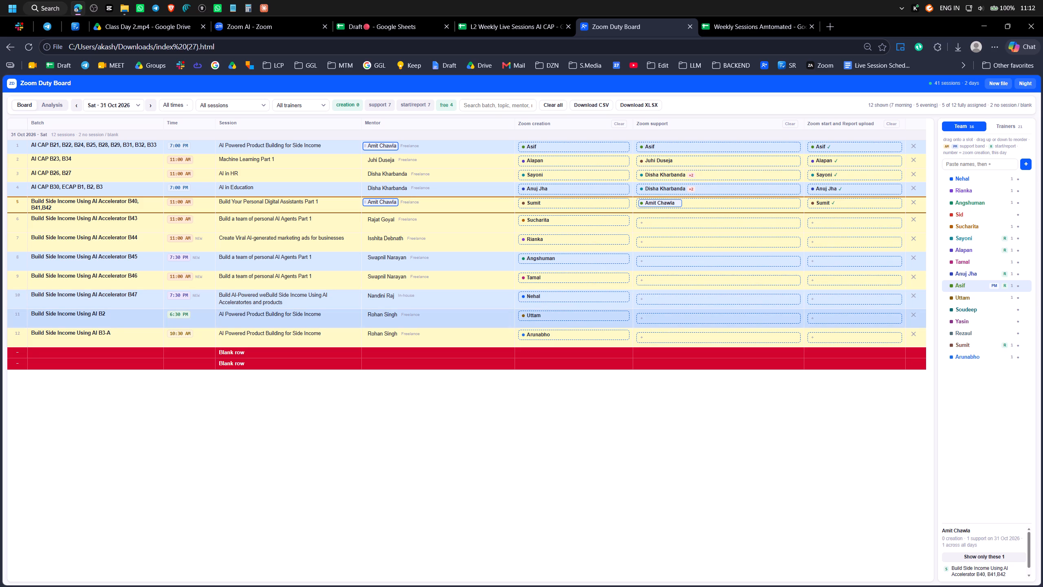
Check the 31 October topic and mentor for Build Side Income Using AI Accelerator B47 in the L2 Weekly Live Sessions sheet.
{"action": "left_click", "coordinate": [499, 22]}
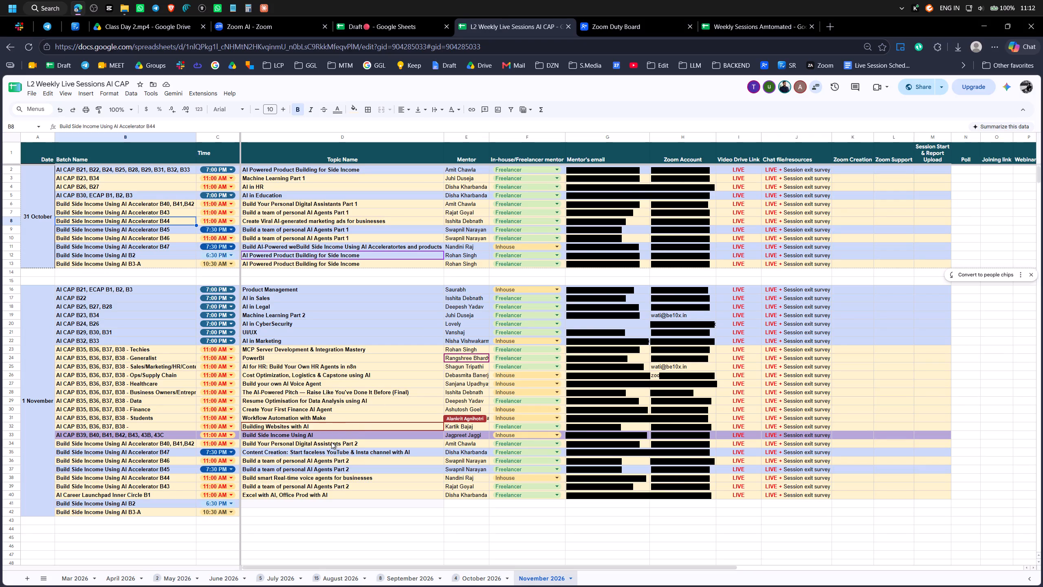
{"action": "left_click", "coordinate": [344, 247]}
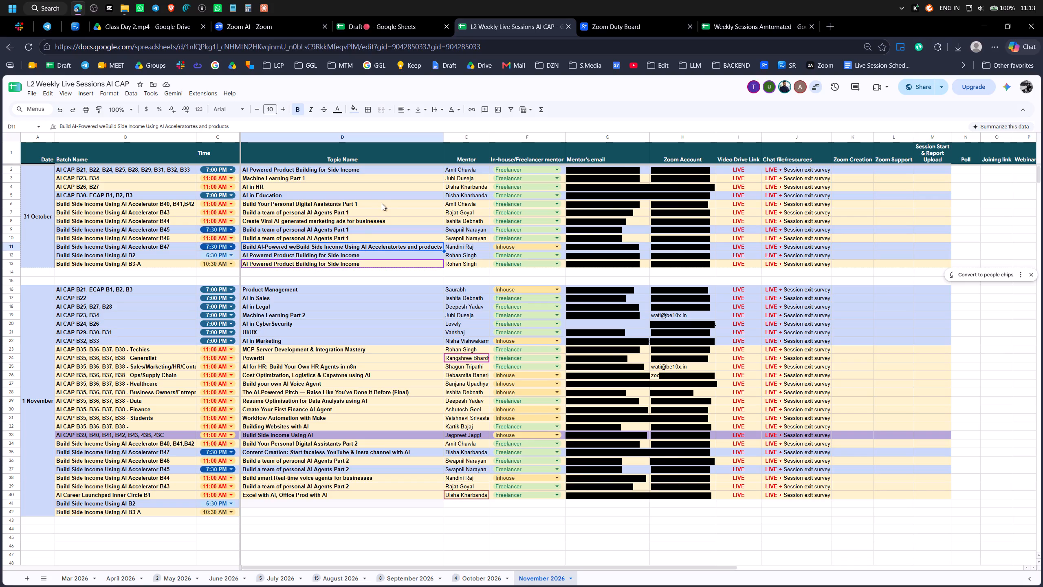
{"action": "left_click", "coordinate": [367, 247]}
{"action": "left_click", "coordinate": [455, 248]}
{"action": "left_click", "coordinate": [402, 245]}
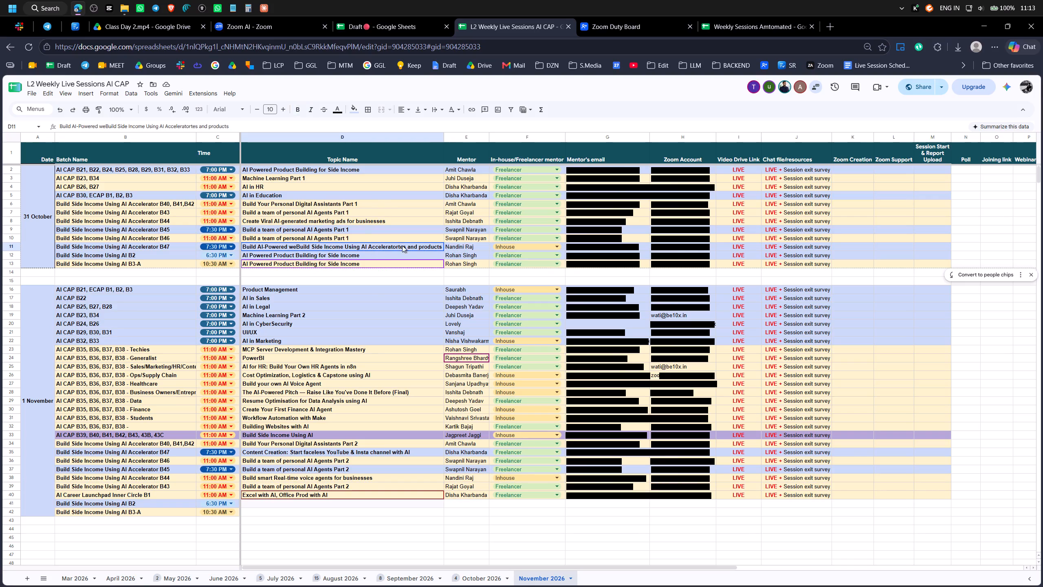
Close the Class Day 2.mp4 video page.
{"action": "left_click", "coordinate": [140, 22]}
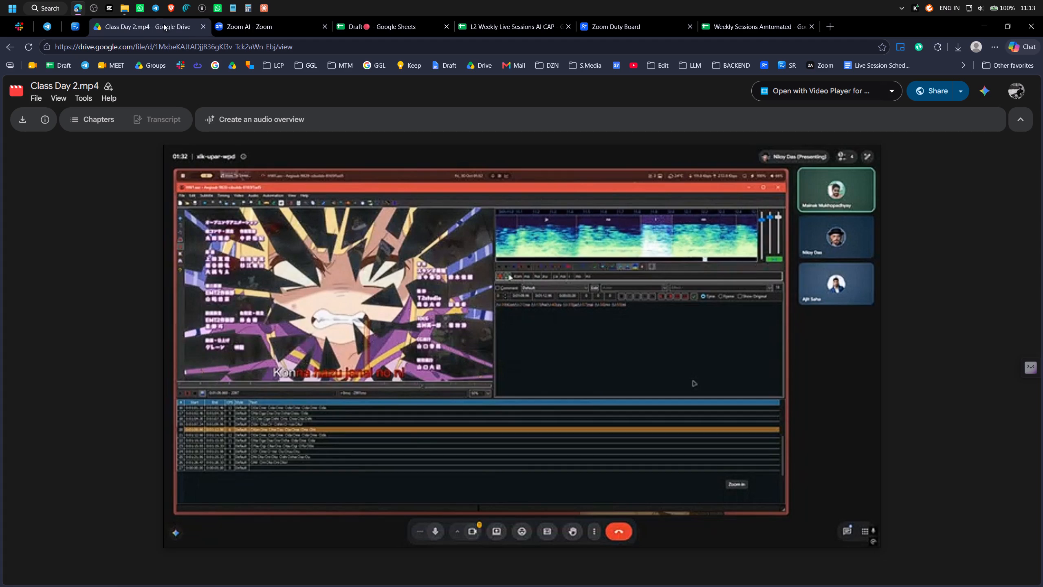
{"action": "left_click", "coordinate": [202, 26]}
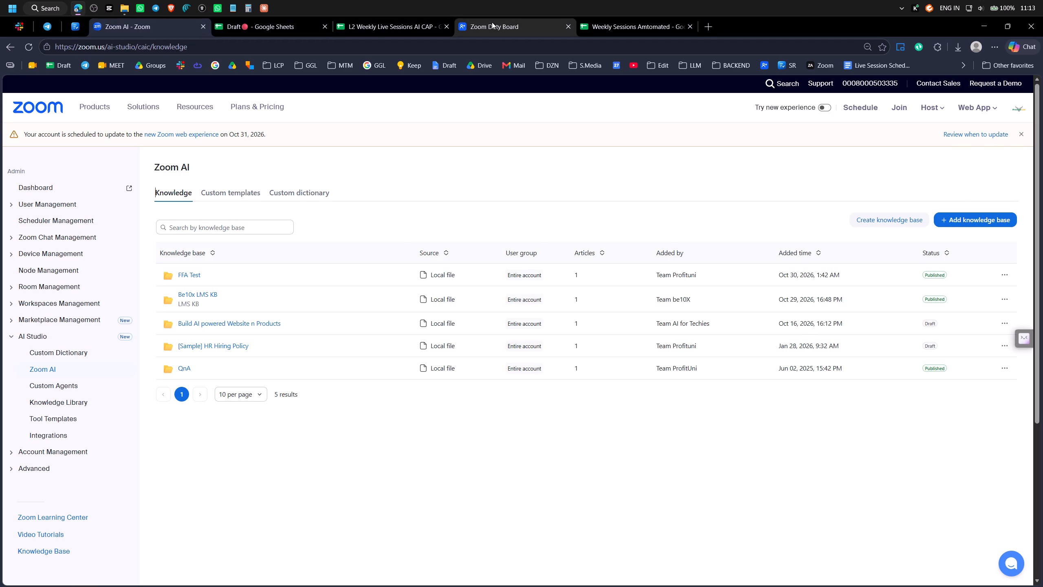
Open the Draft spreadsheet from the bookmarks and compare its 31 October sessions with the Zoom Duty Board.
{"action": "left_click", "coordinate": [492, 22]}
{"action": "left_click", "coordinate": [371, 25]}
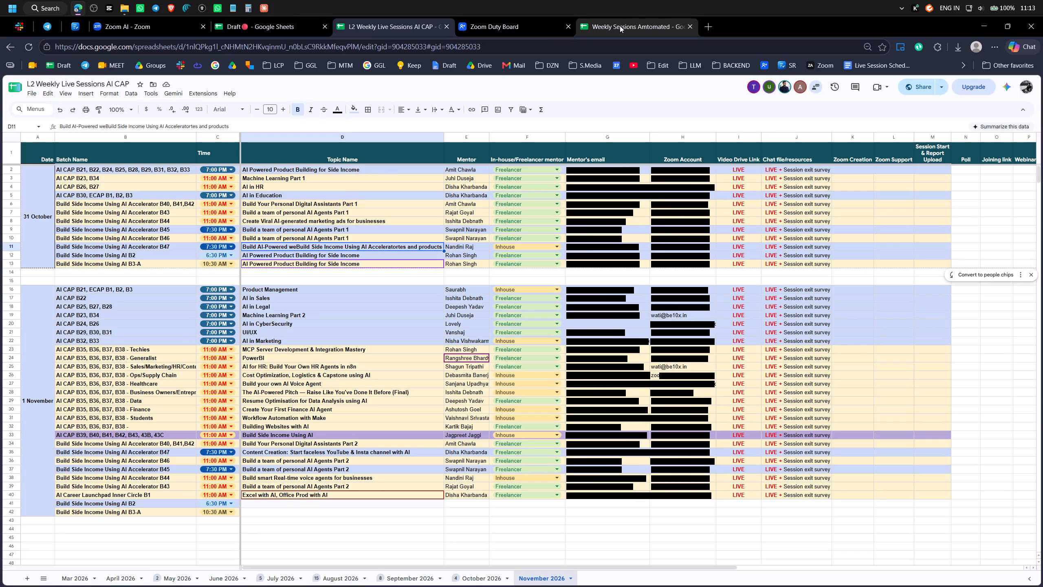
{"action": "left_click", "coordinate": [53, 68], "text": "ctrl"}
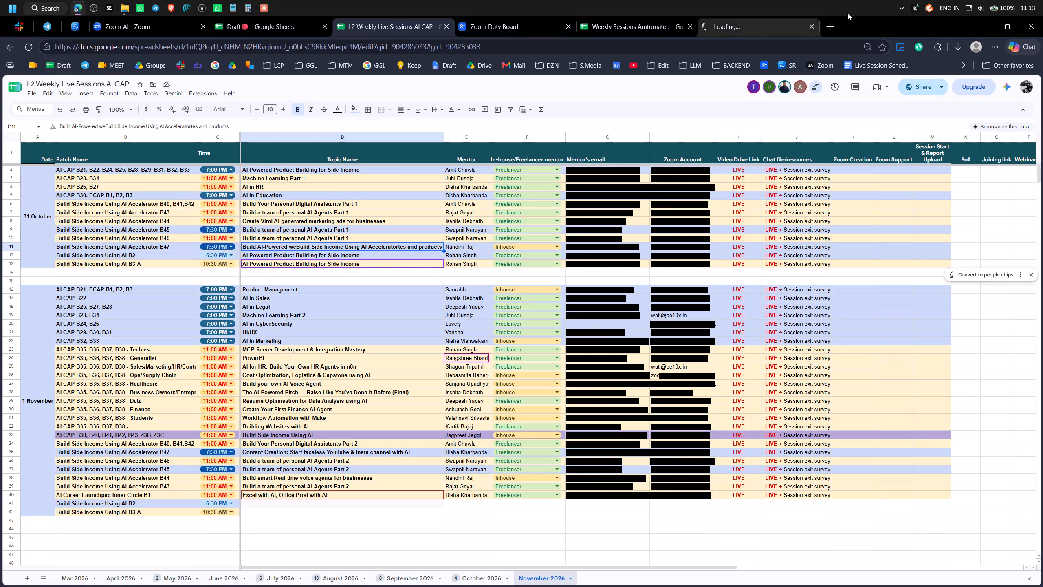
{"action": "left_click", "coordinate": [760, 25]}
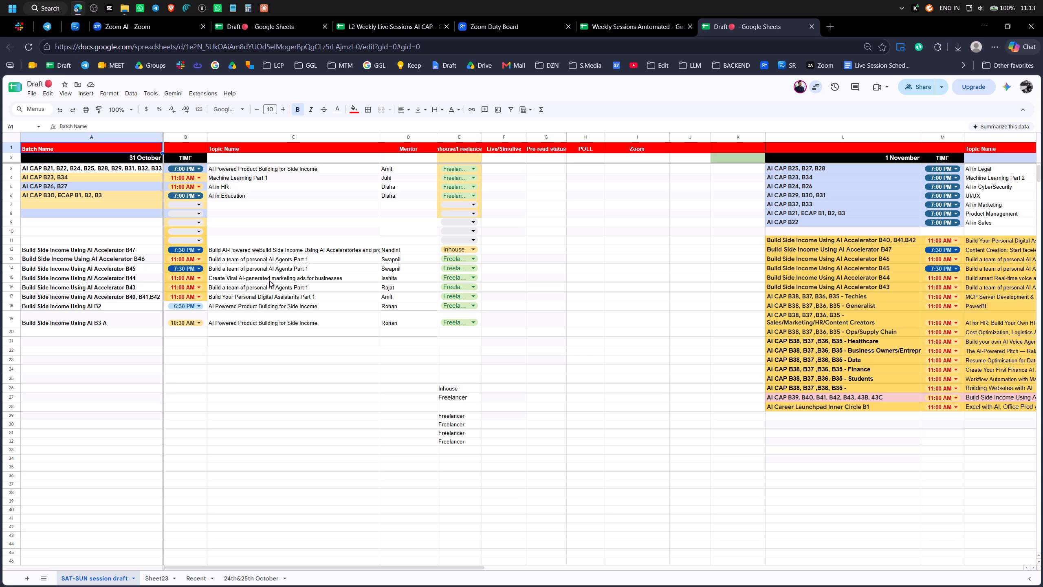
{"action": "left_click", "coordinate": [245, 289]}
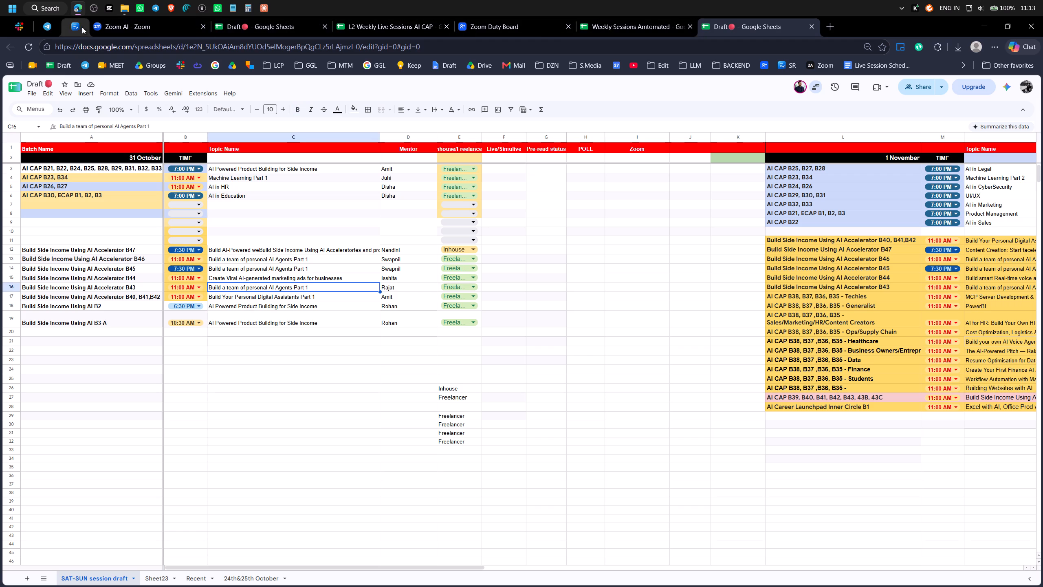
{"action": "left_click", "coordinate": [486, 30]}
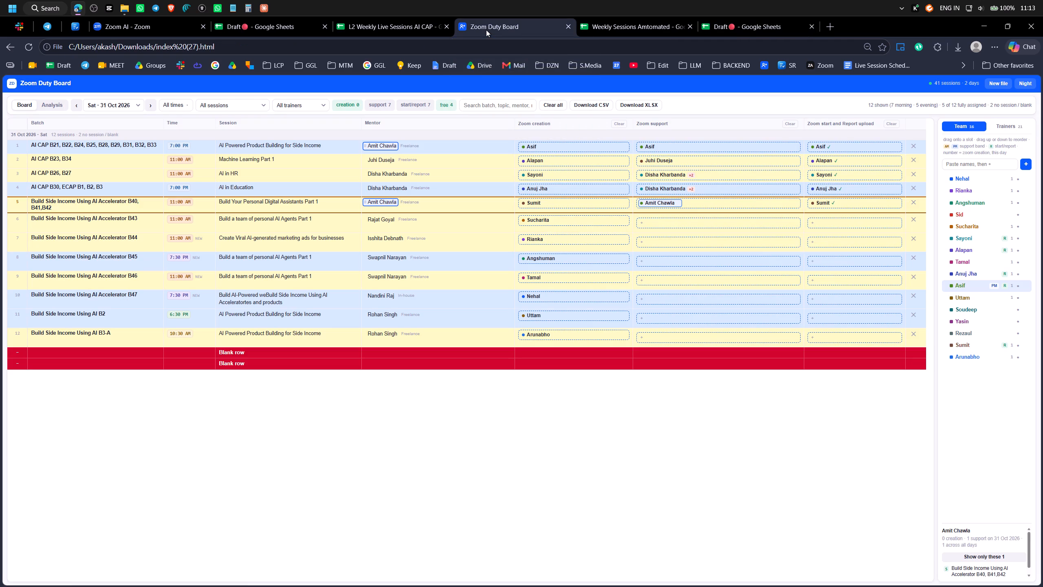
{"action": "left_click", "coordinate": [739, 24]}
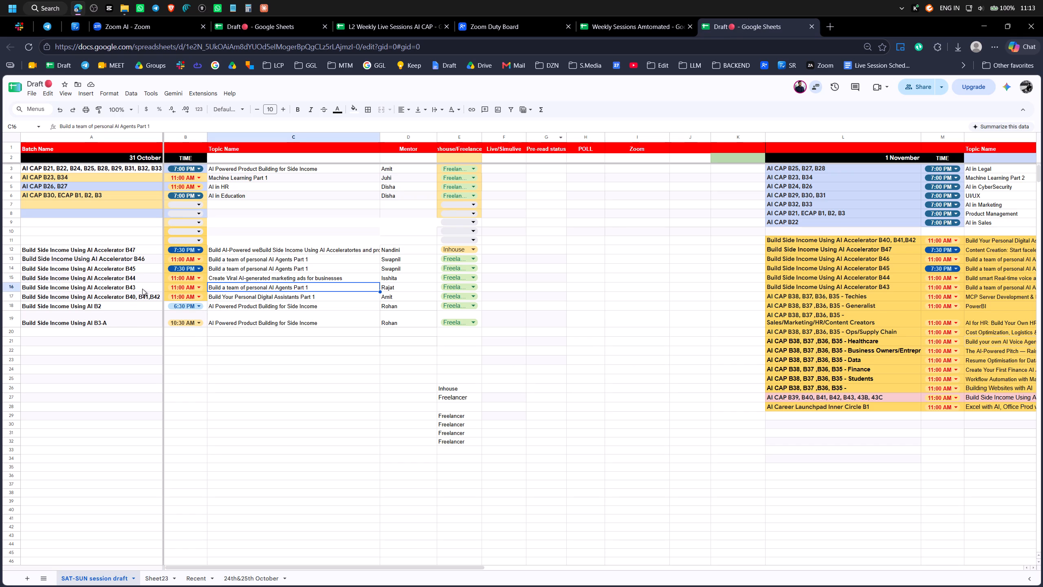
Open the 31 October Accelerator B47 topic name for editing in the SAT-SUN session draft and select the misplaced text starting at "weBuild".
{"action": "left_click", "coordinate": [142, 250]}
{"action": "left_click", "coordinate": [238, 249]}
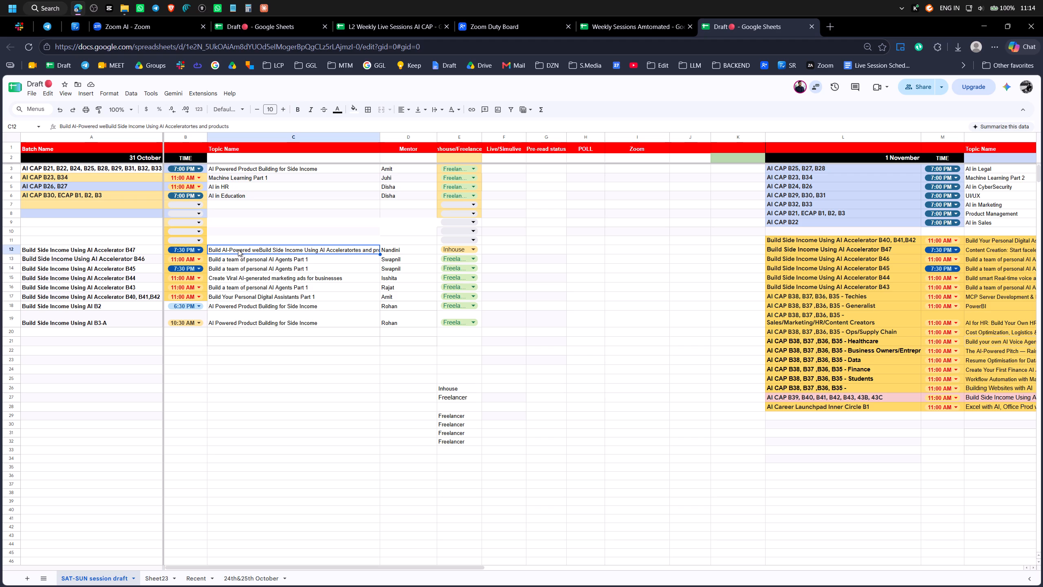
{"action": "double_click", "coordinate": [304, 250]}
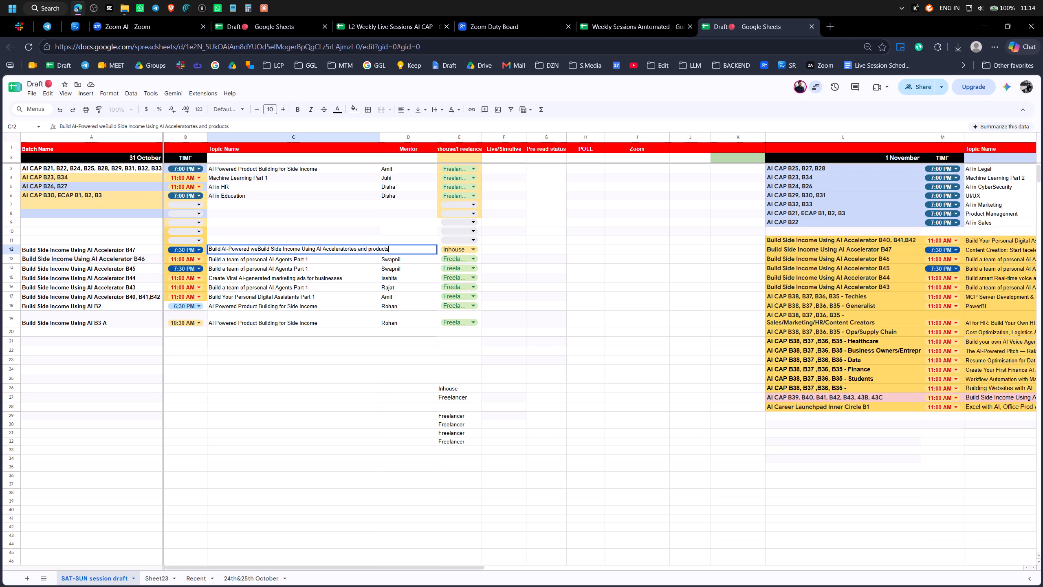
{"action": "left_click_drag", "start_coordinate": [252, 247], "coordinate": [273, 246]}
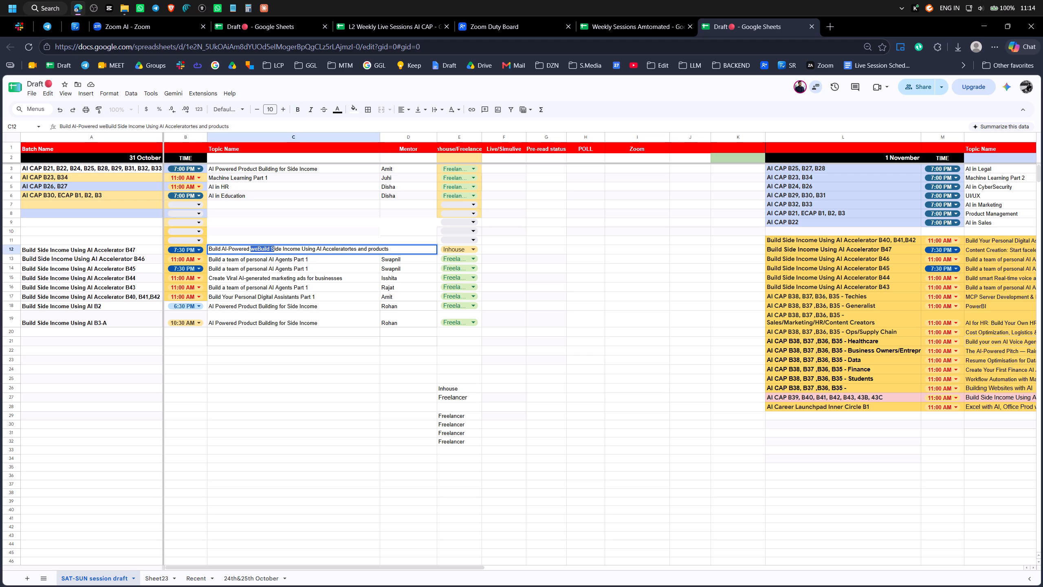
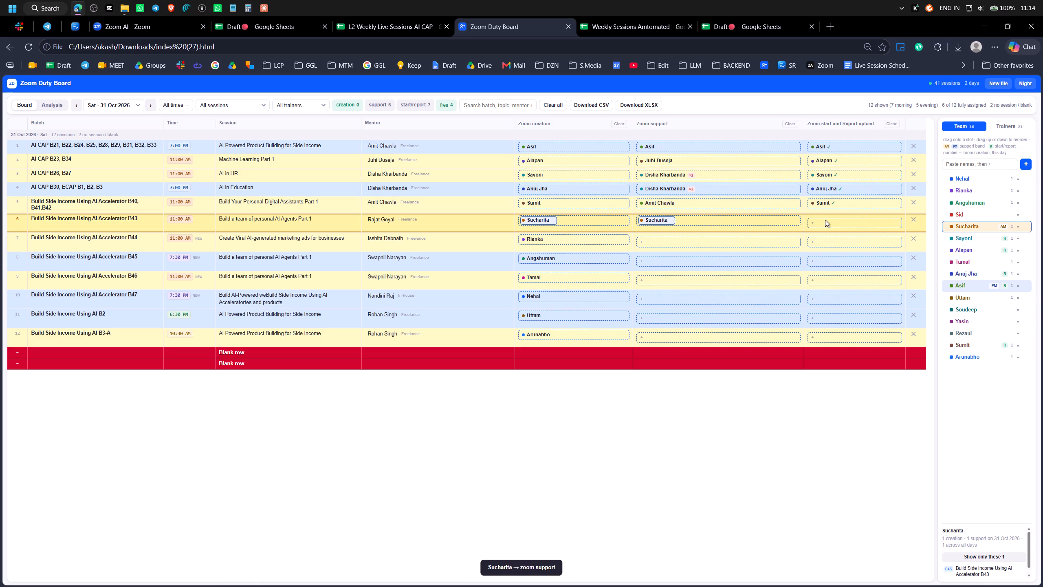
Assign Sucharita to Zoom start and report upload for the 31 October Accelerator B43 session.
{"action": "left_click", "coordinate": [829, 220]}
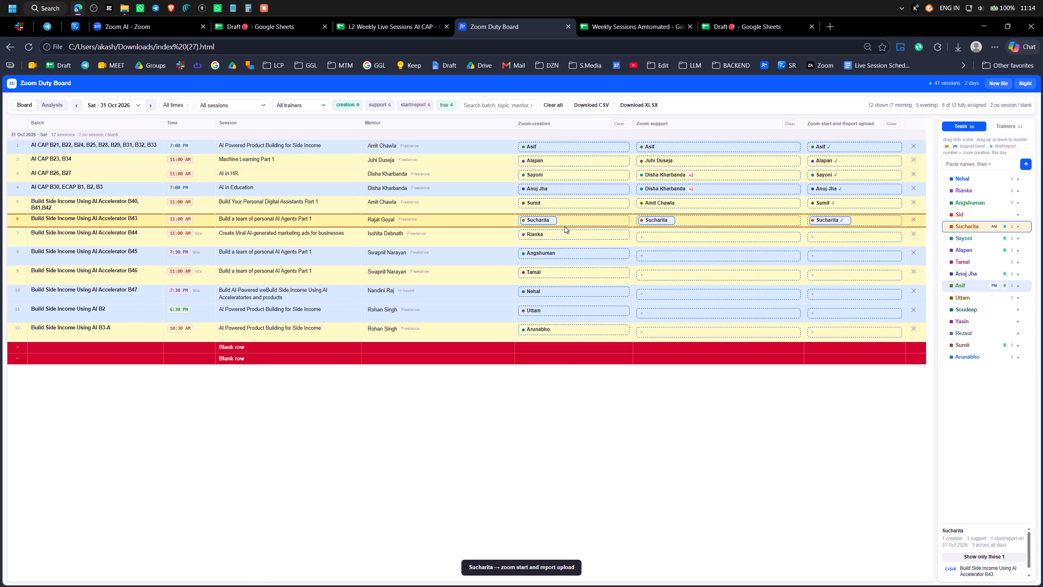
Look up the 17 October report for Build Side Income Using AI Accelerator B44 in the Session Report Checker.
{"action": "left_click", "coordinate": [378, 235]}
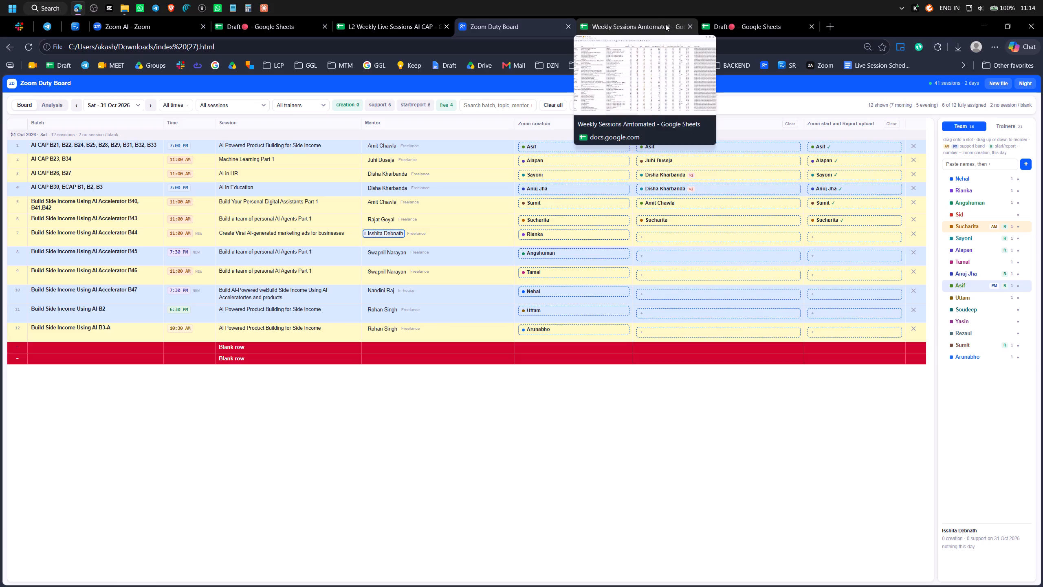
{"action": "left_click", "coordinate": [79, 30]}
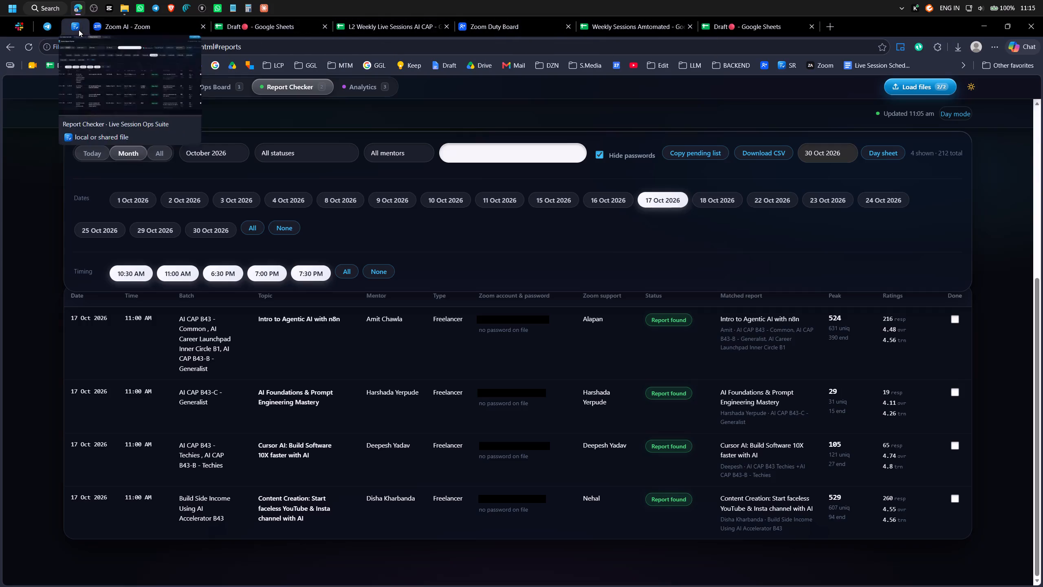
{"action": "scroll", "coordinate": [495, 406], "scroll_direction": "down", "scroll_amount": 2}
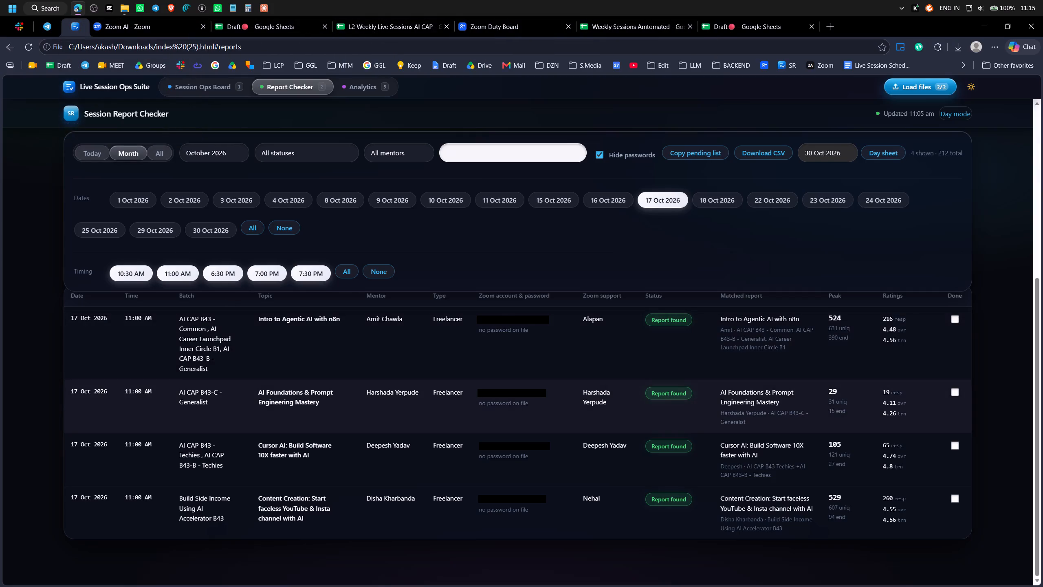
{"action": "left_click", "coordinate": [471, 155]}
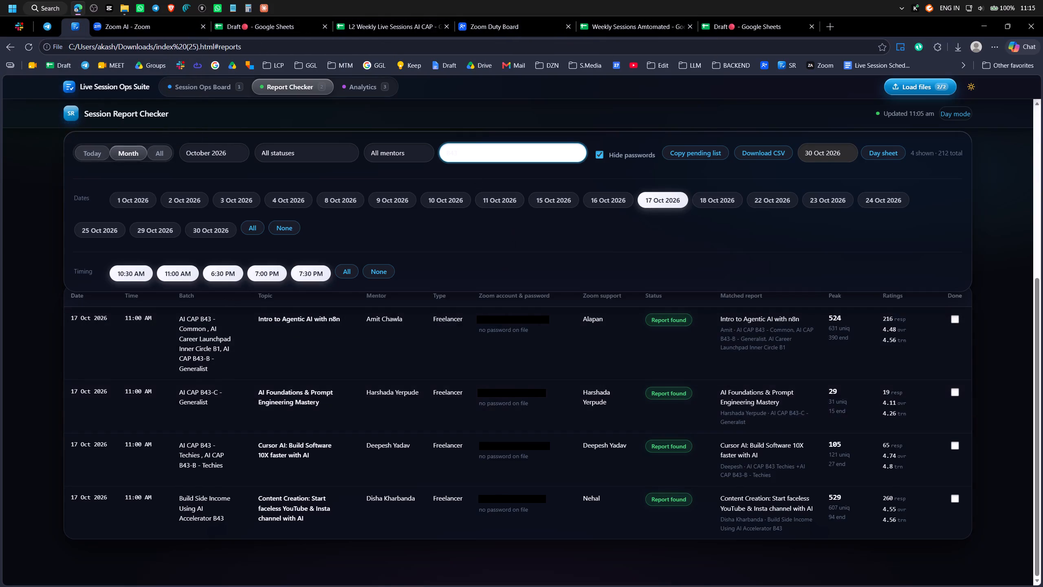
{"action": "key", "text": "BackSpace"}
{"action": "key", "text": "4"}
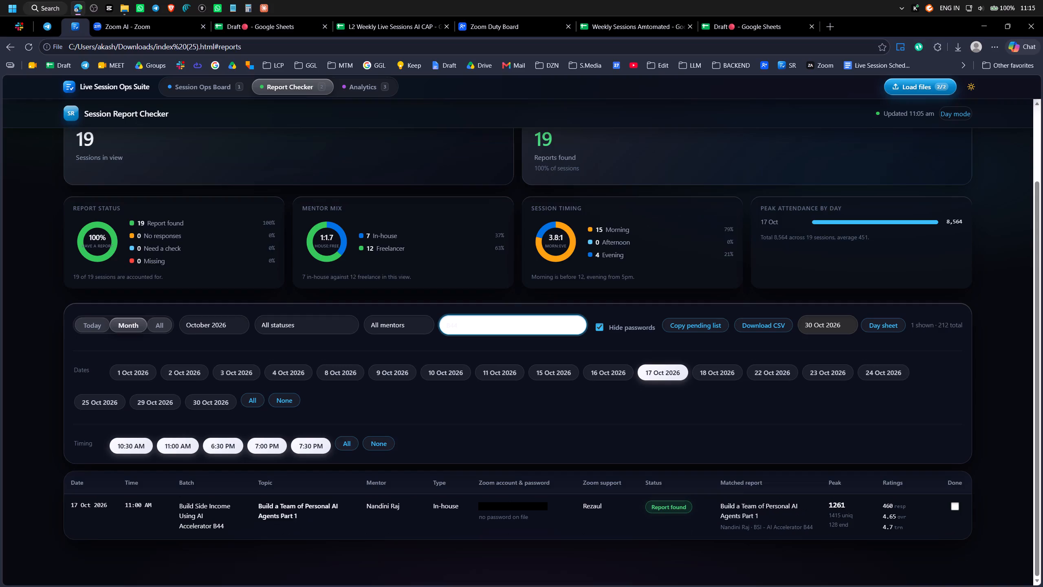
Assign Rianka to Zoom support and to Zoom start and report upload for the 31 October Accelerator B44 session.
{"action": "left_click", "coordinate": [521, 27]}
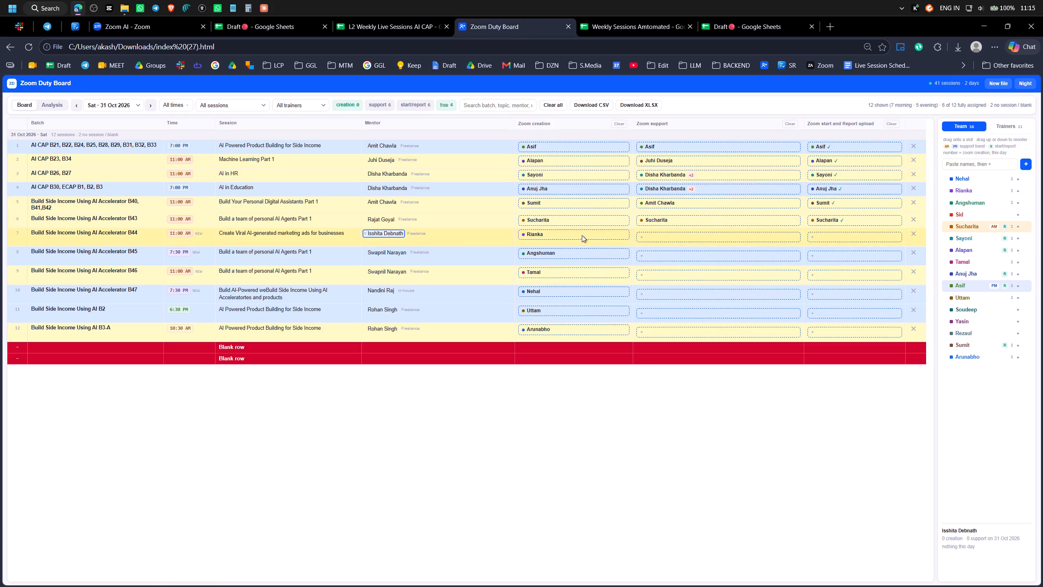
{"action": "left_click", "coordinate": [537, 235]}
{"action": "left_click", "coordinate": [667, 237]}
{"action": "left_click", "coordinate": [825, 238]}
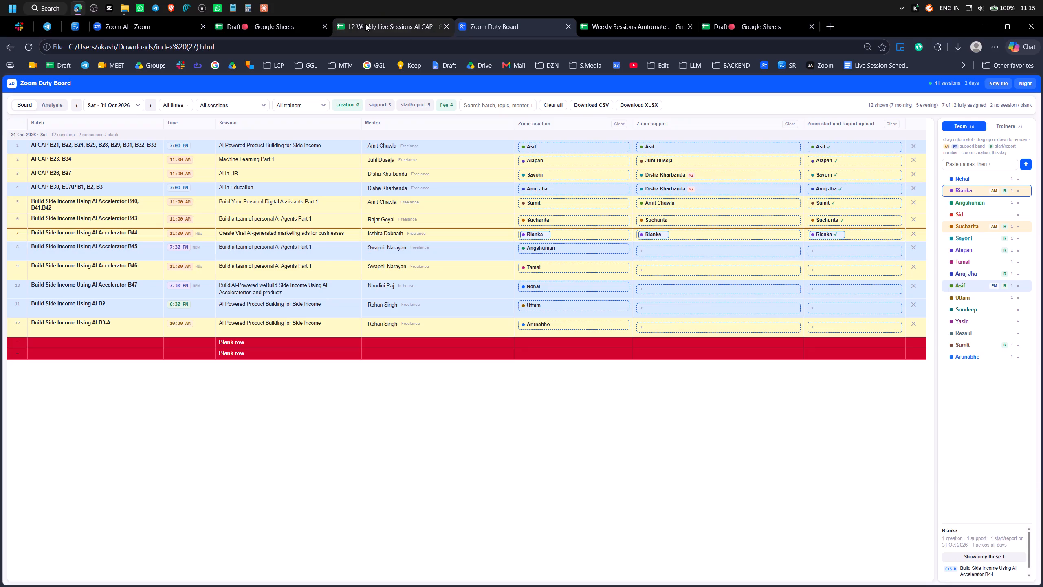
Look up the 17 October Accelerator B45 session in the Session Report Checker and examine its peak attendance.
{"action": "left_click", "coordinate": [81, 22]}
{"action": "left_click", "coordinate": [483, 331]}
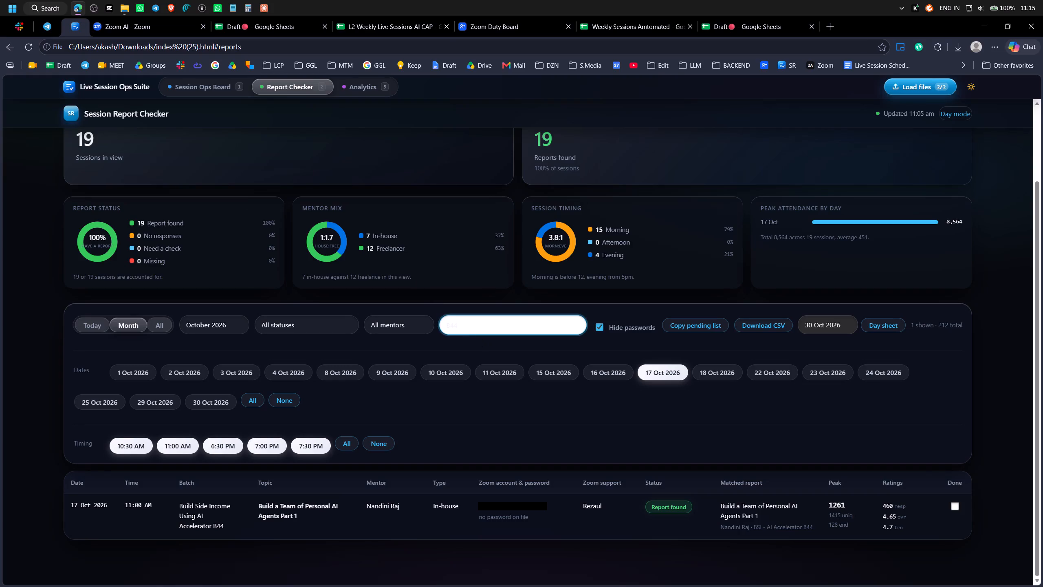
{"action": "key", "text": "BackSpace"}
{"action": "key", "text": "5"}
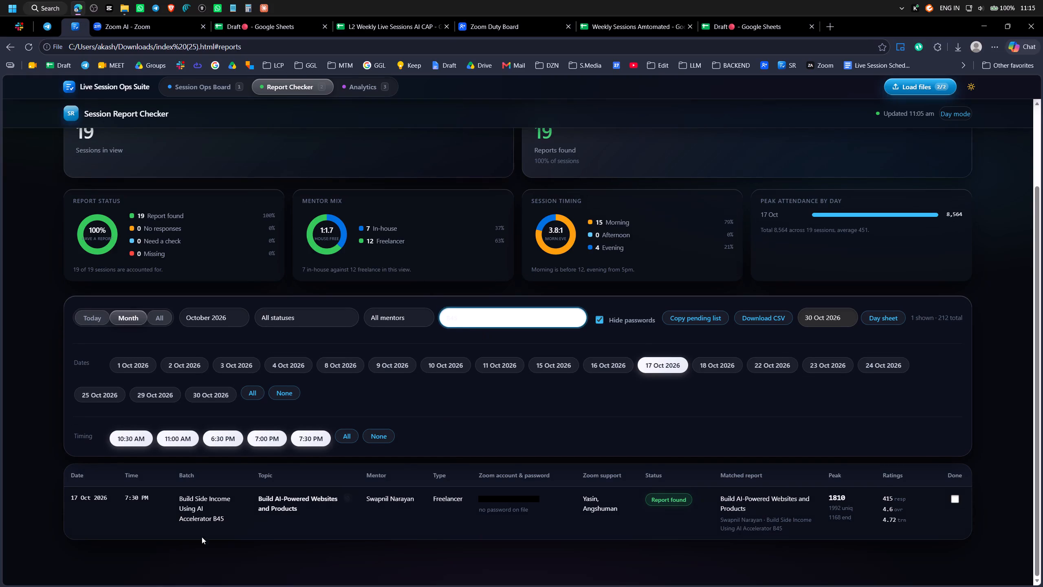
{"action": "left_click_drag", "start_coordinate": [828, 497], "coordinate": [848, 494]}
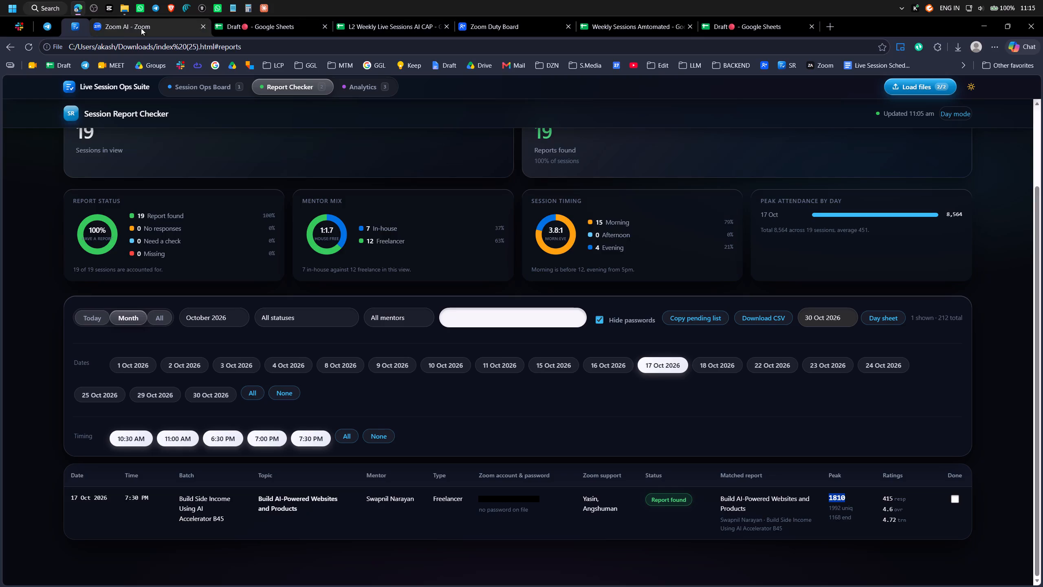
Assign Angshuman to Zoom support for the 31 October Accelerator B45 session on the Zoom Duty Board.
{"action": "left_click", "coordinate": [487, 29]}
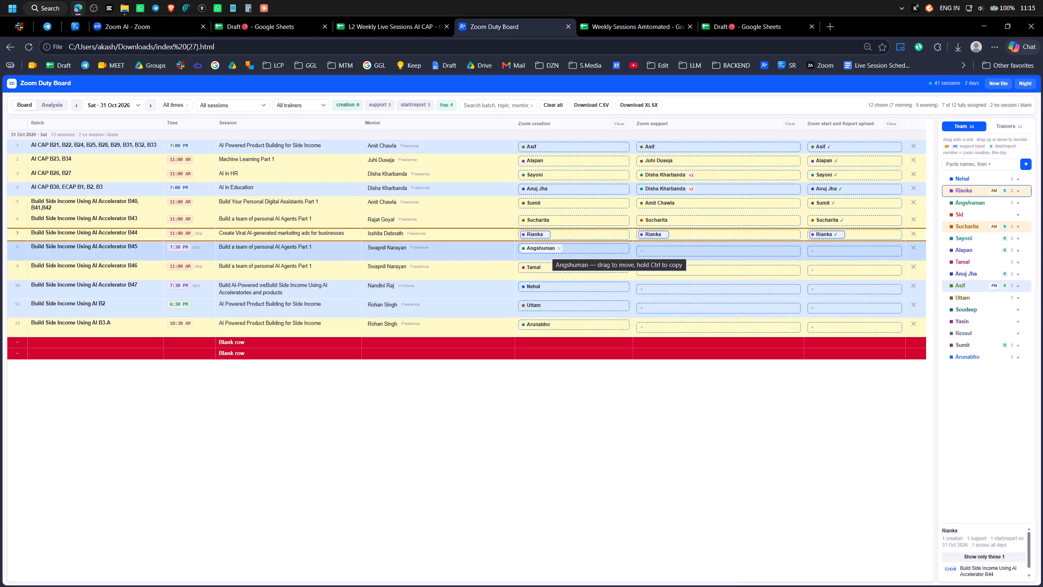
{"action": "left_click", "coordinate": [547, 251]}
{"action": "left_click", "coordinate": [659, 252]}
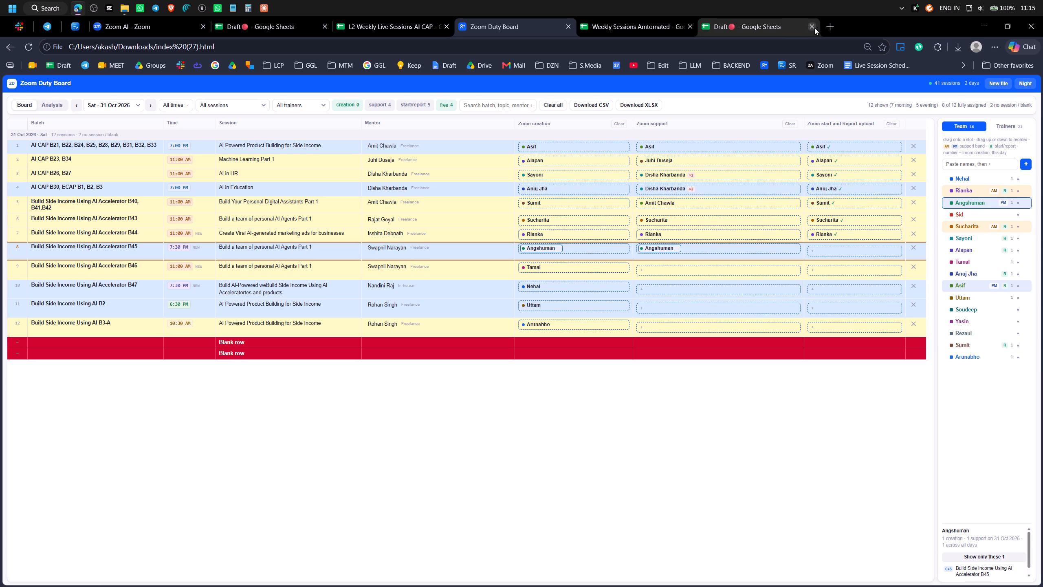
Open the Session draft spreadsheet in a new browser tab.
{"action": "left_click", "coordinate": [829, 26]}
{"action": "key", "text": "s"}
{"action": "type", "text": "ess"}
{"action": "left_click", "coordinate": [95, 68]}
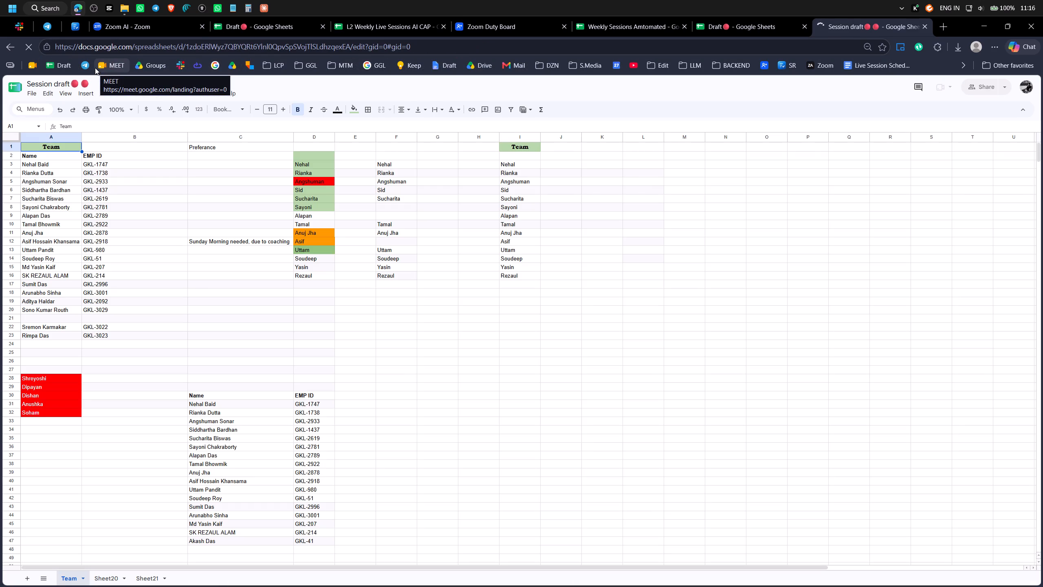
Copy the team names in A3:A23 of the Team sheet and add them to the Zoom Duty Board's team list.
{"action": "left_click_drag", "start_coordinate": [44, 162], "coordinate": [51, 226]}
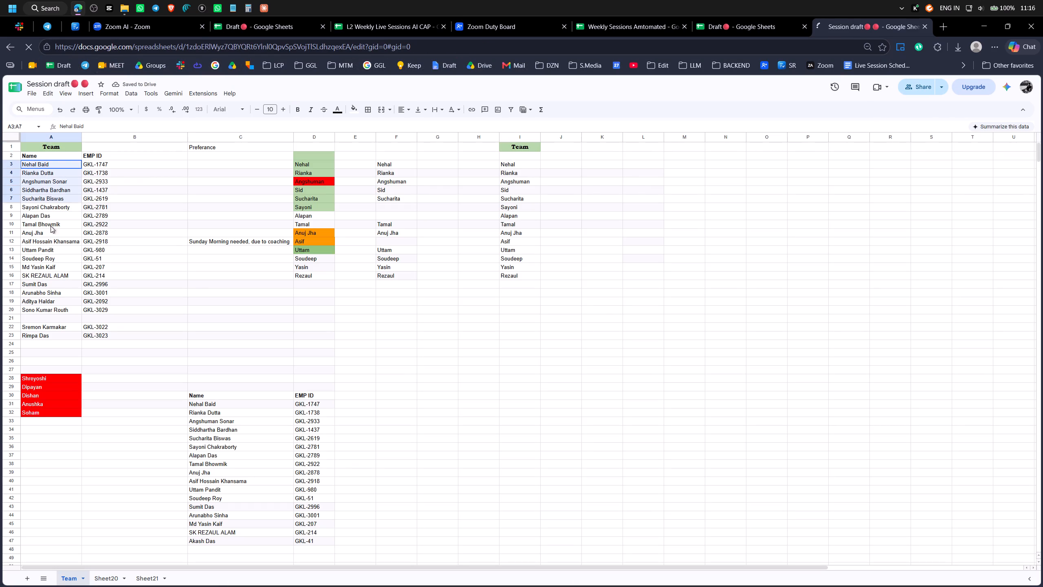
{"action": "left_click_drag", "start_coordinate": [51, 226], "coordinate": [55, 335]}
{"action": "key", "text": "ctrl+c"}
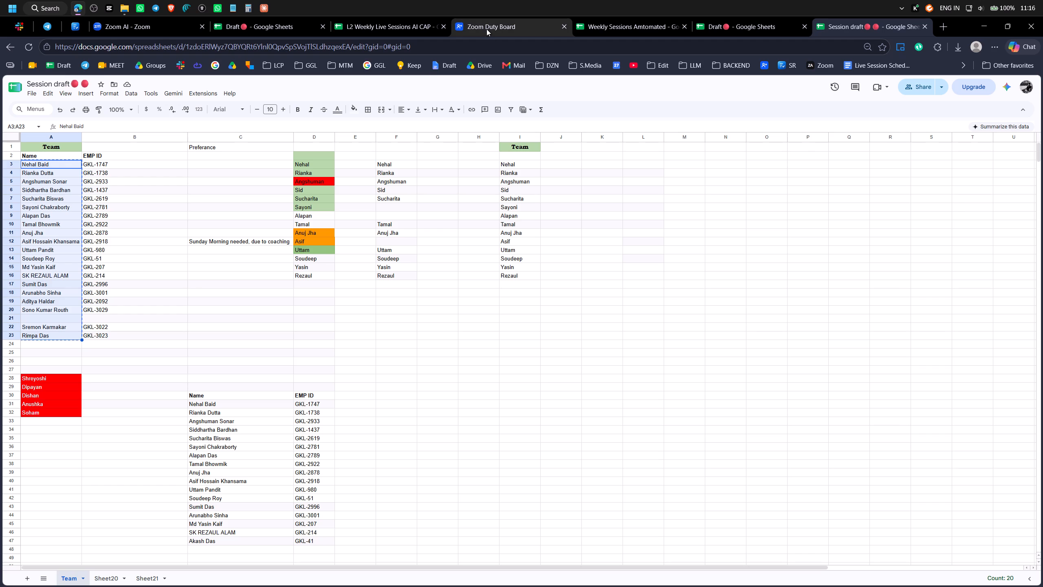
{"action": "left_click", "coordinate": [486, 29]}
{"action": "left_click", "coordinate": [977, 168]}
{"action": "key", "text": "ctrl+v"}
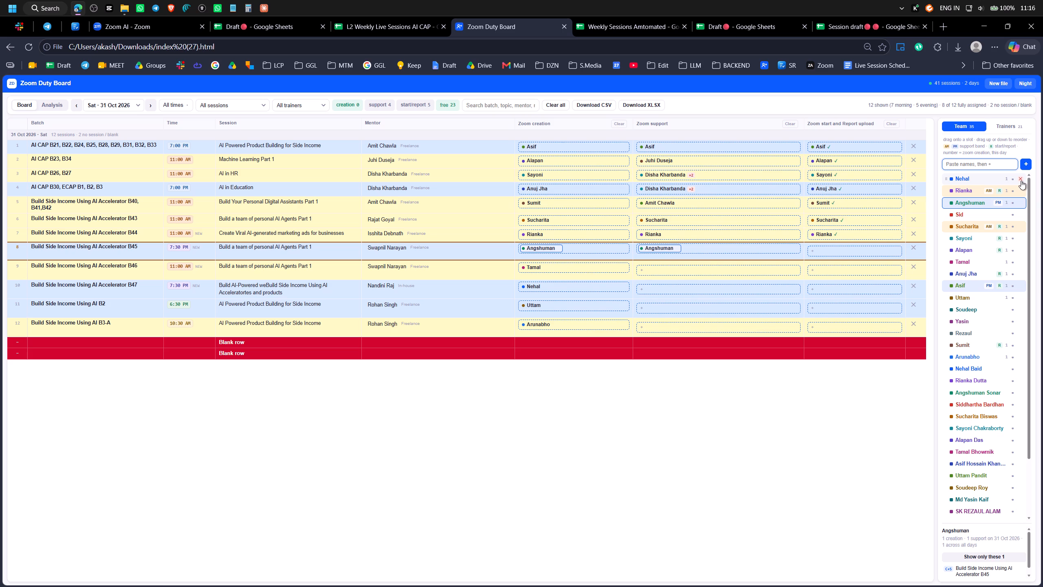
Remove Sid from the Zoom Duty Board's team list, keeping Nehal on it.
{"action": "triple_click", "coordinate": [1021, 181]}
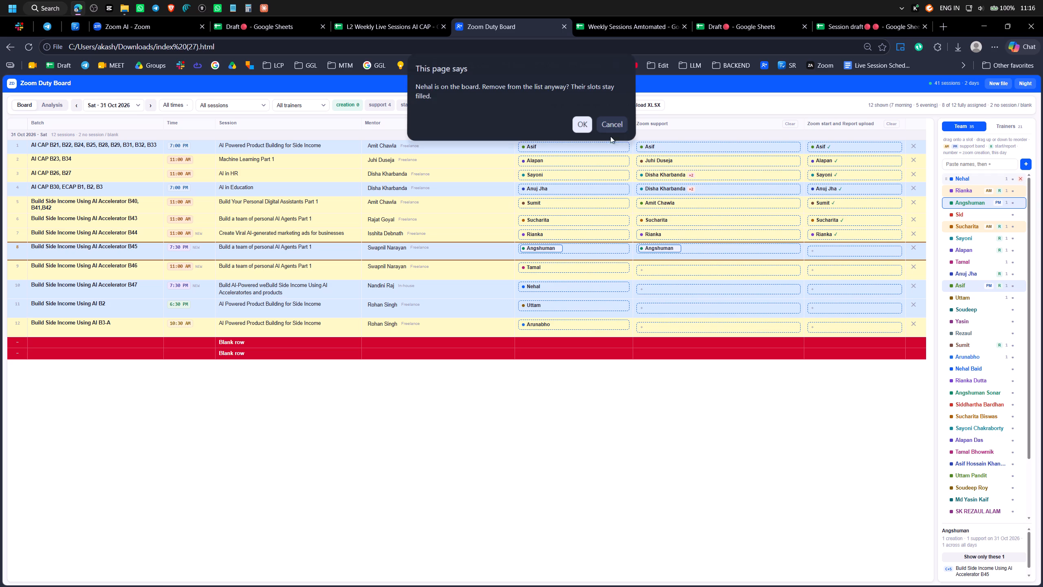
{"action": "left_click", "coordinate": [611, 121]}
{"action": "left_click", "coordinate": [1021, 217]}
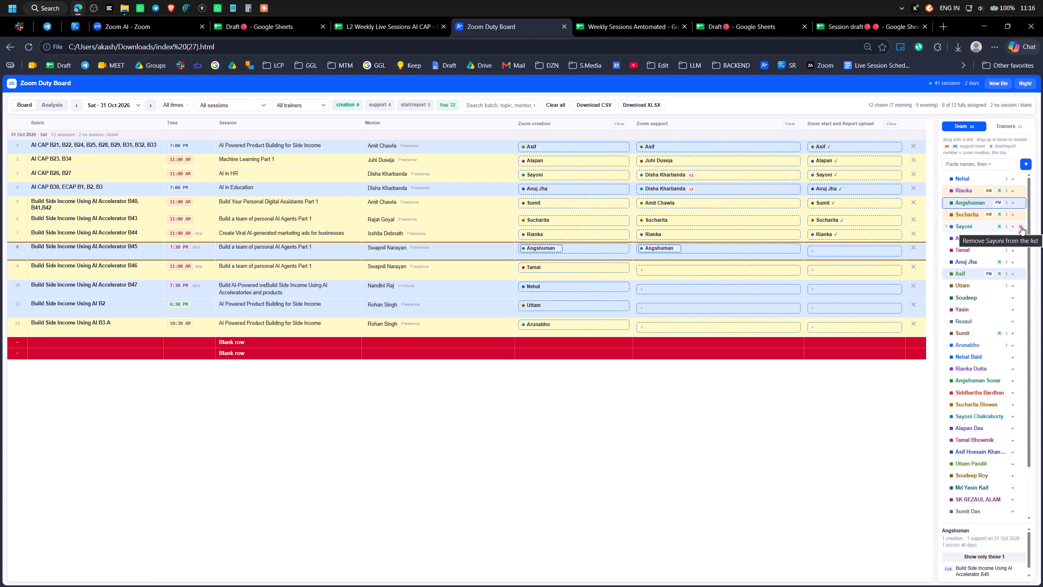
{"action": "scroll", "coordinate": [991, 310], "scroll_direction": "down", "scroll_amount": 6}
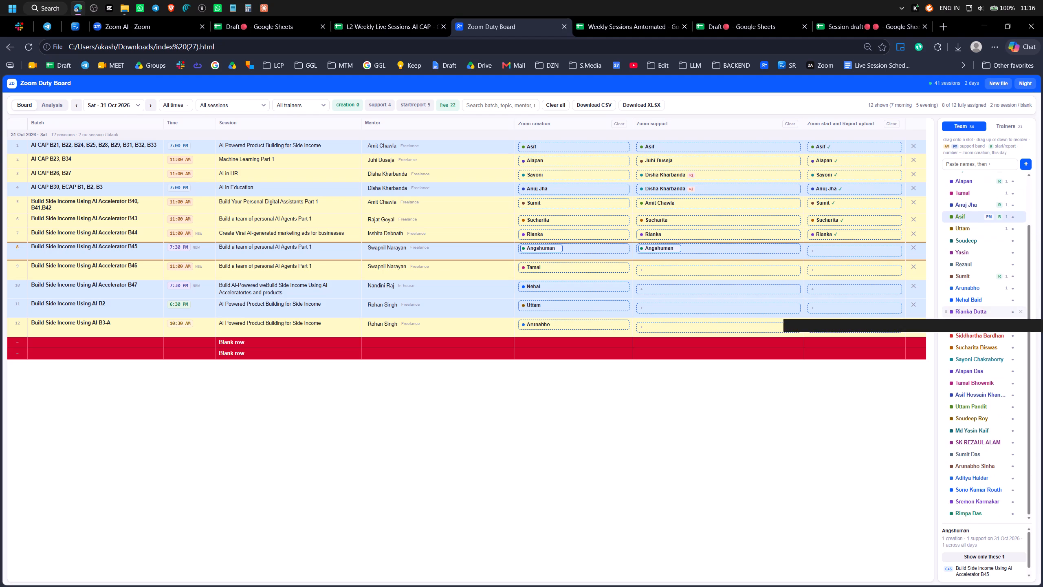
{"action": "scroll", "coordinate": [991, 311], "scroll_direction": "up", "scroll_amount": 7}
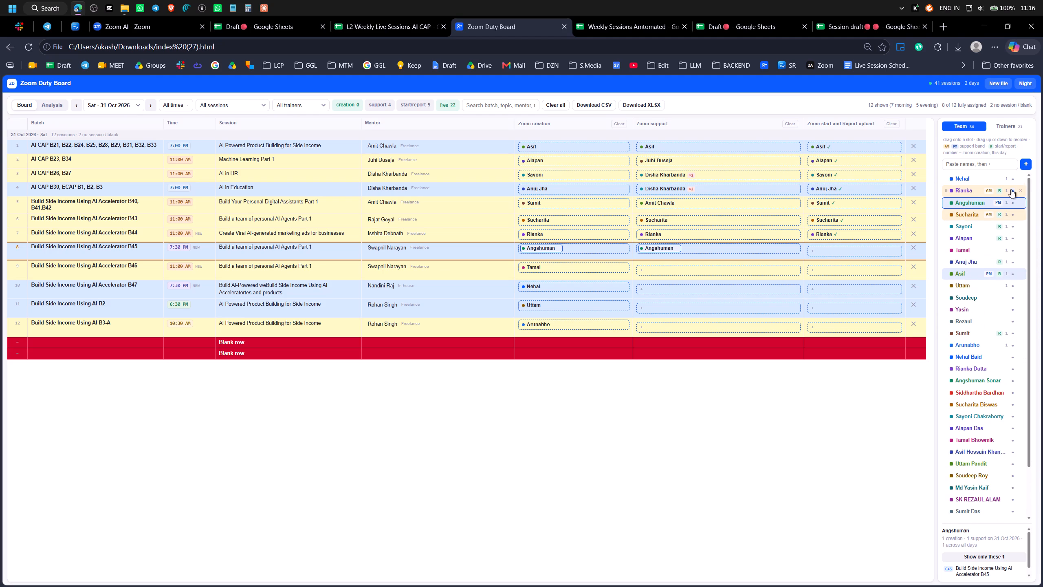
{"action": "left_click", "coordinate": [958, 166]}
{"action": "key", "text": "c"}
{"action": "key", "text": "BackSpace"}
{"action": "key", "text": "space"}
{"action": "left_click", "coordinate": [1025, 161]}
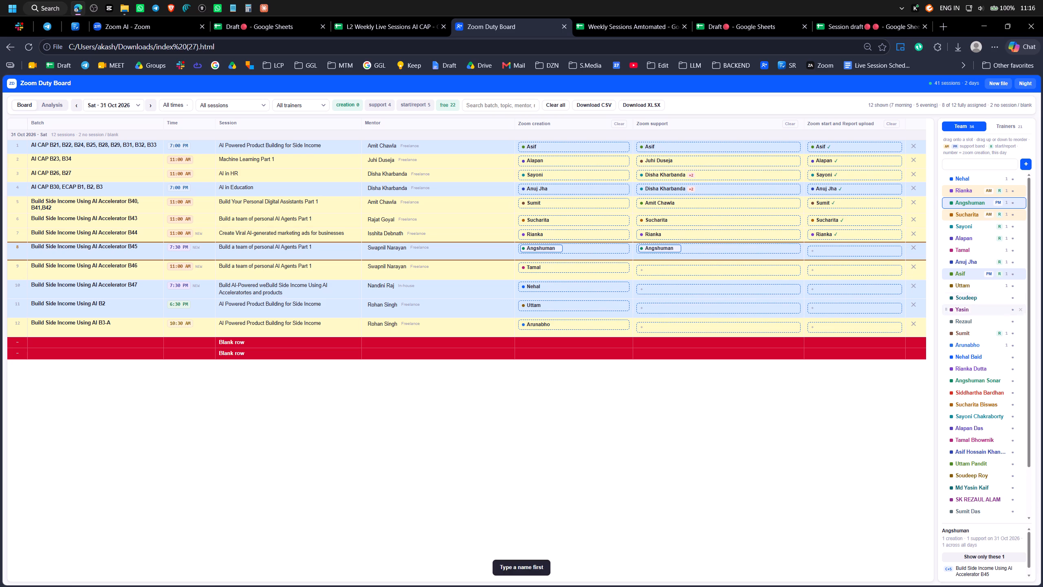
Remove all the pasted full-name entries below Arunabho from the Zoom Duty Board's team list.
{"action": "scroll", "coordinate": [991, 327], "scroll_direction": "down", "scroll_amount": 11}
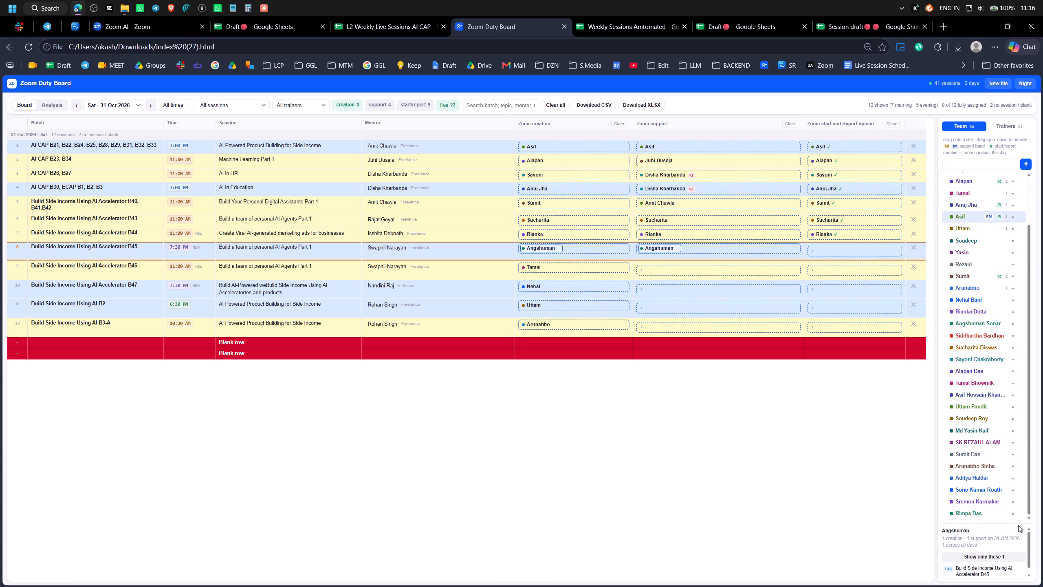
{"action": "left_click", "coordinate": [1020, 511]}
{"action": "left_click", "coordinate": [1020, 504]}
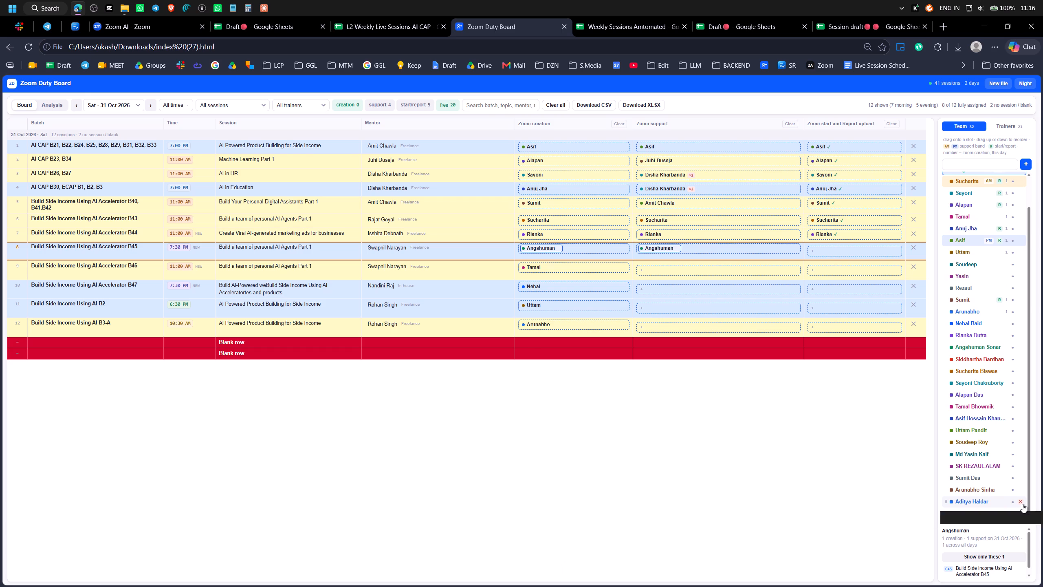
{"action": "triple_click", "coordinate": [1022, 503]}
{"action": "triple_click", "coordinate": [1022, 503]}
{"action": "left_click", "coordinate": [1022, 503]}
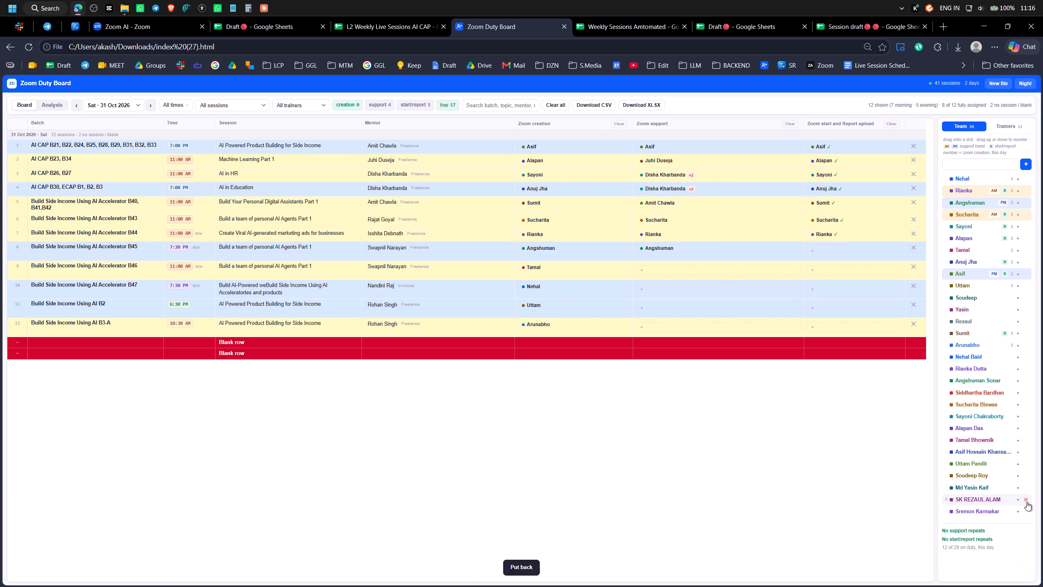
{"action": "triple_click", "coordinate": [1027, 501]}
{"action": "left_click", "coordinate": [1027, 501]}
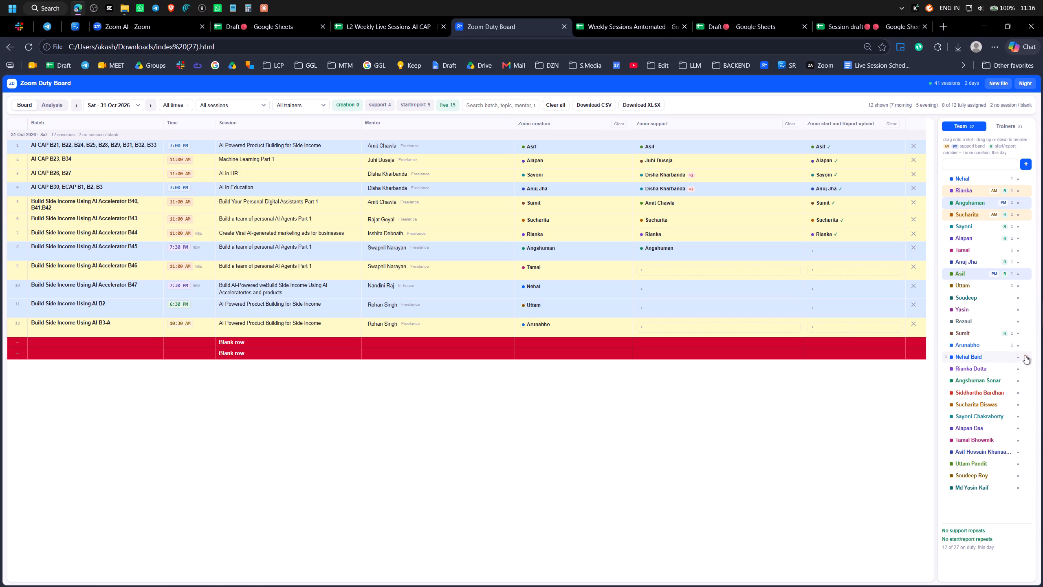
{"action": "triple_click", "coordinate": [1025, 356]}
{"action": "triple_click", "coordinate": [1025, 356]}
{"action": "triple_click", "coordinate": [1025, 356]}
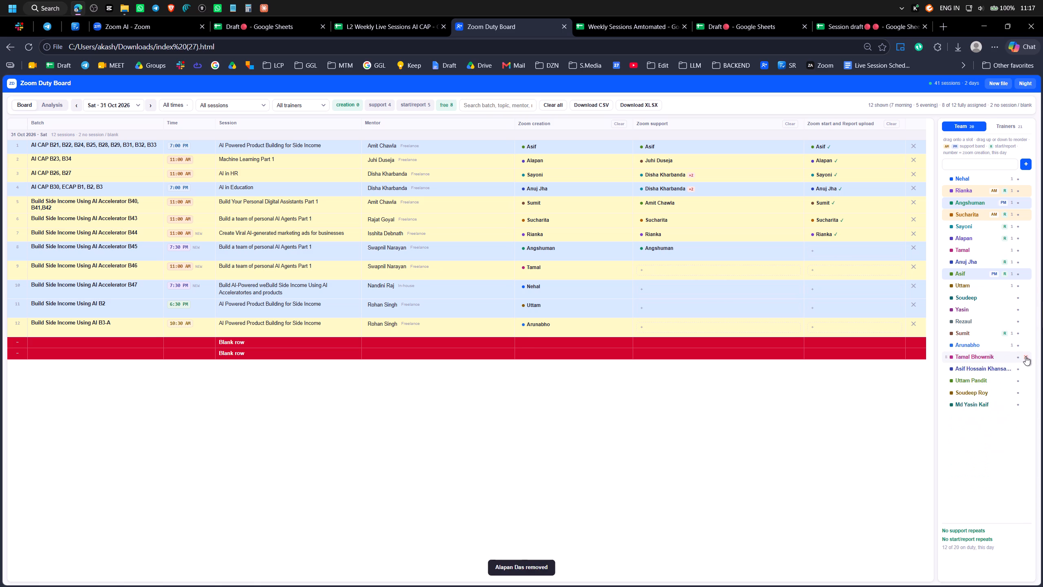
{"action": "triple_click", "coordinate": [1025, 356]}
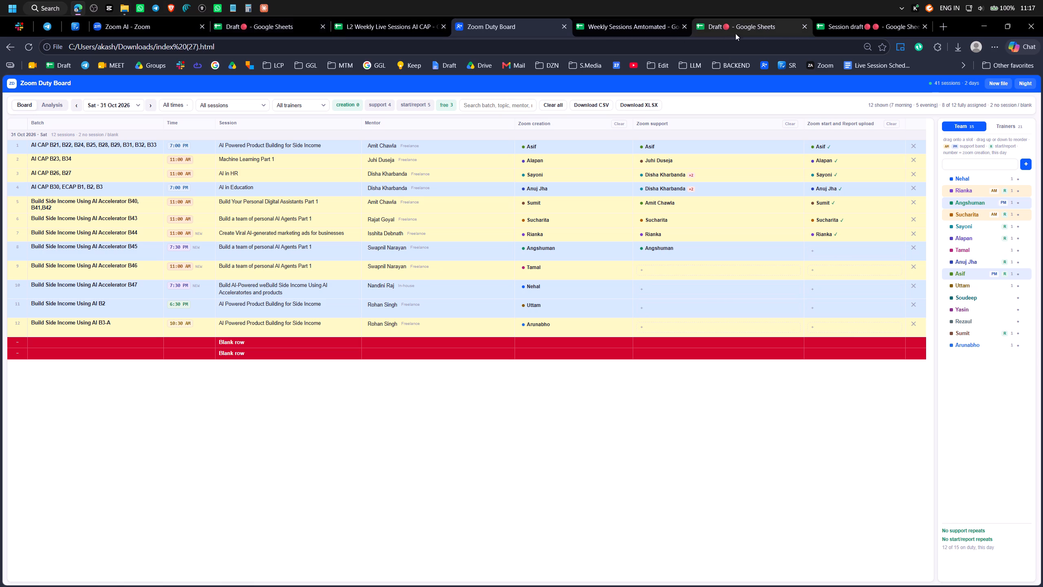
Copy the names in A18:A23 of the Team sheet and add them to the Zoom Duty Board's team list.
{"action": "left_click", "coordinate": [866, 24]}
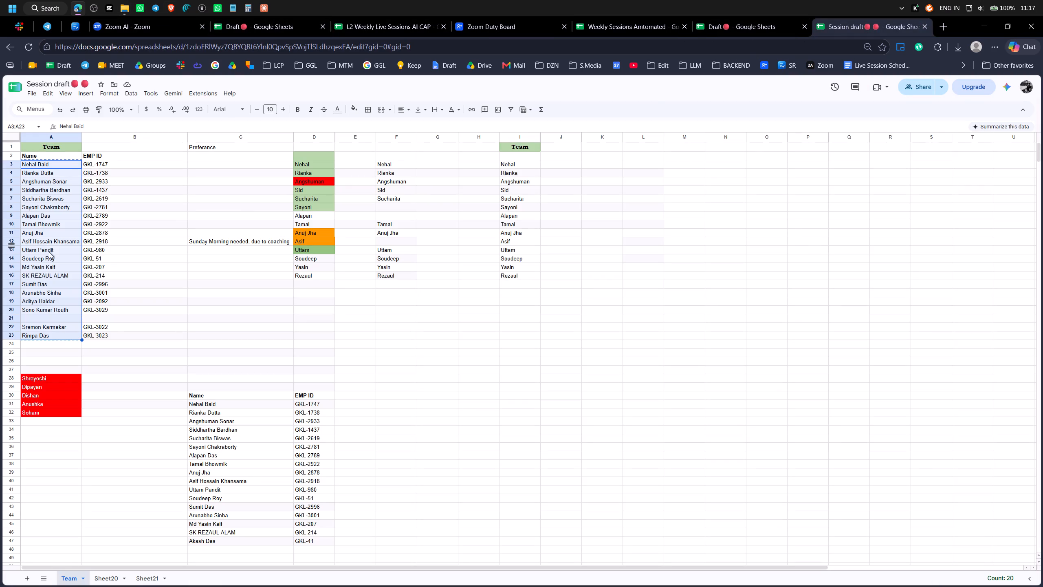
{"action": "left_click", "coordinate": [42, 279]}
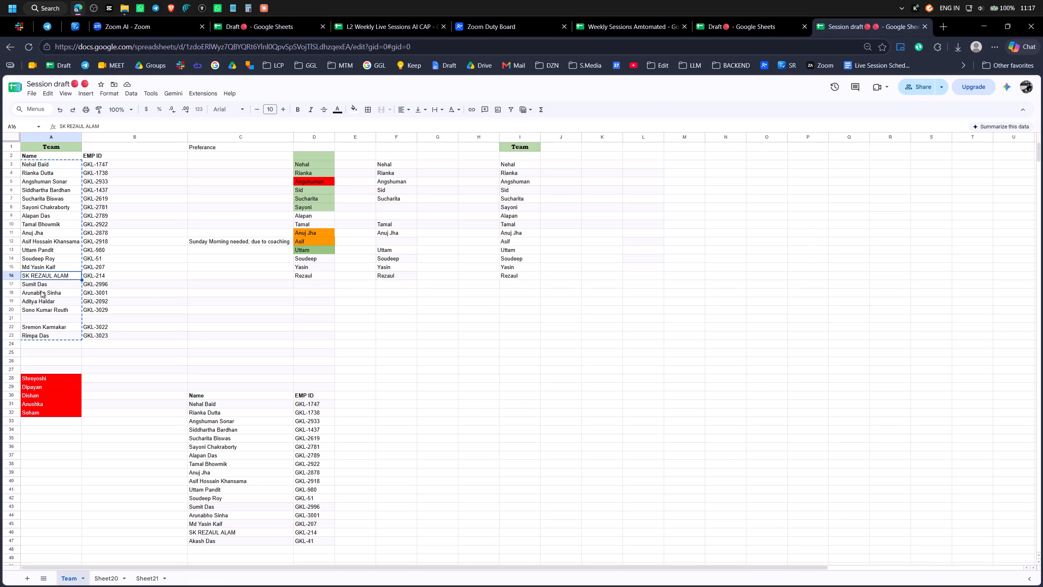
{"action": "left_click", "coordinate": [57, 293]}
{"action": "left_click_drag", "start_coordinate": [57, 293], "coordinate": [53, 324]}
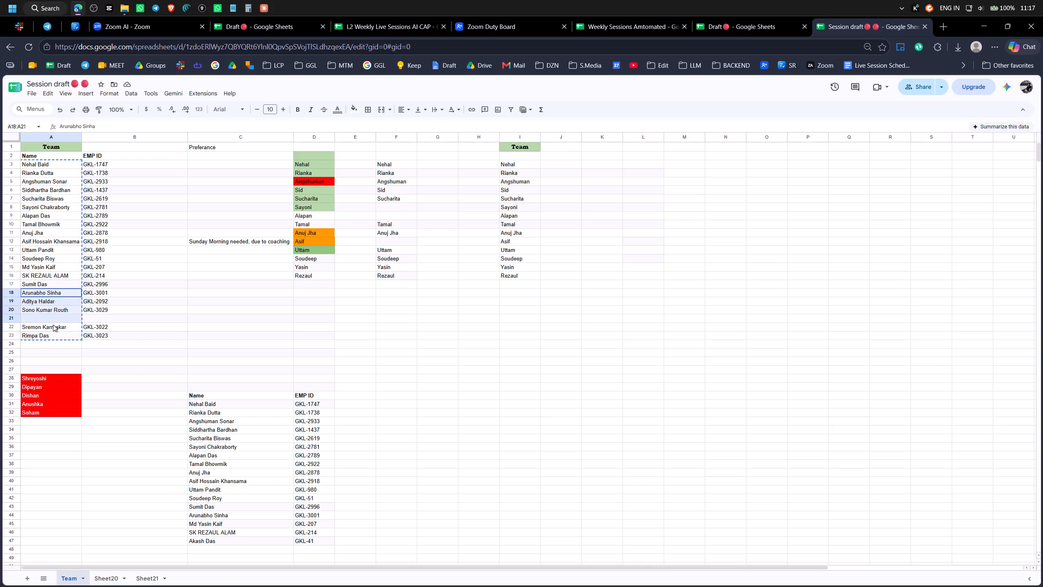
{"action": "left_click_drag", "start_coordinate": [53, 324], "coordinate": [52, 335]}
{"action": "key", "text": "ctrl+c"}
{"action": "key", "text": "ctrl+c"}
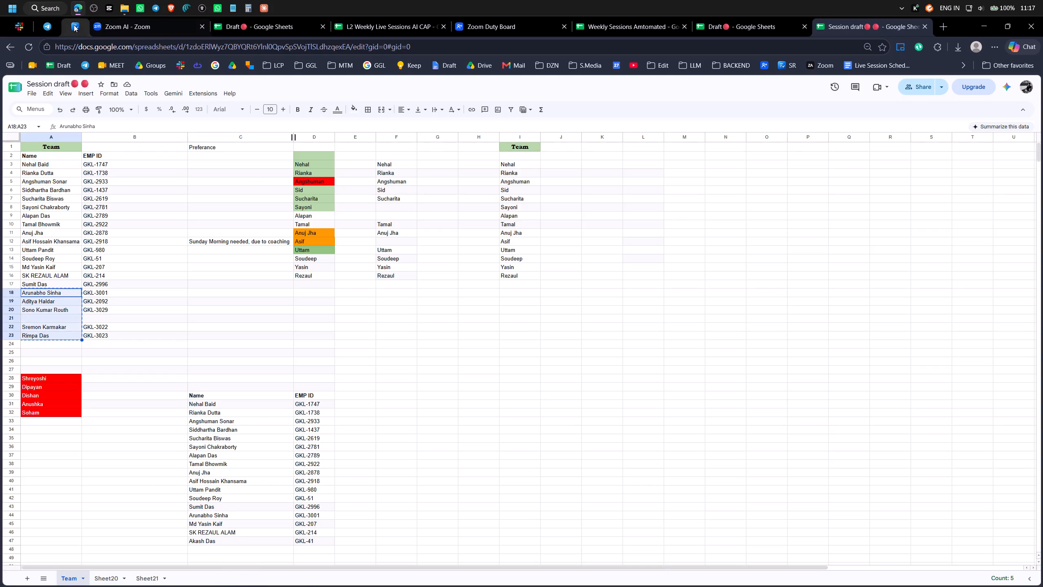
{"action": "left_click", "coordinate": [74, 25]}
{"action": "left_click", "coordinate": [509, 25]}
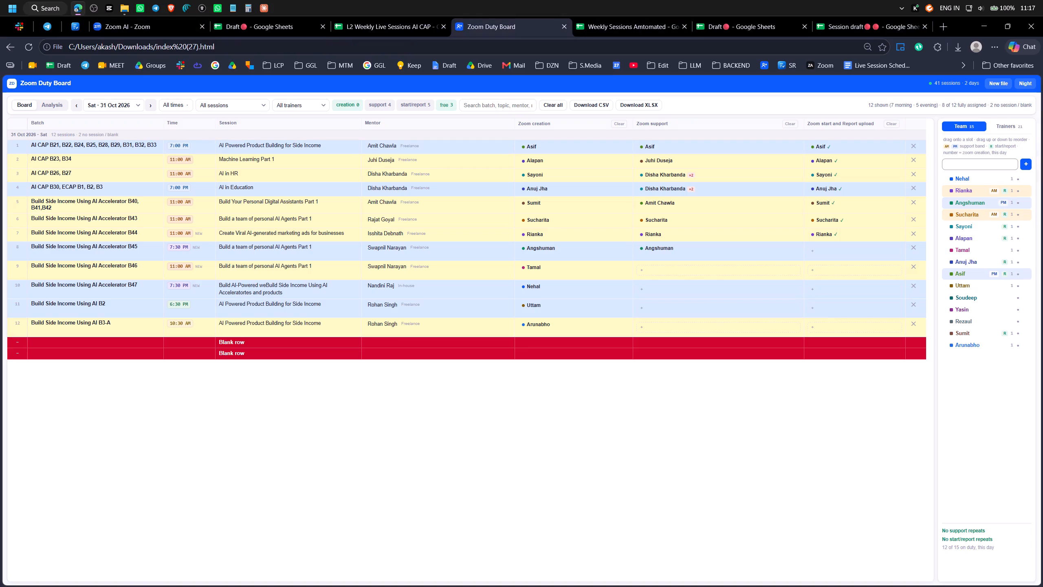
{"action": "left_click", "coordinate": [972, 162]}
{"action": "key", "text": "ctrl+v"}
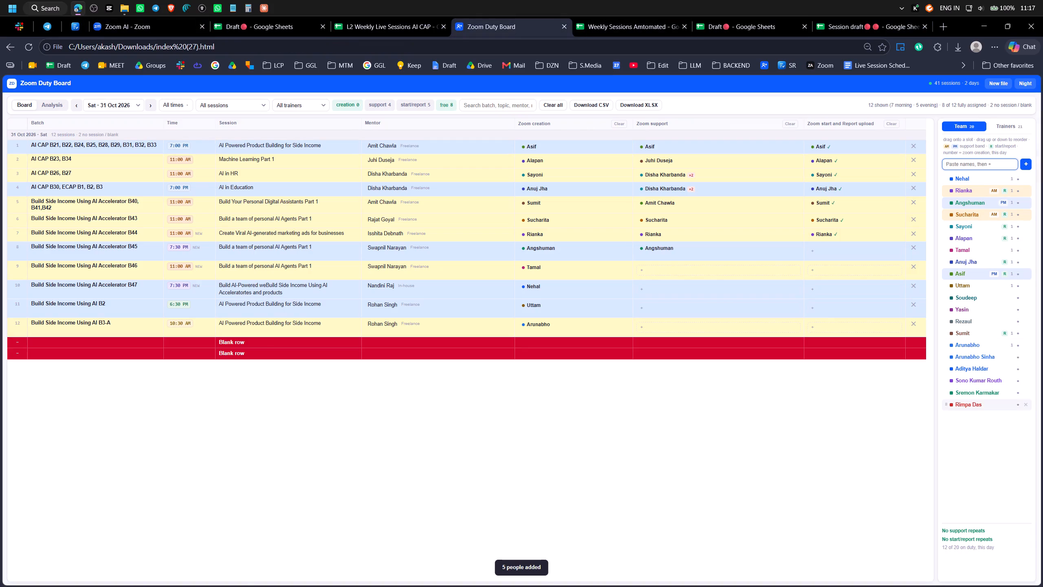
Assign Aditya to Zoom support for the Build Side Income Using AI Accelerator B45 session on 31 Oct 2026.
{"action": "left_click_drag", "start_coordinate": [971, 369], "coordinate": [728, 267]}
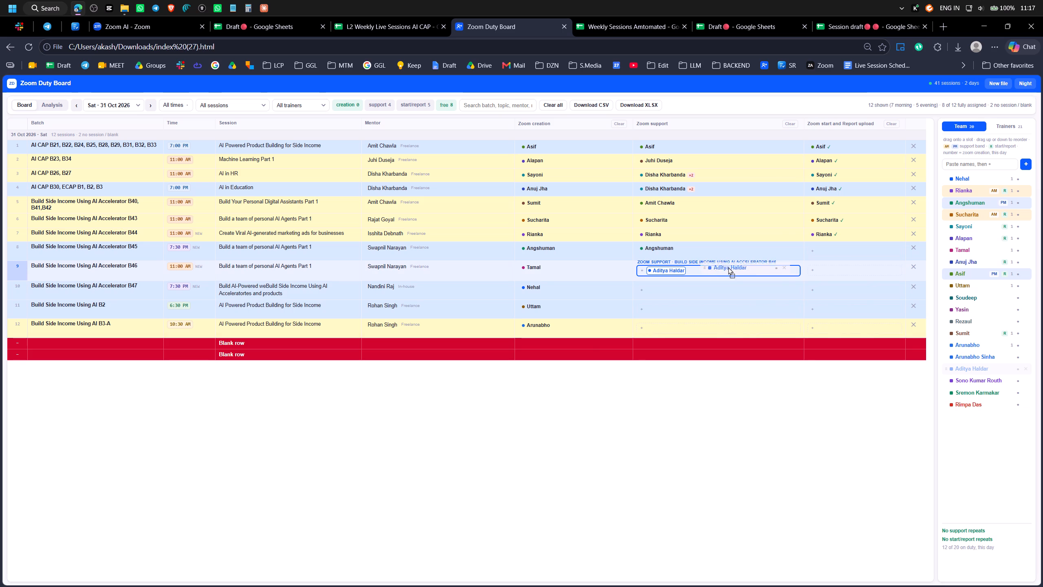
{"action": "left_click_drag", "start_coordinate": [728, 267], "coordinate": [719, 249]}
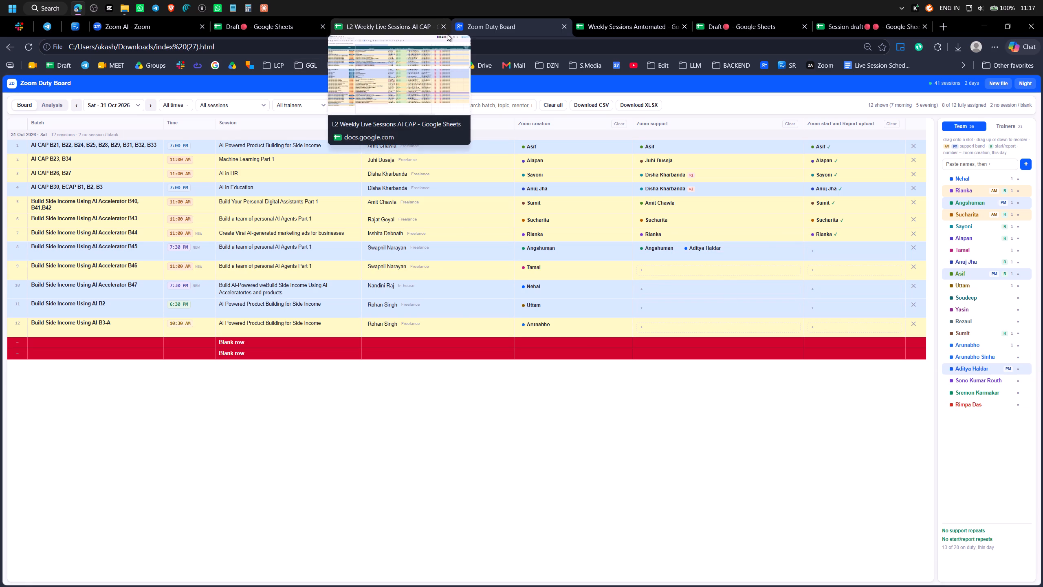
Insert one blank column before the Team names column in the Session draft's Team sheet.
{"action": "left_click", "coordinate": [858, 29]}
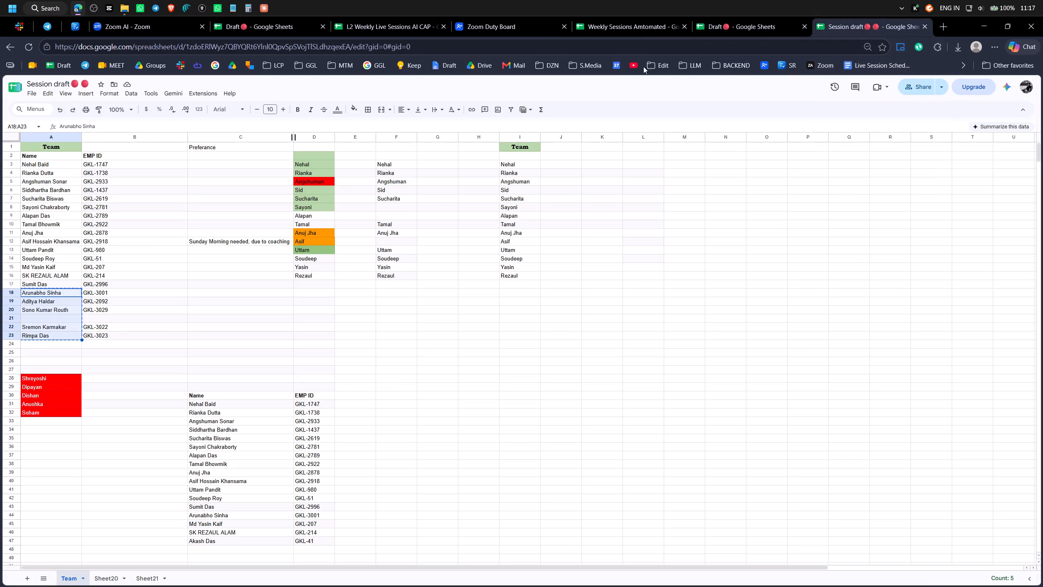
{"action": "left_click", "coordinate": [46, 136]}
{"action": "right_click", "coordinate": [46, 136]}
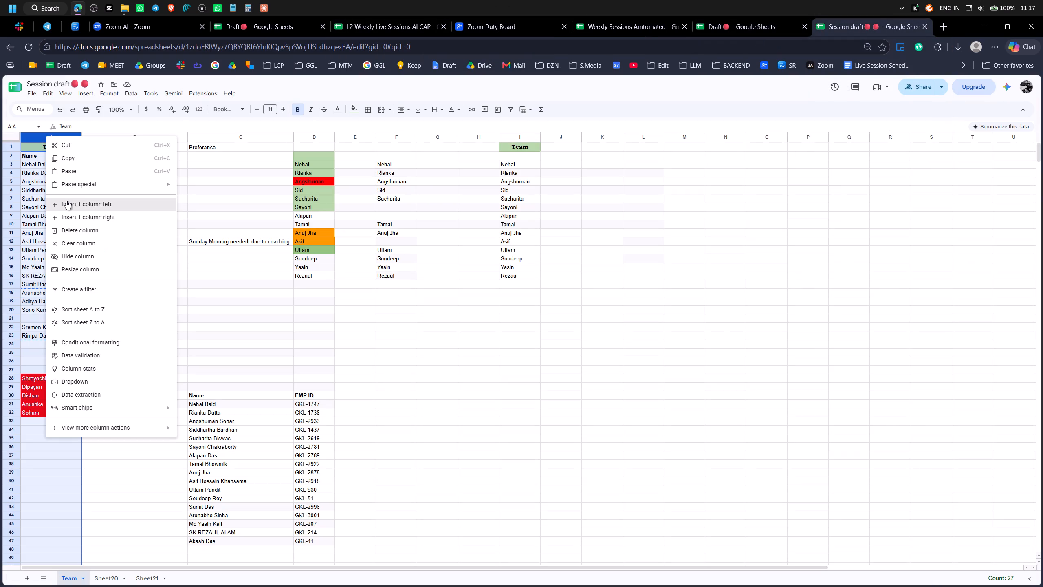
{"action": "left_click", "coordinate": [66, 200]}
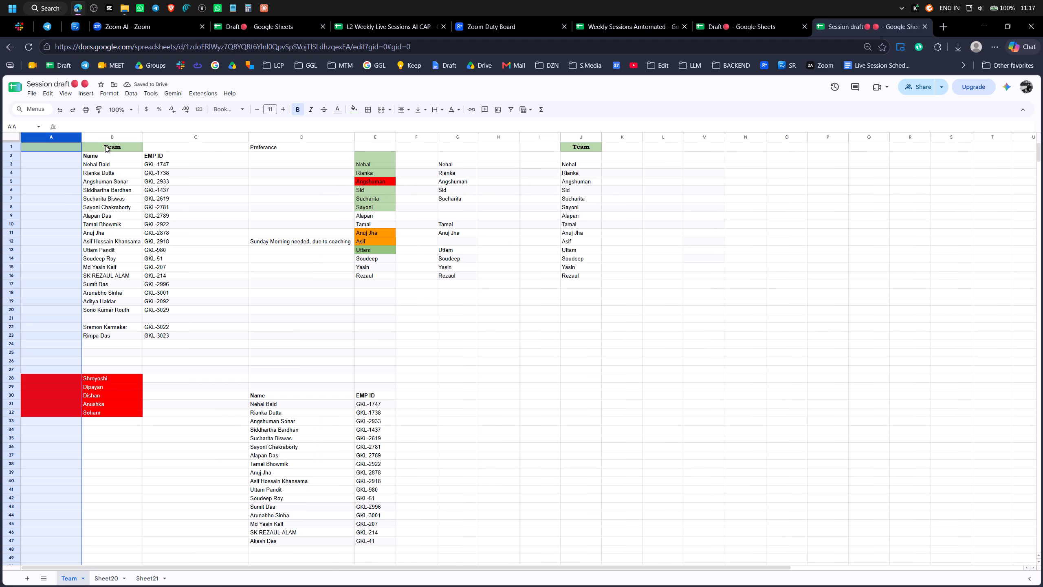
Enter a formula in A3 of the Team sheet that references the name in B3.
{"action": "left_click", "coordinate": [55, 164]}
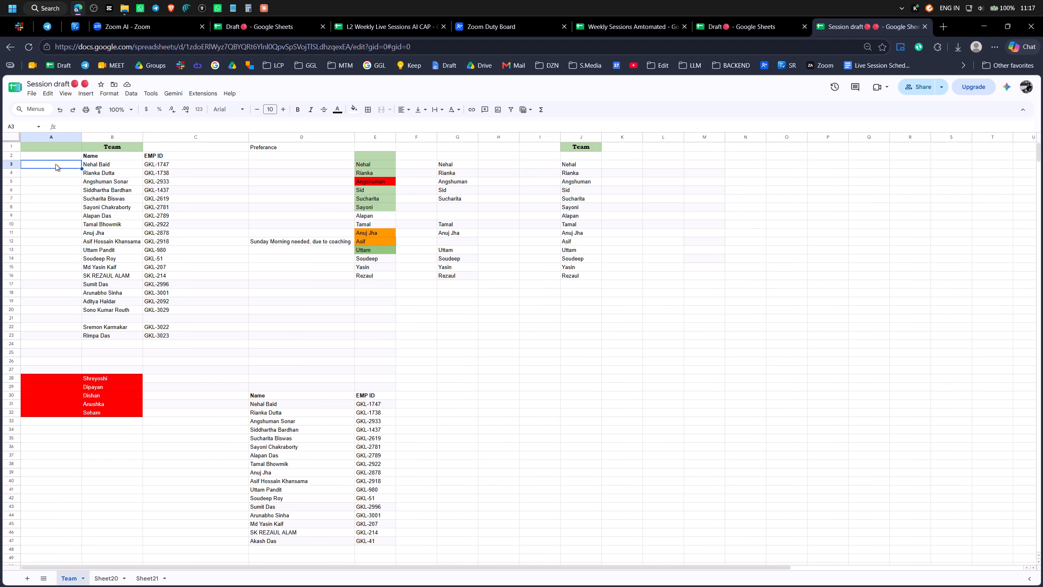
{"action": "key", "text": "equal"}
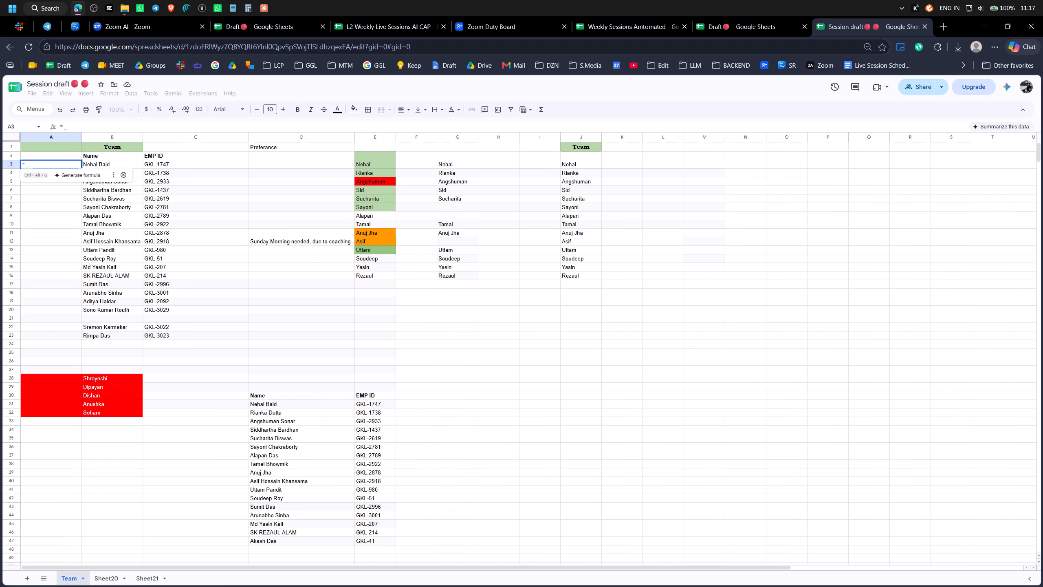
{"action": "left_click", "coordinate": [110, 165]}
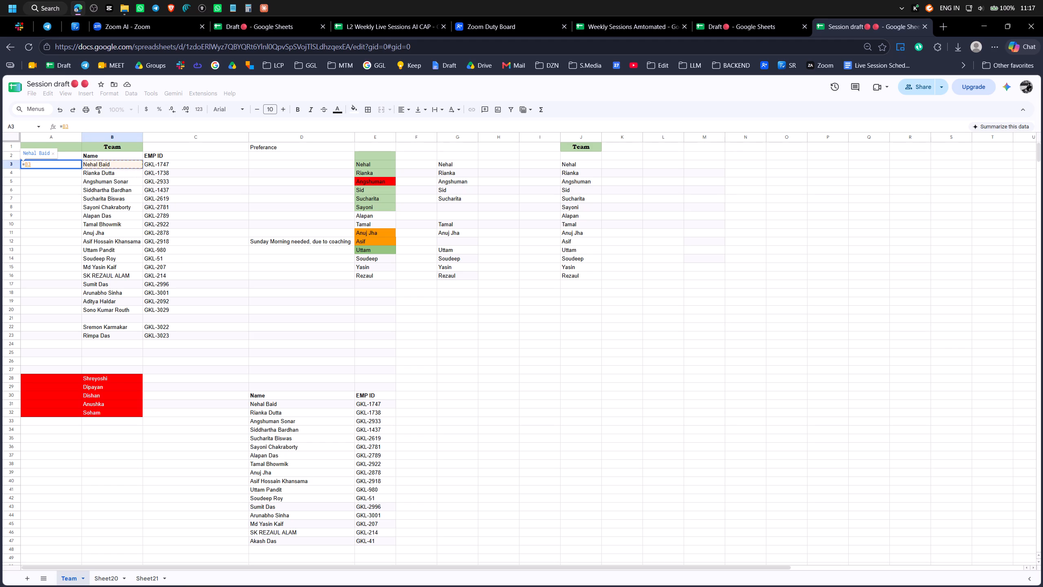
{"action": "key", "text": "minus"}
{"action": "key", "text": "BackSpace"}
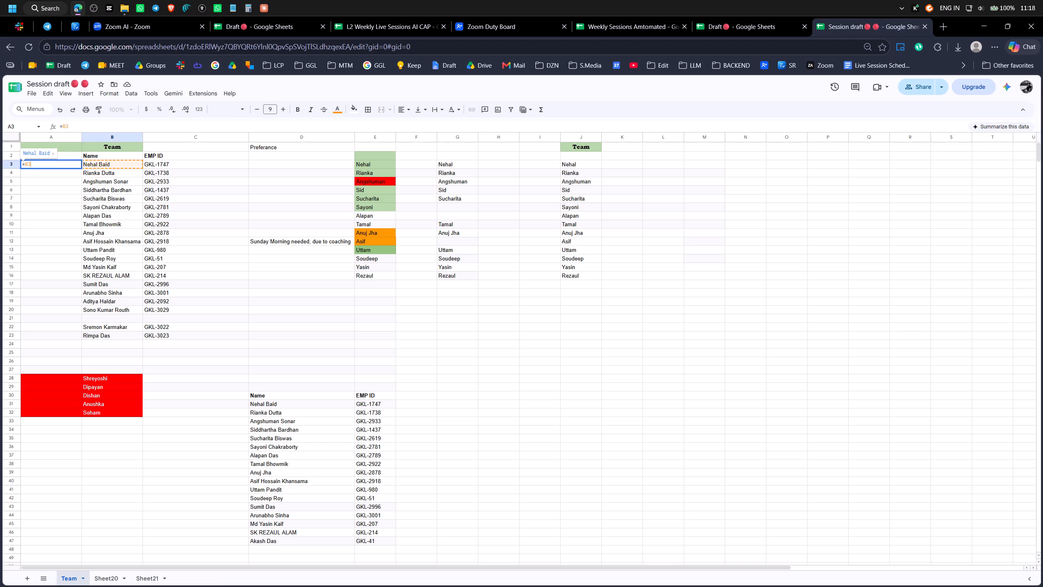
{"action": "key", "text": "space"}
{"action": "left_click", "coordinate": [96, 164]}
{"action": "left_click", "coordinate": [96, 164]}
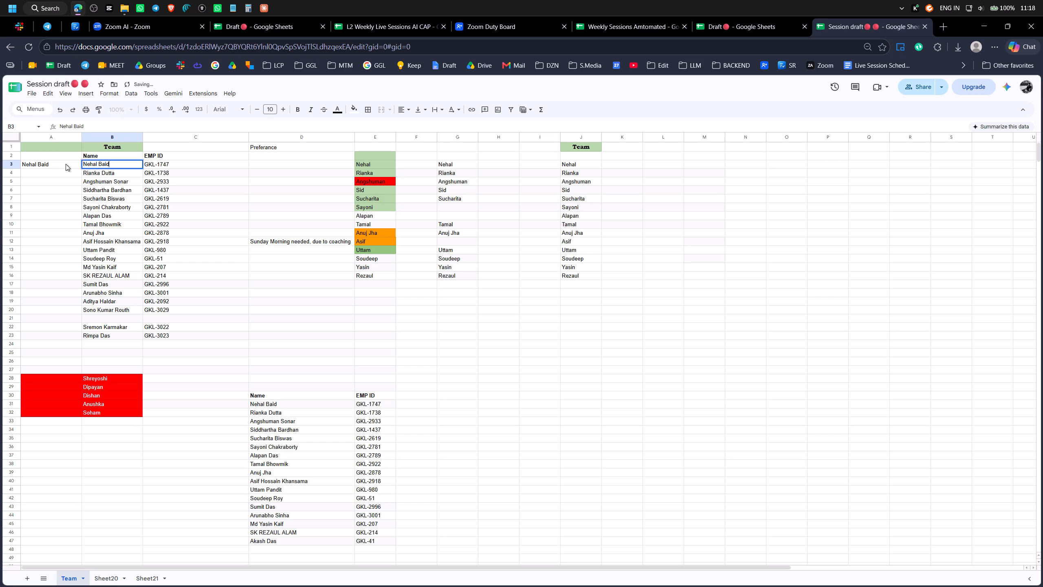
{"action": "double_click", "coordinate": [41, 164]}
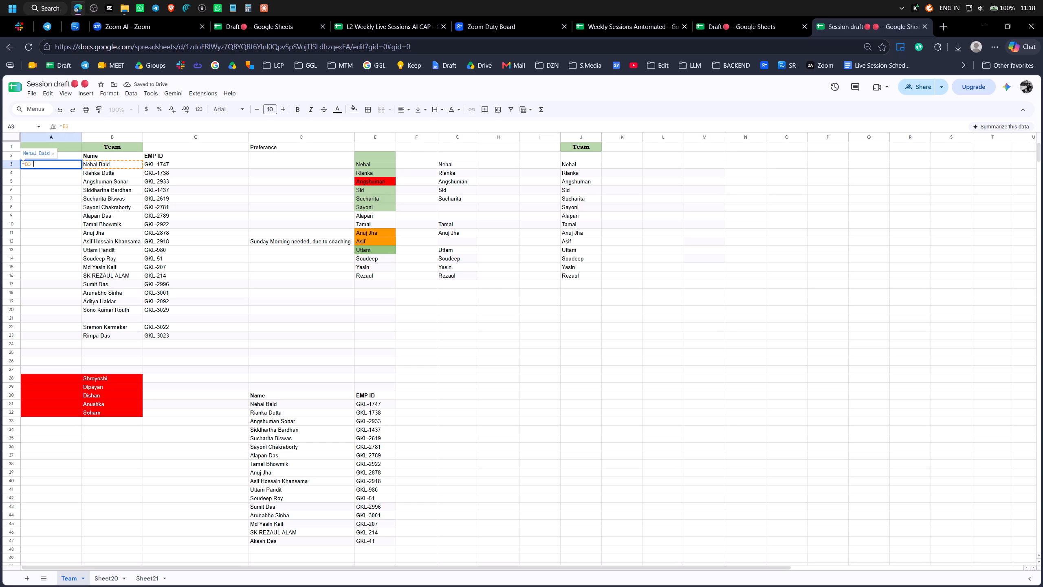
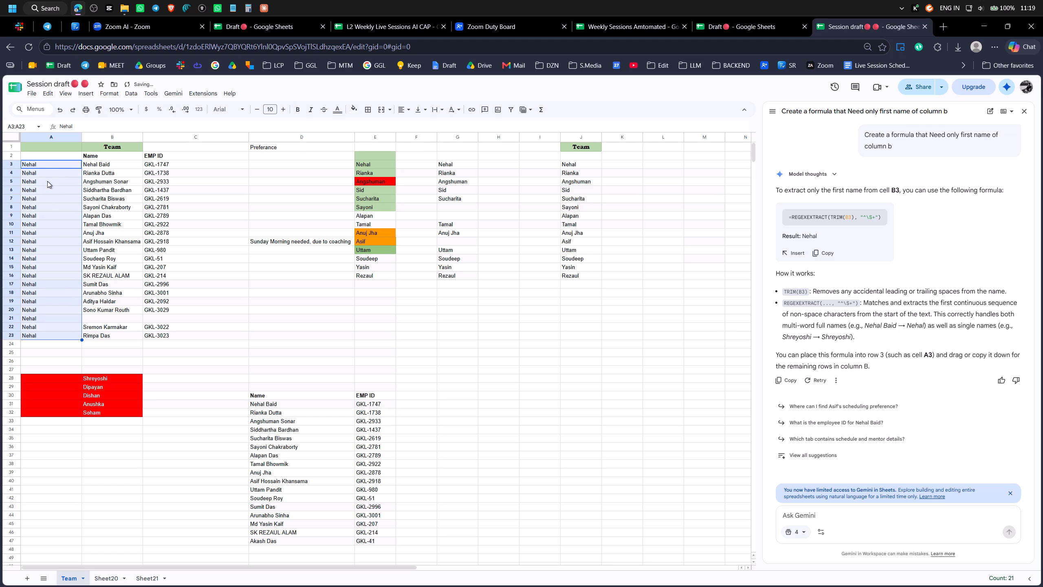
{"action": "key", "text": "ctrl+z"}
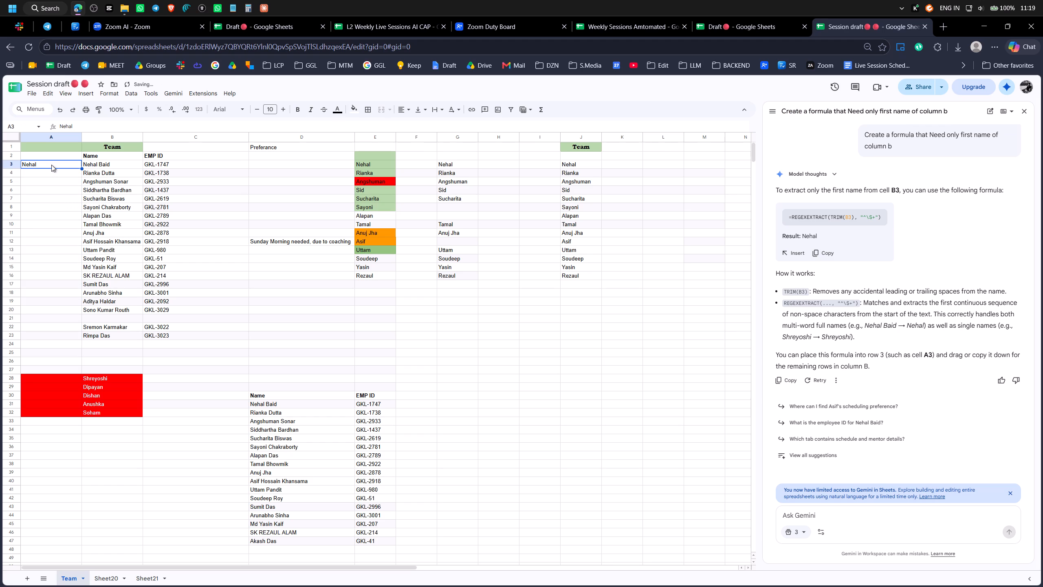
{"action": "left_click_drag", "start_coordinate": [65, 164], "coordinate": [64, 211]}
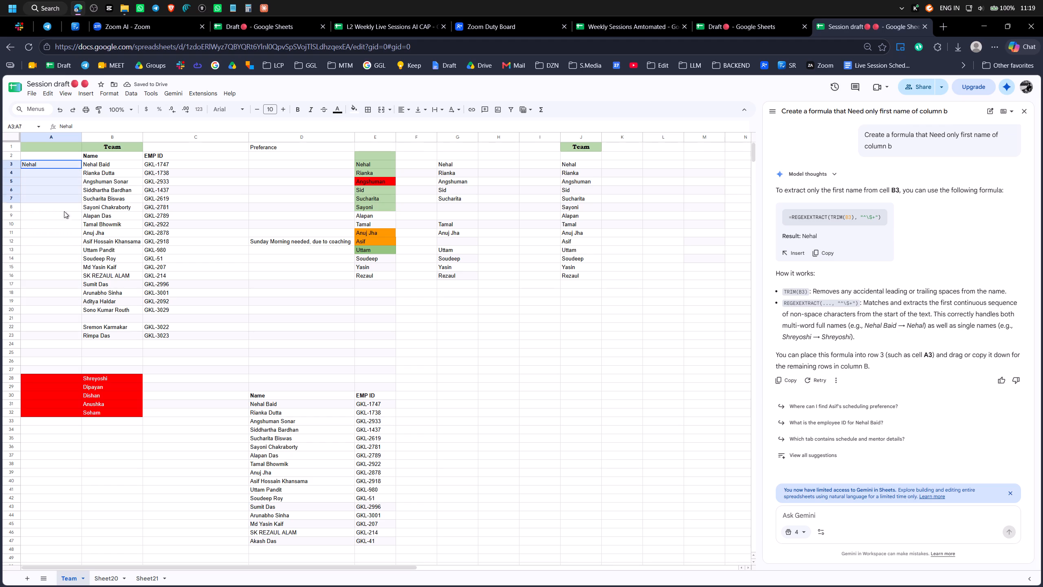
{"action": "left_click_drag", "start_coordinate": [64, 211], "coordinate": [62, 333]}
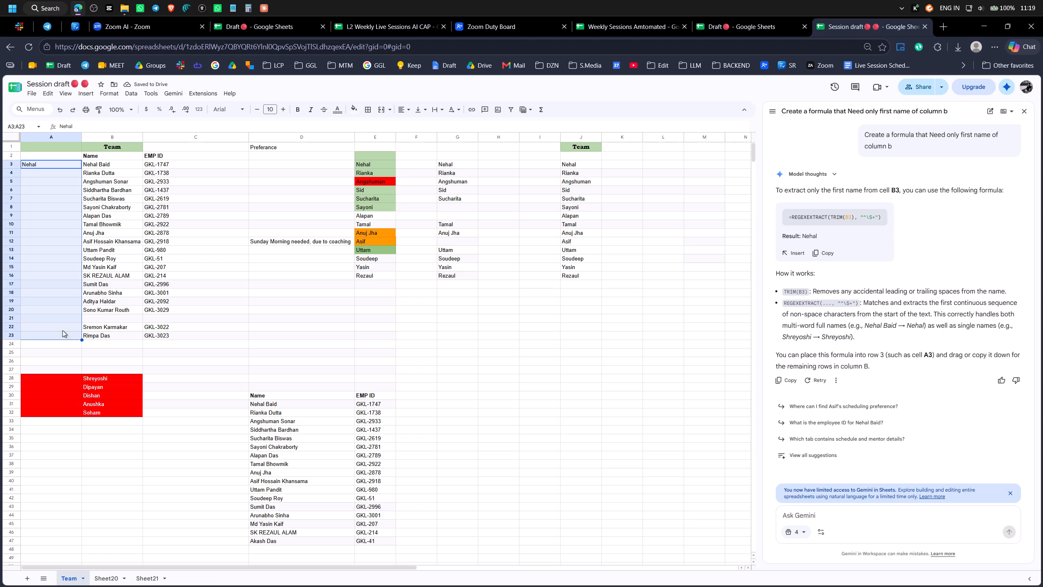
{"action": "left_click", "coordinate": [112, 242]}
Replace the static name in A3 with Gemini's formula =REGEXEXTRACT(TRIM(B3), "^\S+").
{"action": "double_click", "coordinate": [55, 165]}
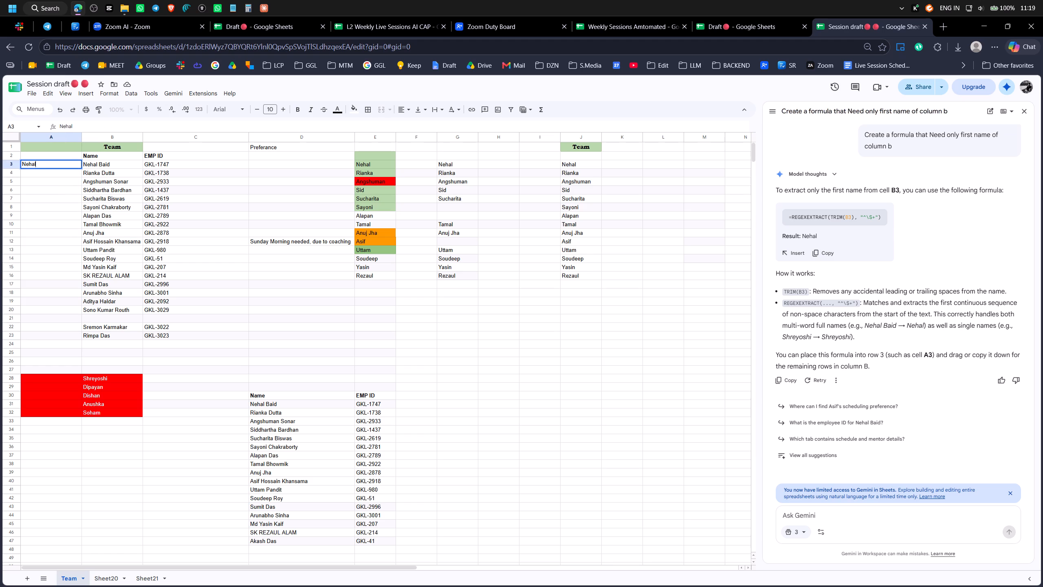
{"action": "triple_click", "coordinate": [55, 163]}
{"action": "key", "text": "BackSpace"}
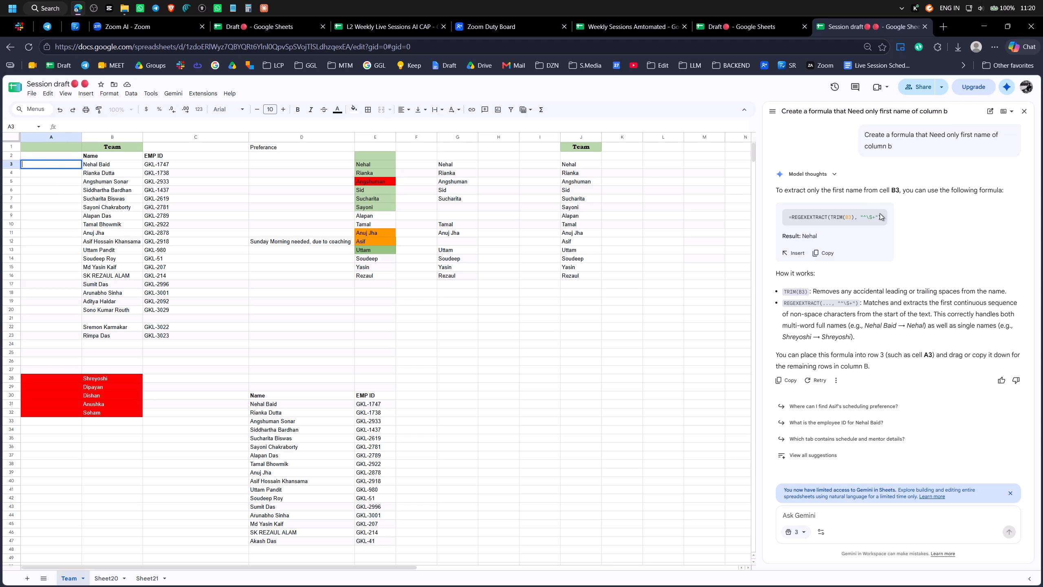
{"action": "left_click_drag", "start_coordinate": [884, 216], "coordinate": [788, 221]}
{"action": "key", "text": "ctrl+c"}
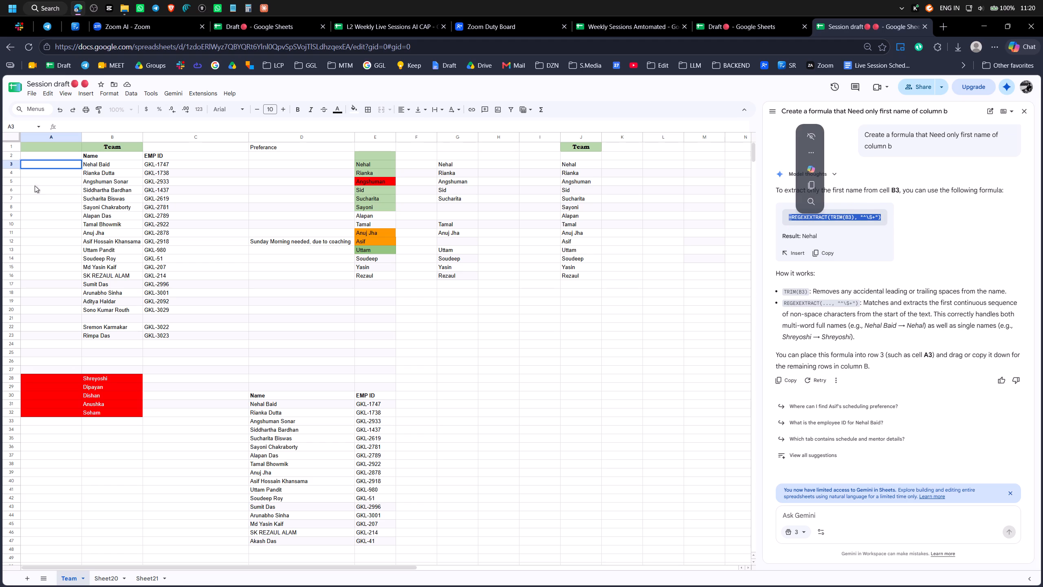
{"action": "left_click", "coordinate": [32, 163]}
{"action": "key", "text": "ctrl+v"}
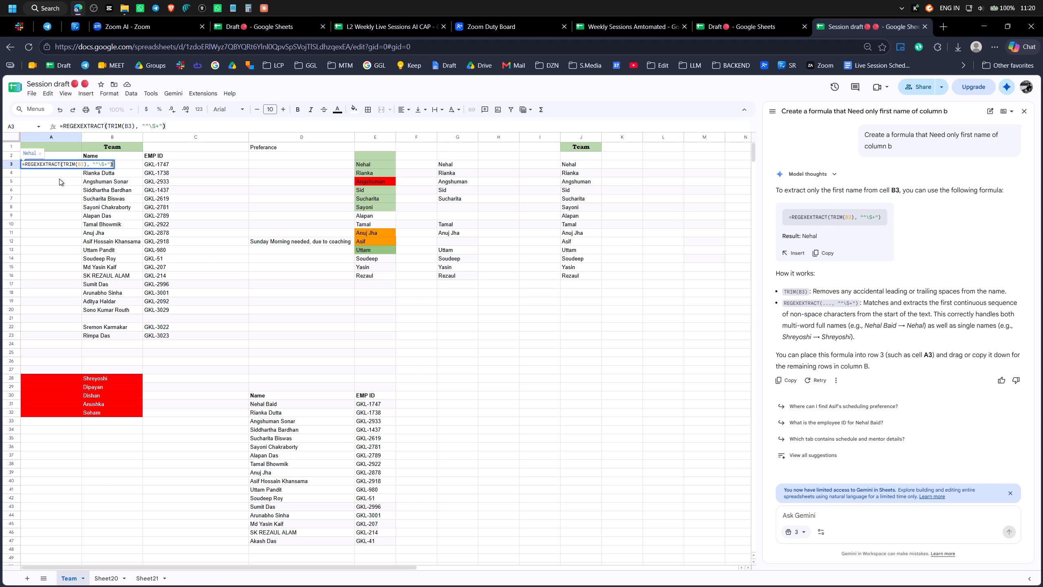
{"action": "key", "text": "Return"}
Fill the first-name formula from A3 down to A23, keeping A21 empty for the blank row.
{"action": "left_click", "coordinate": [52, 166]}
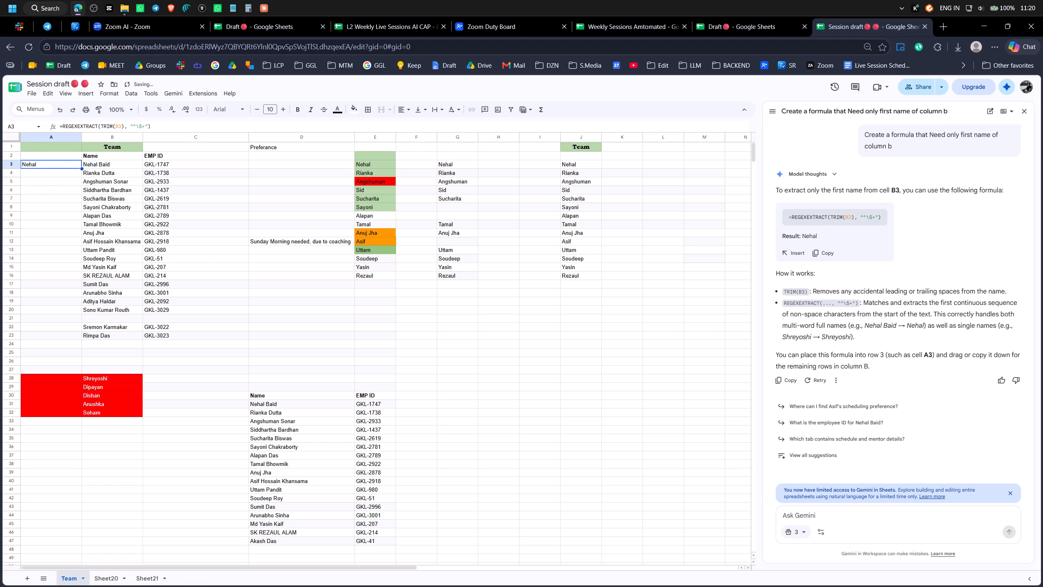
{"action": "left_click_drag", "start_coordinate": [81, 168], "coordinate": [78, 211]}
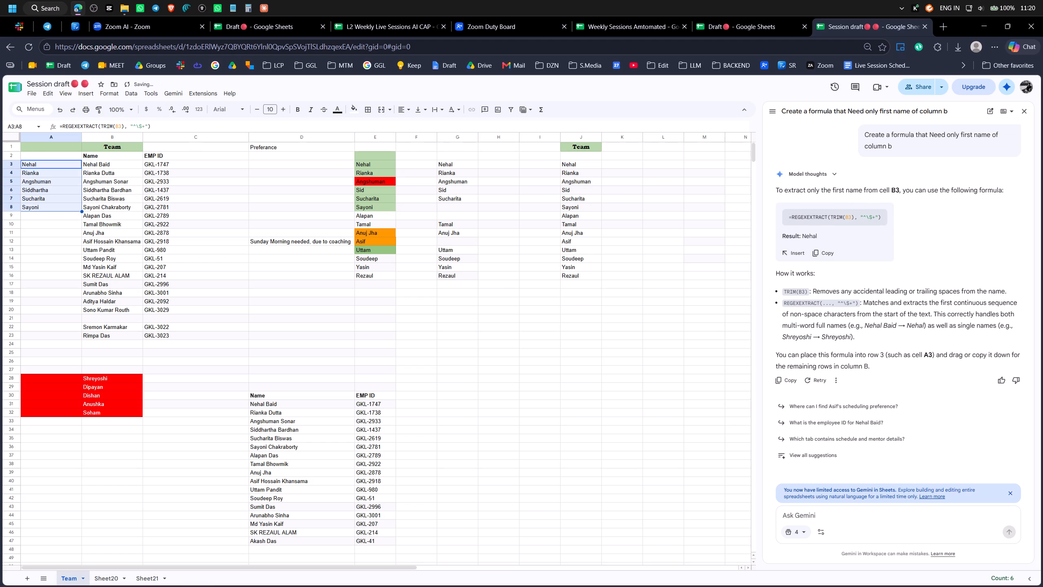
{"action": "left_click_drag", "start_coordinate": [82, 212], "coordinate": [75, 335]}
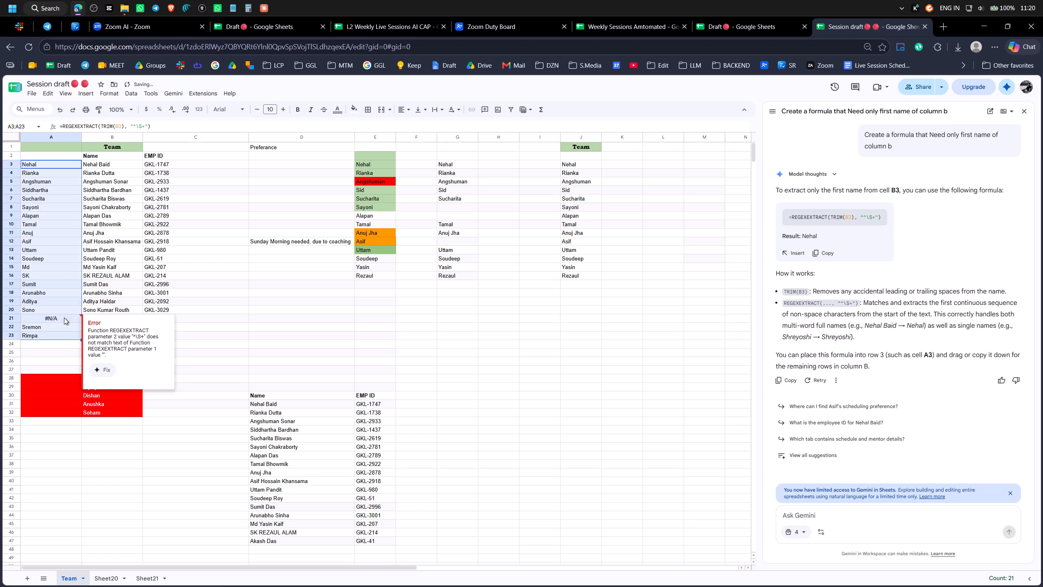
{"action": "left_click", "coordinate": [64, 318]}
{"action": "key", "text": "Delete"}
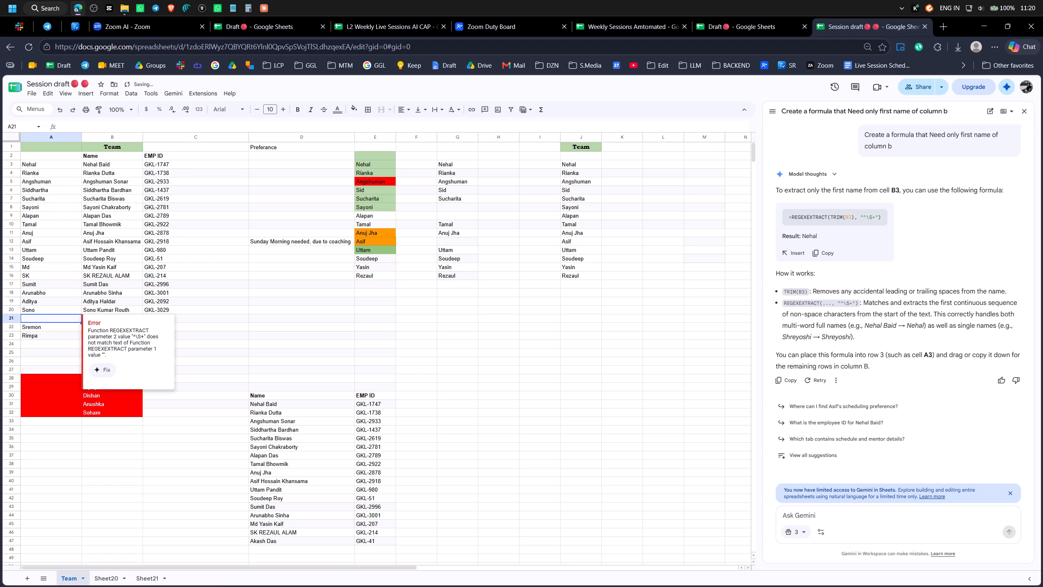
{"action": "key", "text": "Up"}
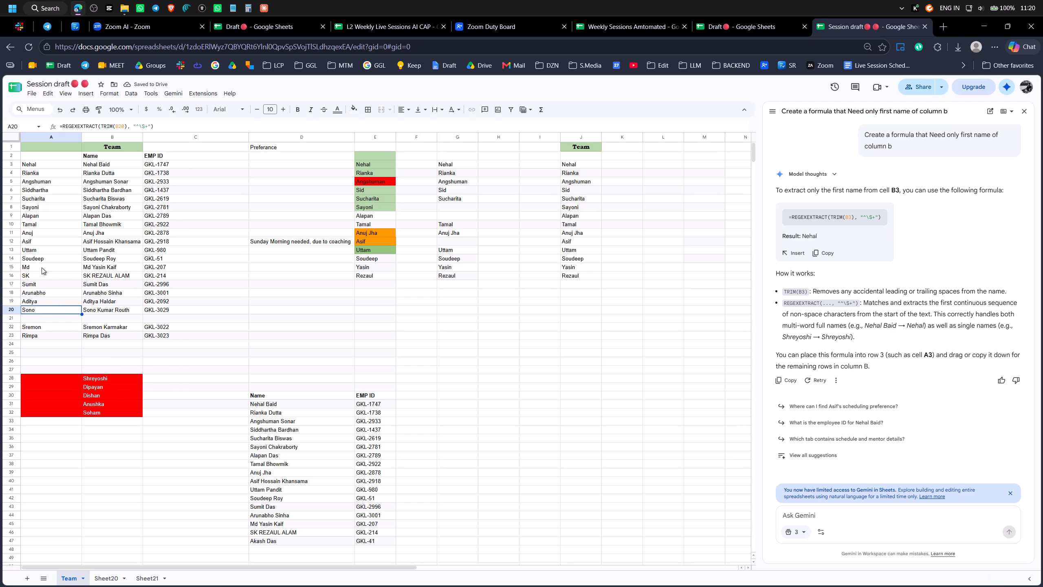
Replace the extracted prefixes with first names: Yasin in A15 and Rezaul in A16.
{"action": "left_click", "coordinate": [42, 267]}
{"action": "left_click", "coordinate": [55, 276]}
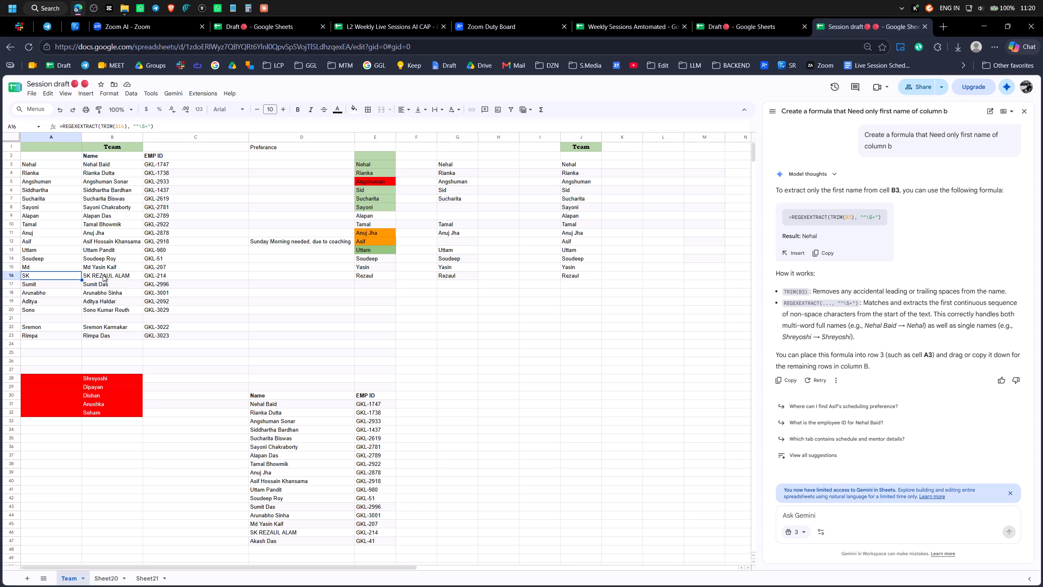
{"action": "left_click", "coordinate": [53, 267]}
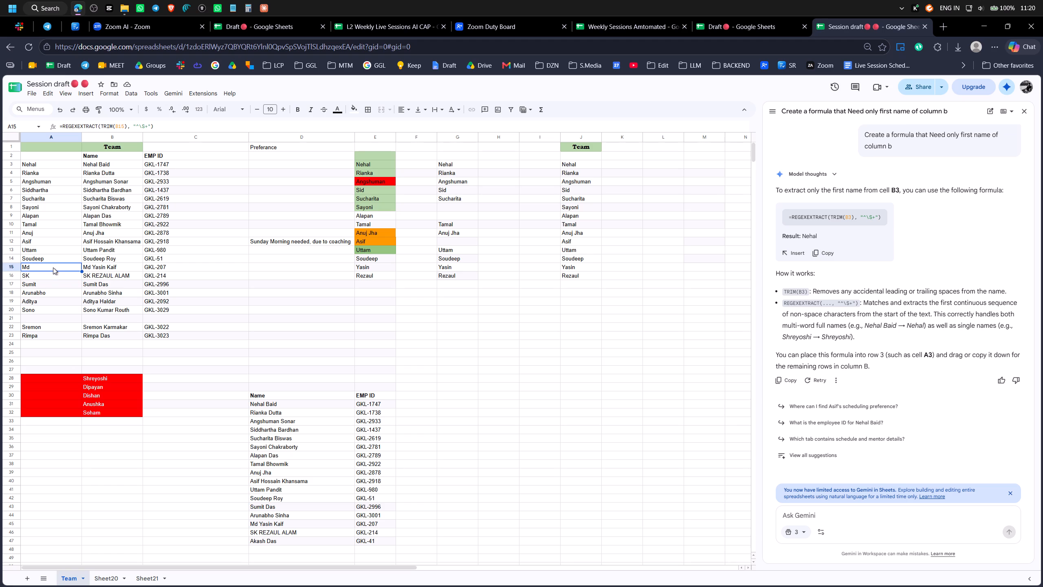
{"action": "type", "text": "Yasin"}
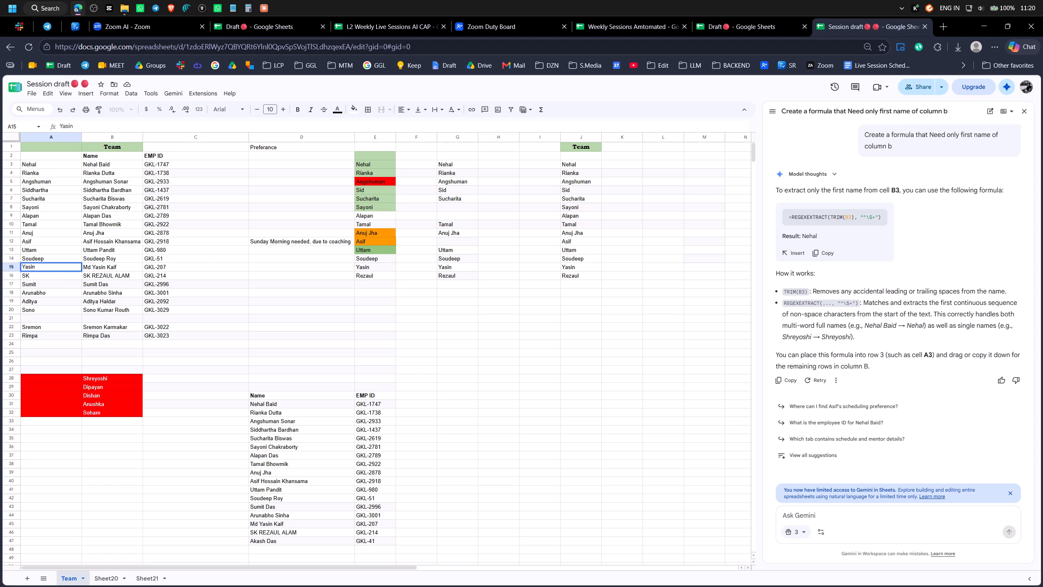
{"action": "left_click", "coordinate": [49, 277]}
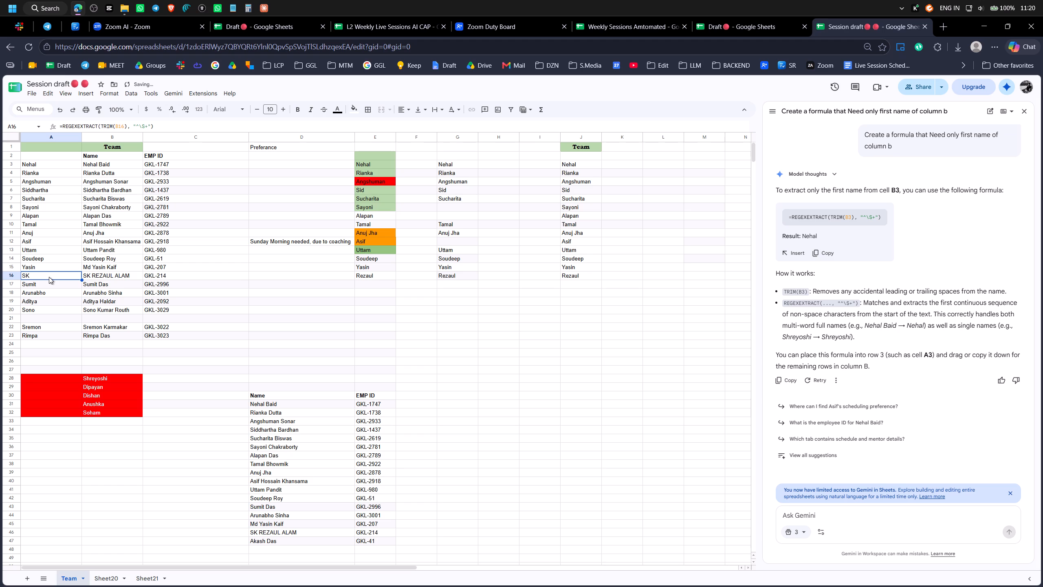
{"action": "type", "text": "Rezaul"}
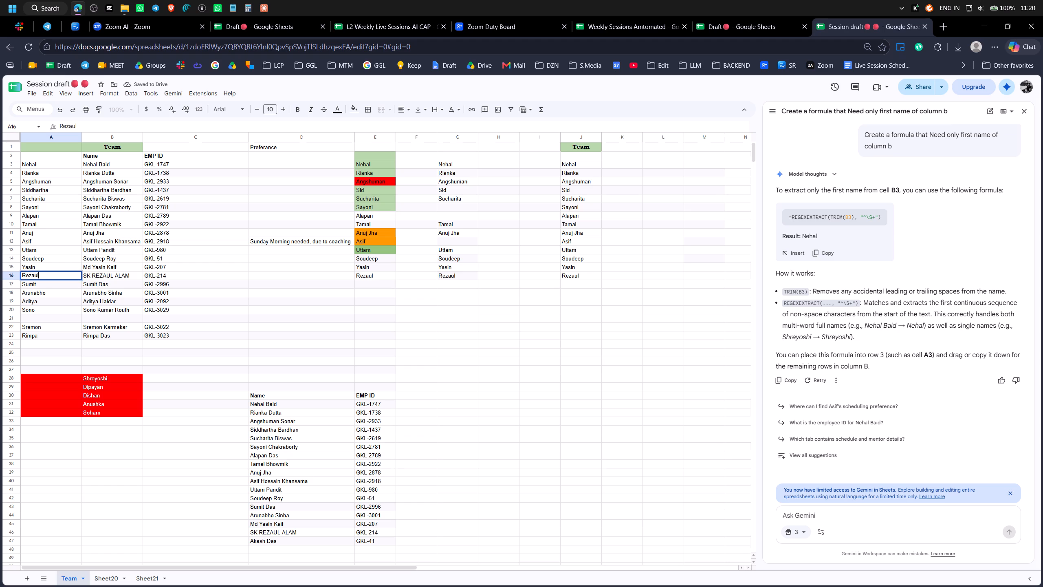
{"action": "left_click", "coordinate": [246, 305]}
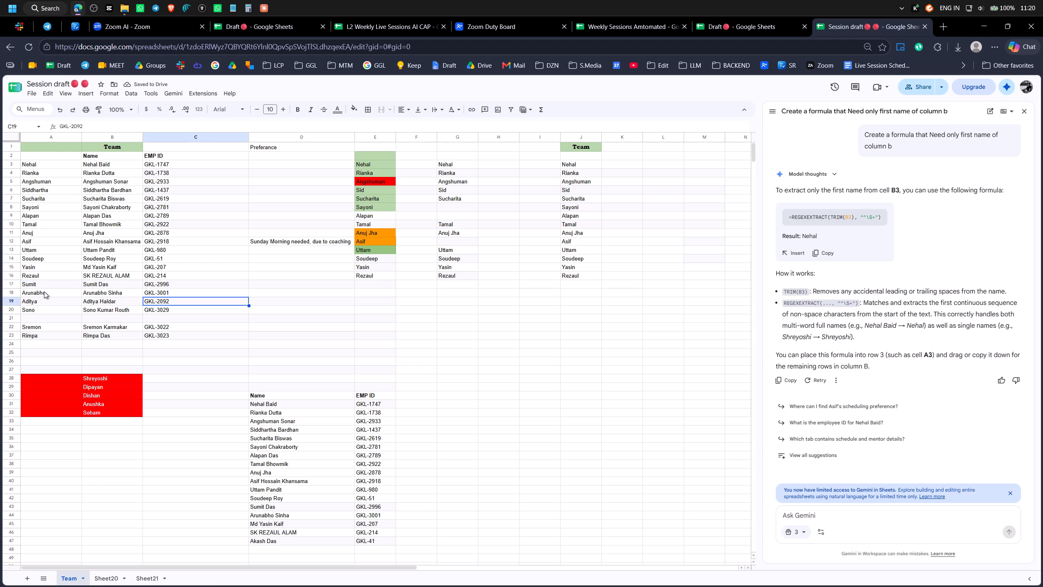
Copy the first names in A18:A23 of the Team sheet and switch to the Zoom Duty Board.
{"action": "left_click_drag", "start_coordinate": [44, 291], "coordinate": [42, 336]}
{"action": "key", "text": "ctrl+c"}
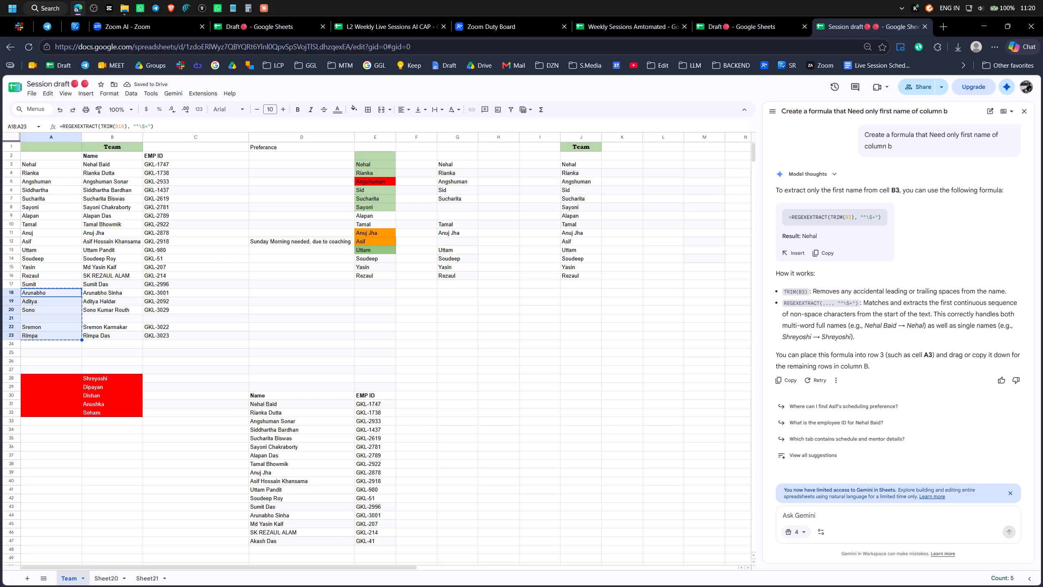
{"action": "key", "text": "ctrl+c"}
{"action": "left_click", "coordinate": [74, 28]}
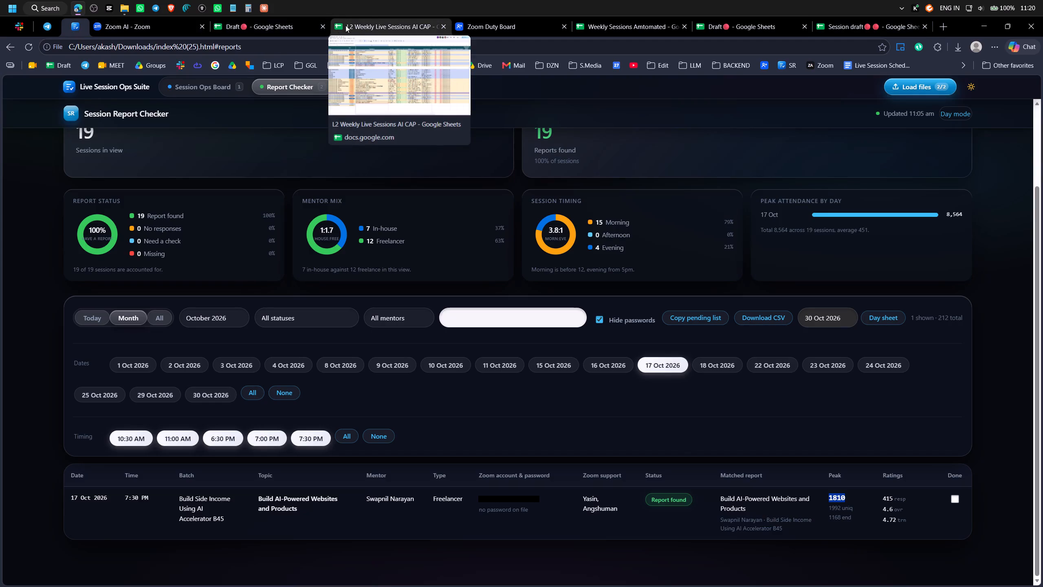
{"action": "left_click", "coordinate": [475, 23]}
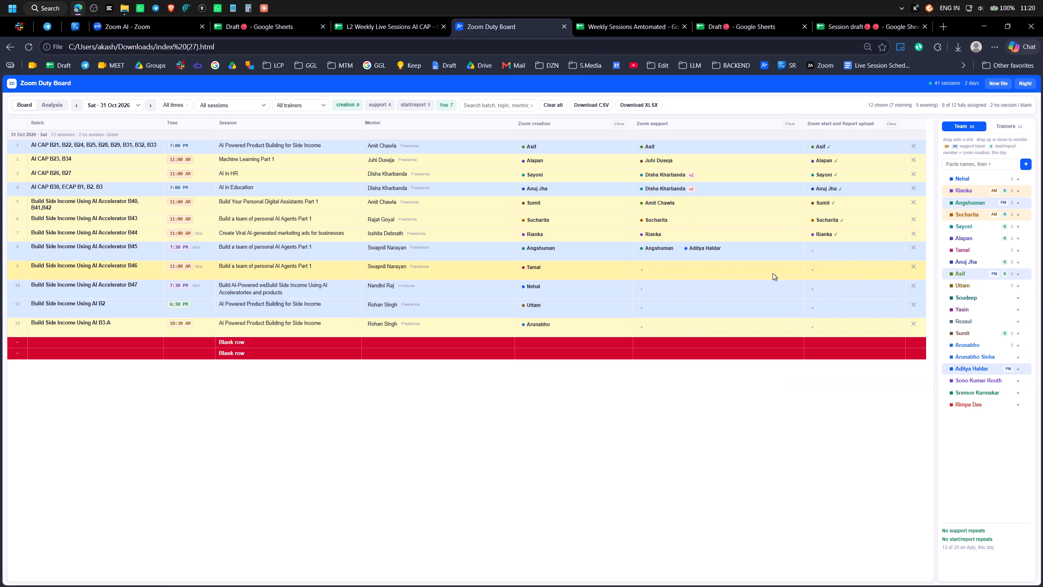
Remove Aditya's full-name entry from Zoom support for the Build Side Income Using AI Accelerator B45 session on 31 Oct 2026.
{"action": "left_click", "coordinate": [727, 248]}
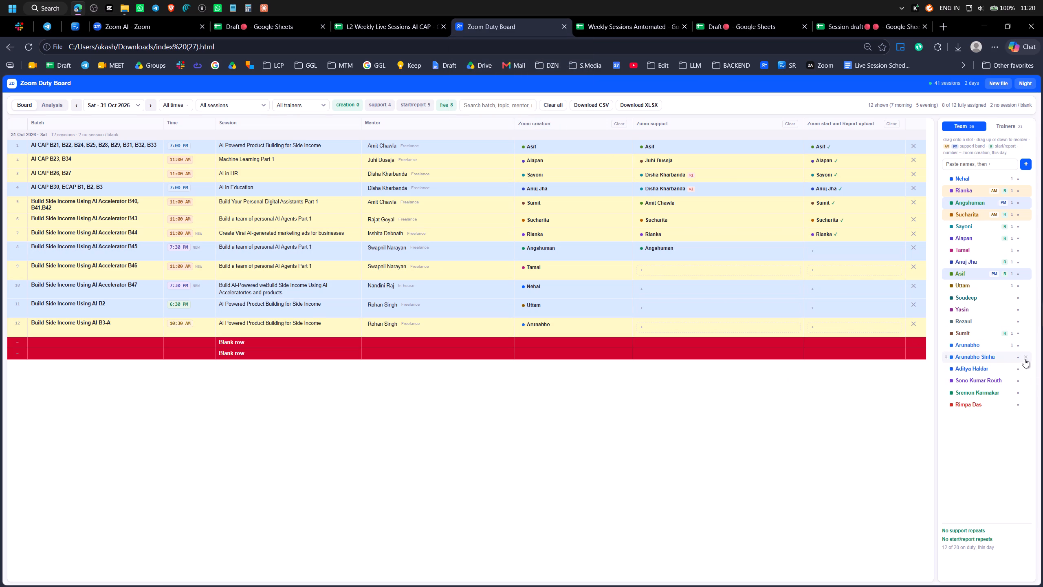
Remove the full-name entries for Arunabho, Aditya, Sono, Sremon and Rimpa from the board's team list.
{"action": "triple_click", "coordinate": [1026, 357]}
{"action": "left_click", "coordinate": [1026, 357]}
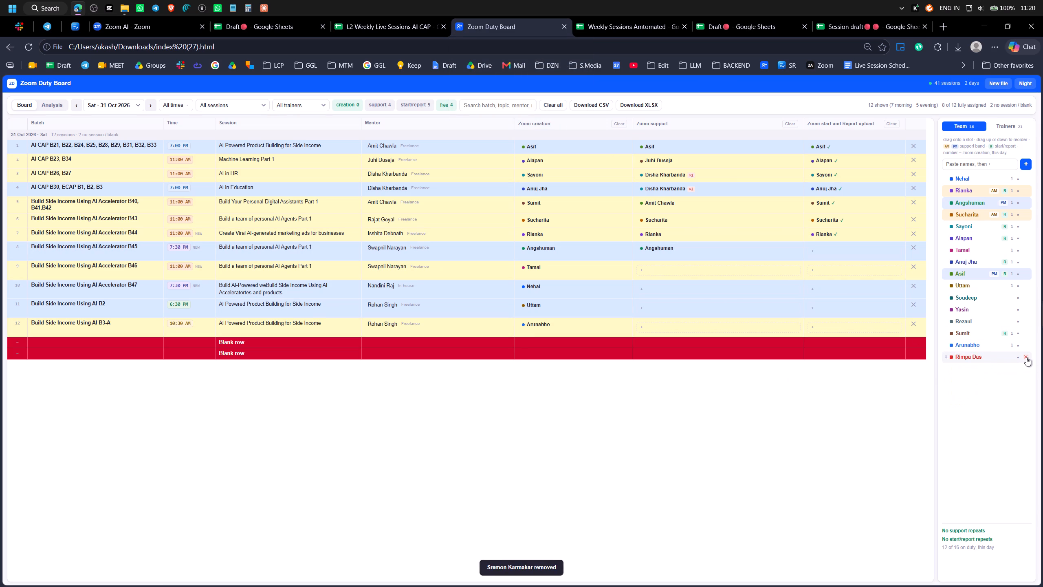
{"action": "left_click", "coordinate": [1026, 357]}
Add the copied first names Arunabho, Aditya, Sono, Sremon and Rimpa to the board's team list.
{"action": "left_click", "coordinate": [965, 164]}
{"action": "key", "text": "ctrl+v"}
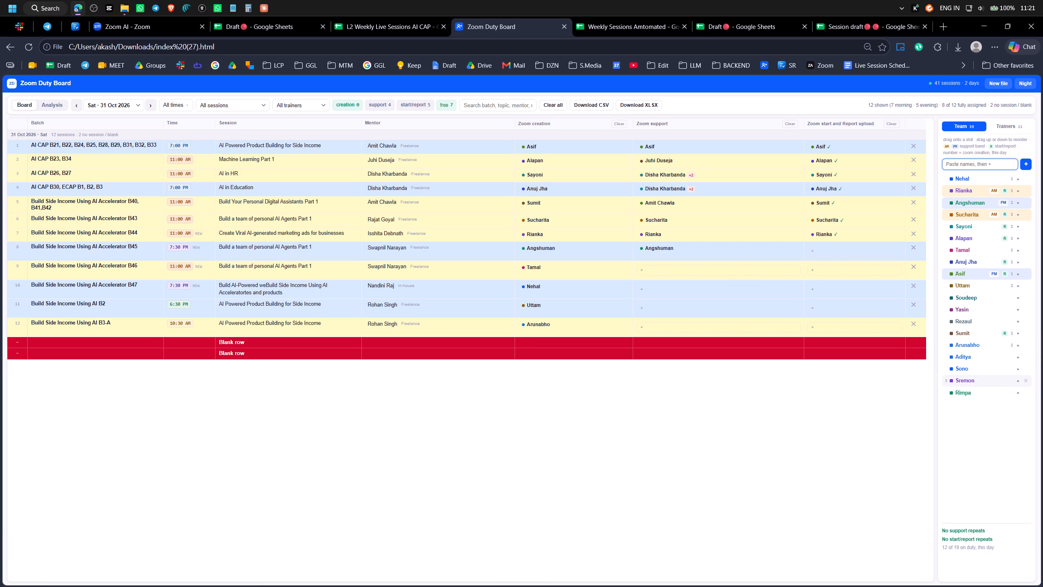
Assign the first-name Aditya entry to Zoom support for the Build Side Income Using AI Accelerator B45 session on 31 Oct 2026.
{"action": "left_click_drag", "start_coordinate": [977, 362], "coordinate": [747, 251]}
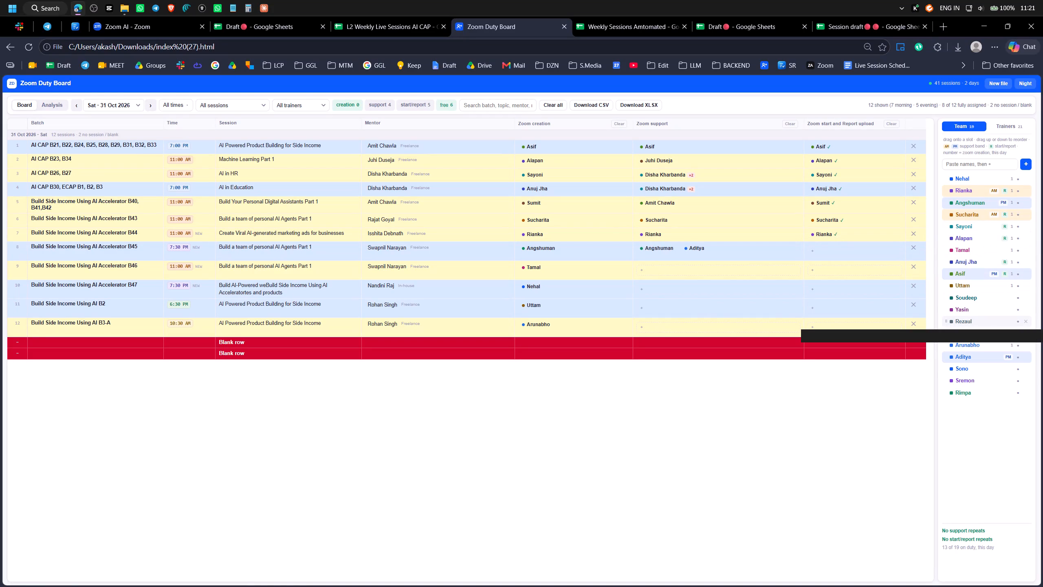
Replace Aditya with Rezaul on Zoom support for the Build Side Income Using AI Accelerator B45 session on 31 Oct 2026.
{"action": "left_click_drag", "start_coordinate": [971, 322], "coordinate": [760, 242]}
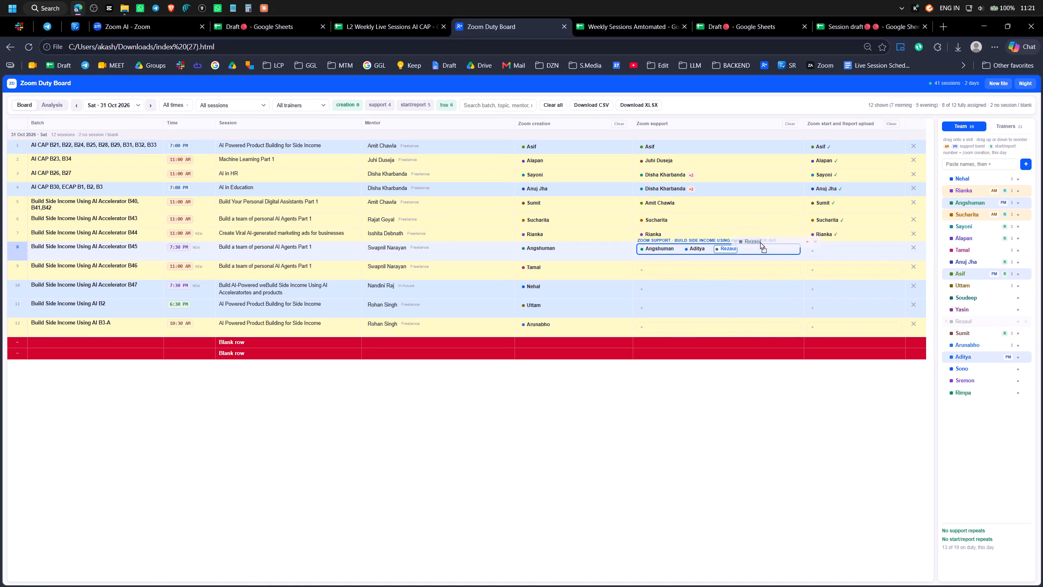
{"action": "left_click_drag", "start_coordinate": [760, 242], "coordinate": [773, 248]}
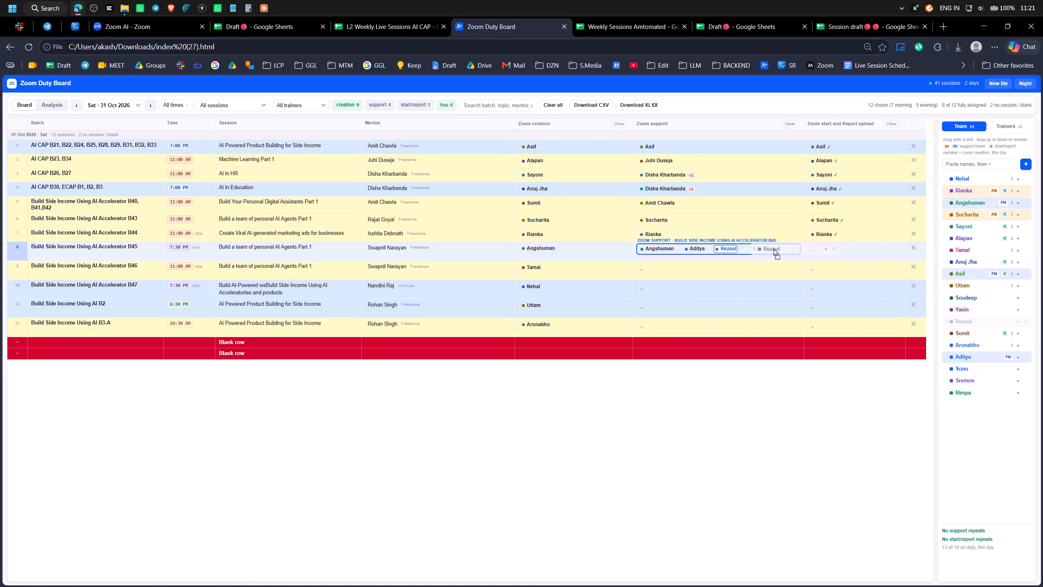
{"action": "left_click_drag", "start_coordinate": [773, 248], "coordinate": [767, 248]}
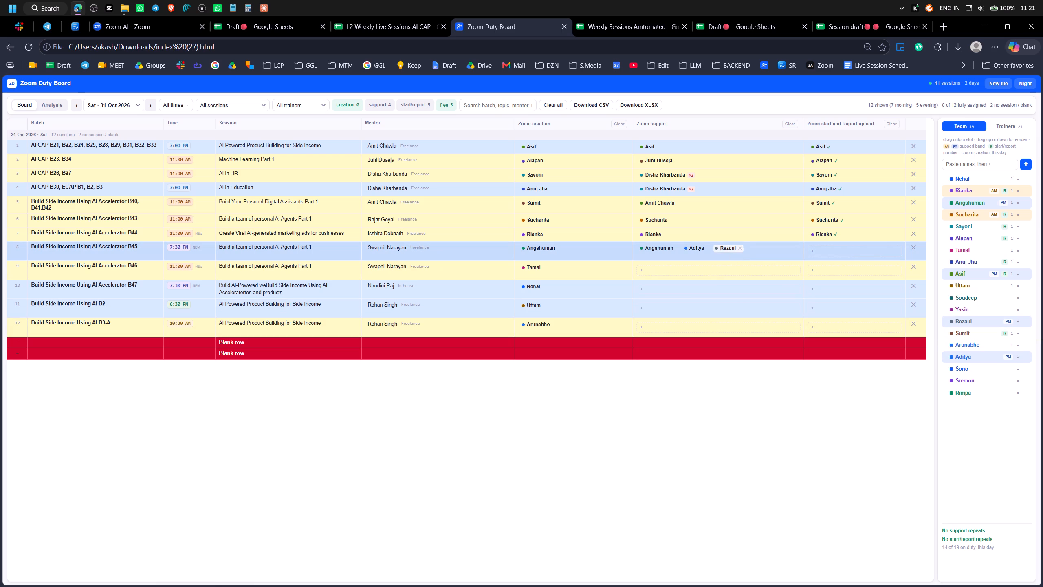
{"action": "left_click_drag", "start_coordinate": [724, 250], "coordinate": [642, 248]}
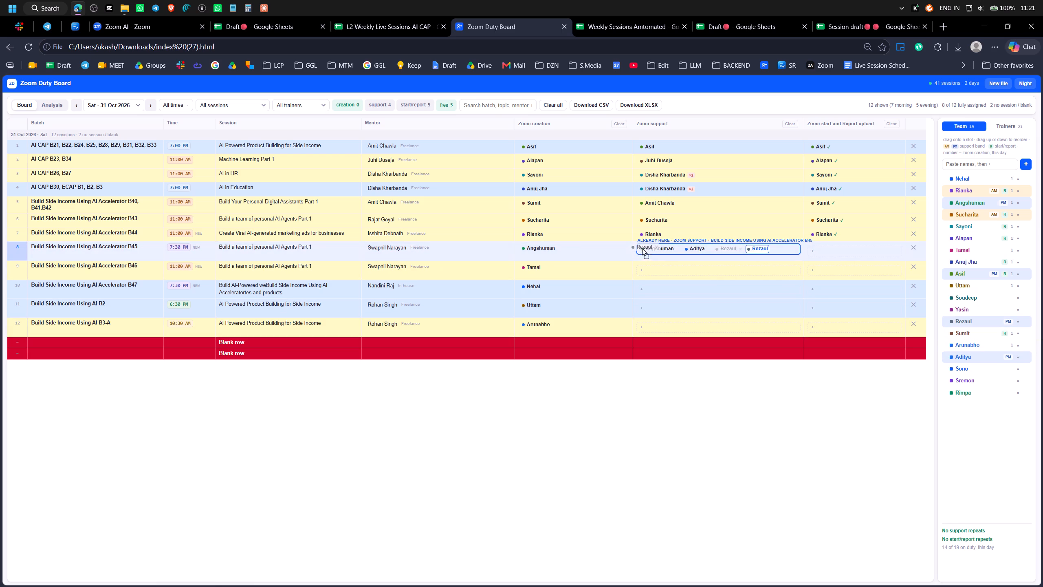
{"action": "left_click_drag", "start_coordinate": [642, 248], "coordinate": [750, 247]}
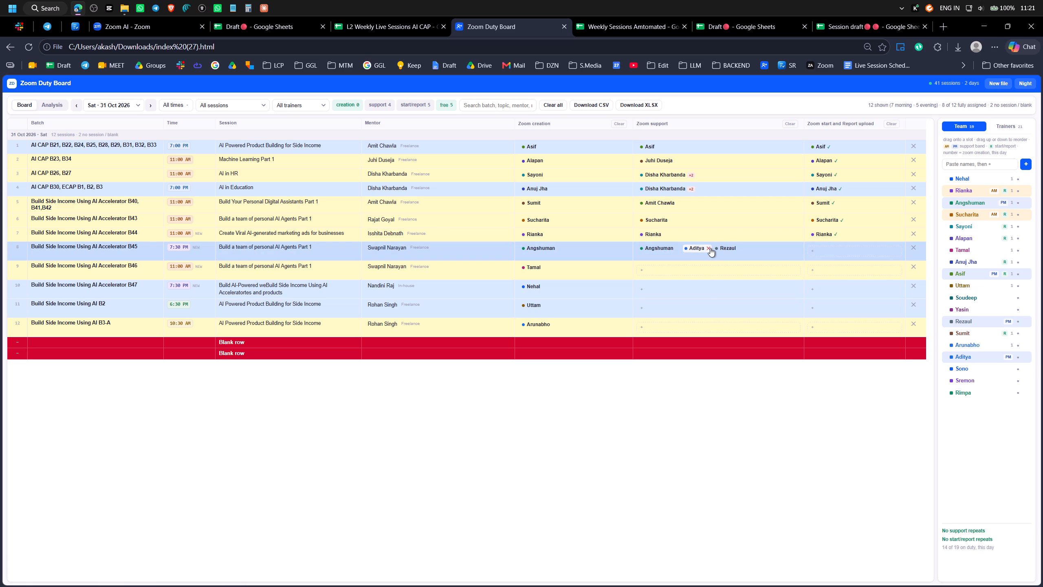
{"action": "left_click", "coordinate": [710, 248]}
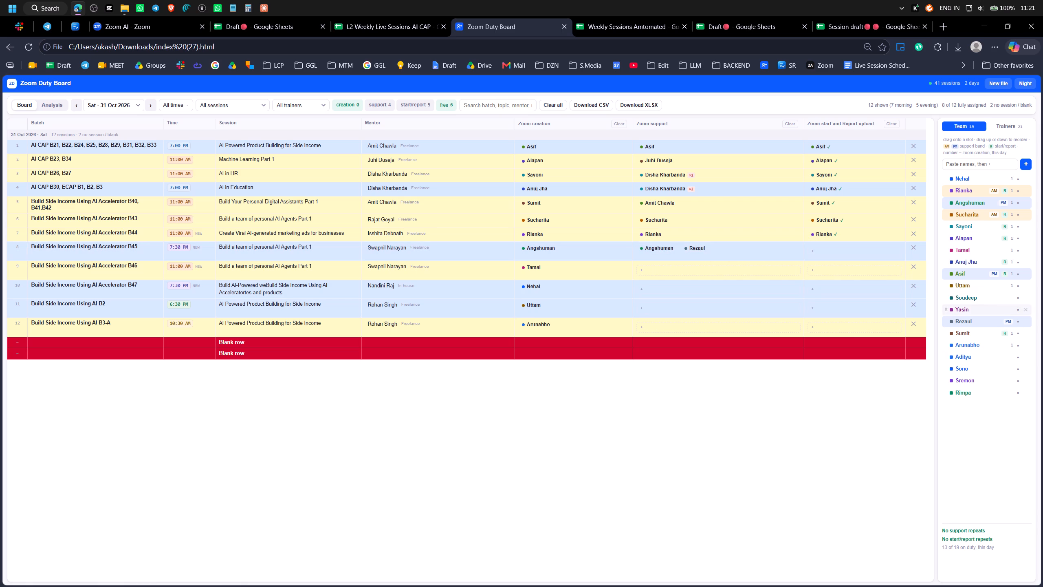
Assign Yasin and Angshuman to Zoom support for the Build Side Income Using AI Accelerator B46 session.
{"action": "left_click_drag", "start_coordinate": [975, 311], "coordinate": [681, 269]}
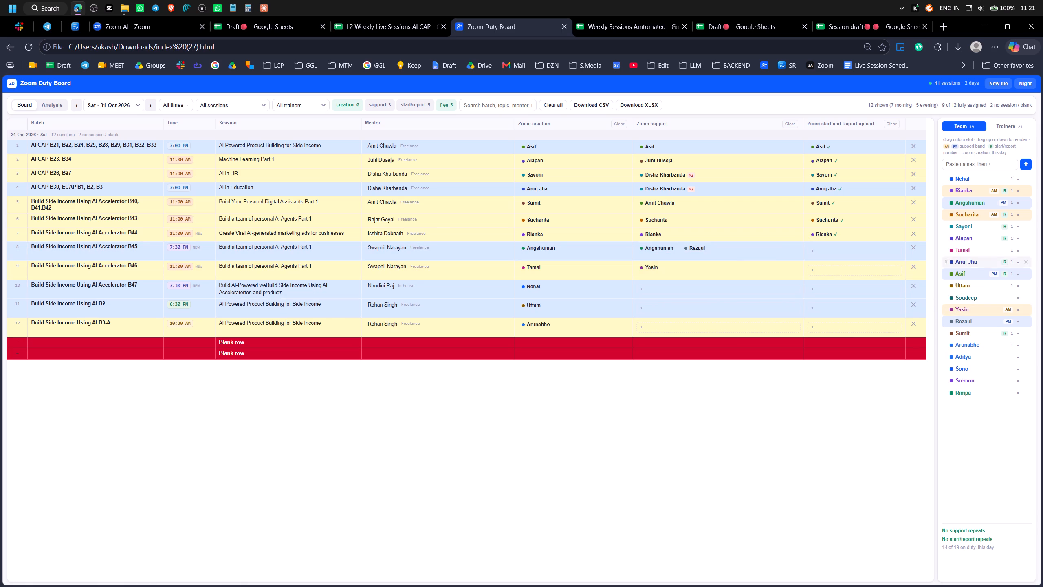
{"action": "left_click_drag", "start_coordinate": [973, 206], "coordinate": [707, 267]}
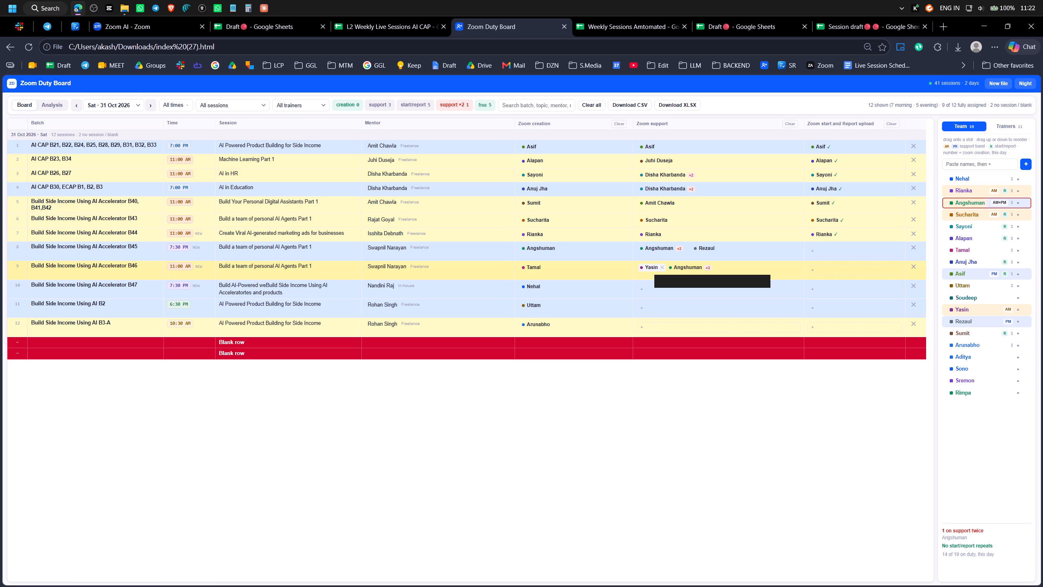
Move Yasin's Zoom support entry from Accelerator B46 to Accelerator B47 and remove it there, keeping Angshuman on B46.
{"action": "left_click_drag", "start_coordinate": [649, 267], "coordinate": [649, 292]}
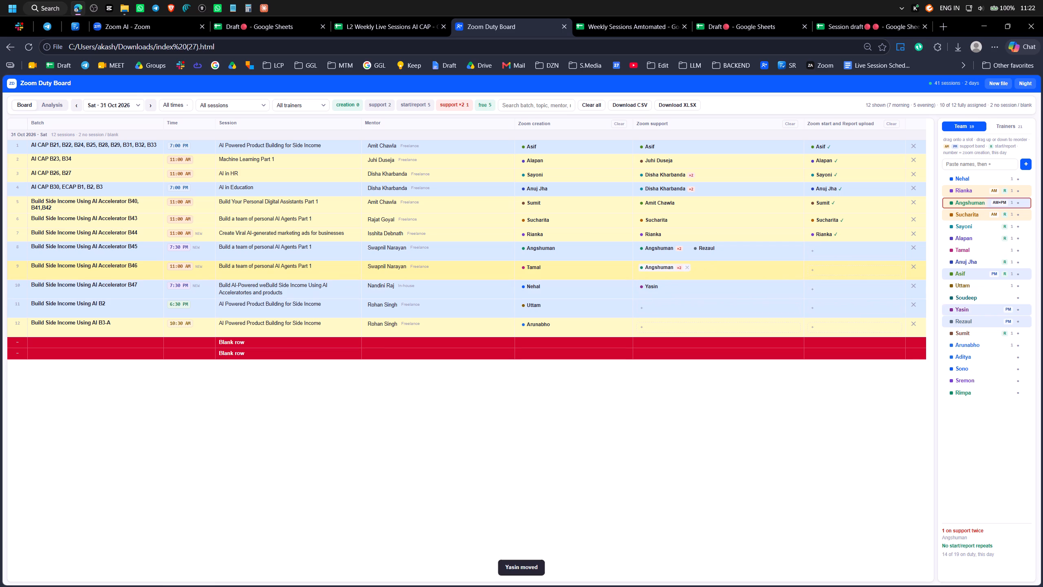
{"action": "left_click_drag", "start_coordinate": [664, 267], "coordinate": [686, 286]}
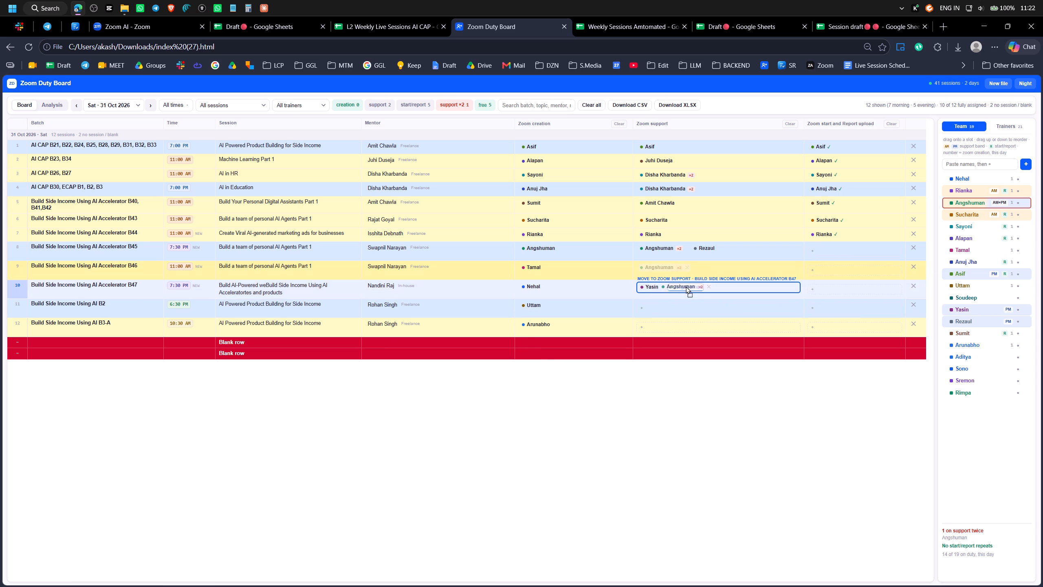
{"action": "left_click_drag", "start_coordinate": [686, 286], "coordinate": [693, 265]}
{"action": "left_click", "coordinate": [651, 287]}
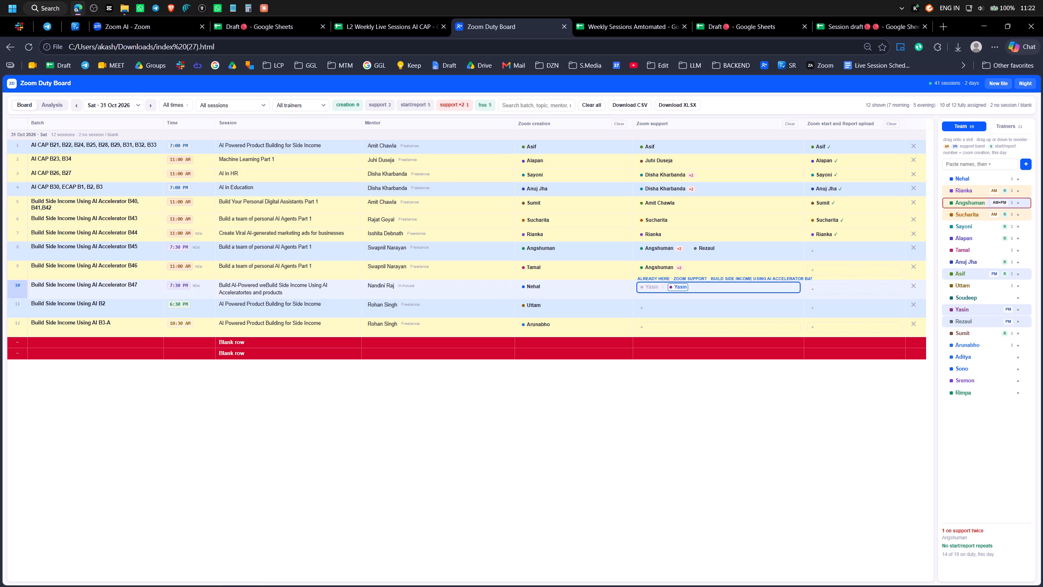
{"action": "left_click", "coordinate": [663, 284]}
Assign Soudeep to Zoom support for the Build Side Income Using AI Accelerator B46 session alongside Angshuman.
{"action": "left_click_drag", "start_coordinate": [982, 302], "coordinate": [709, 277]}
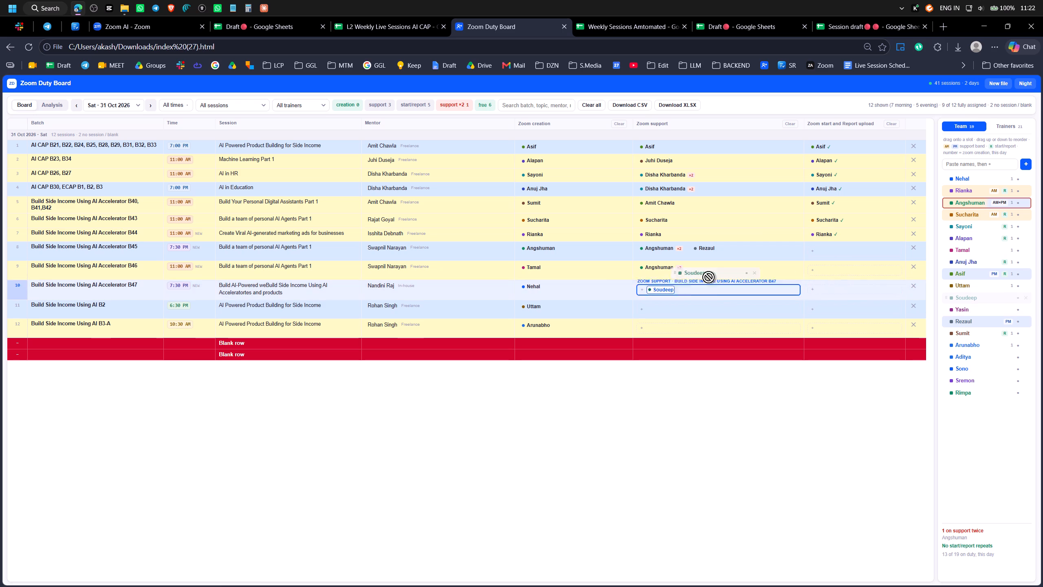
{"action": "left_click_drag", "start_coordinate": [709, 277], "coordinate": [638, 267]}
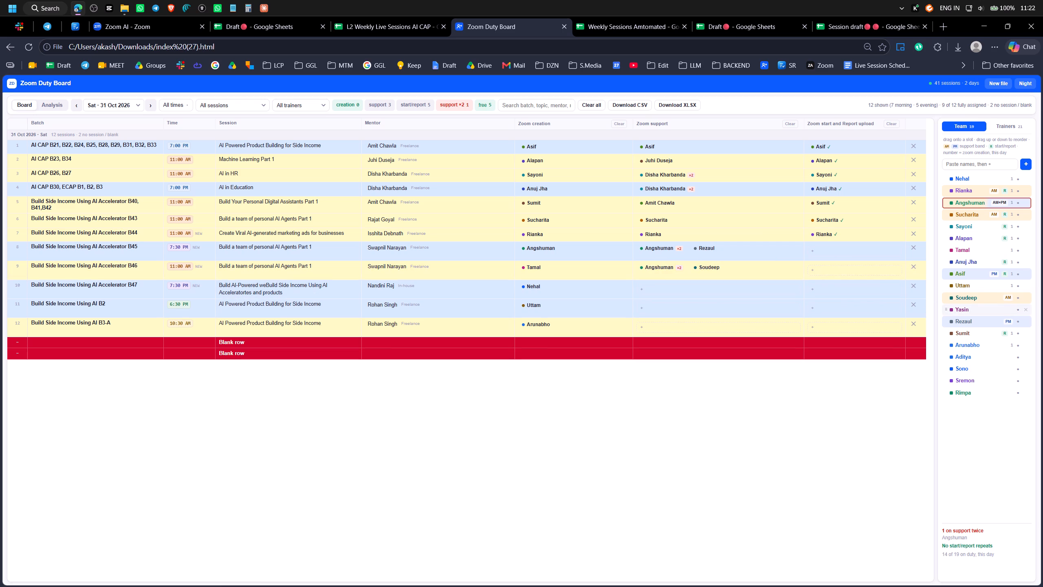
{"action": "left_click_drag", "start_coordinate": [654, 268], "coordinate": [718, 270]}
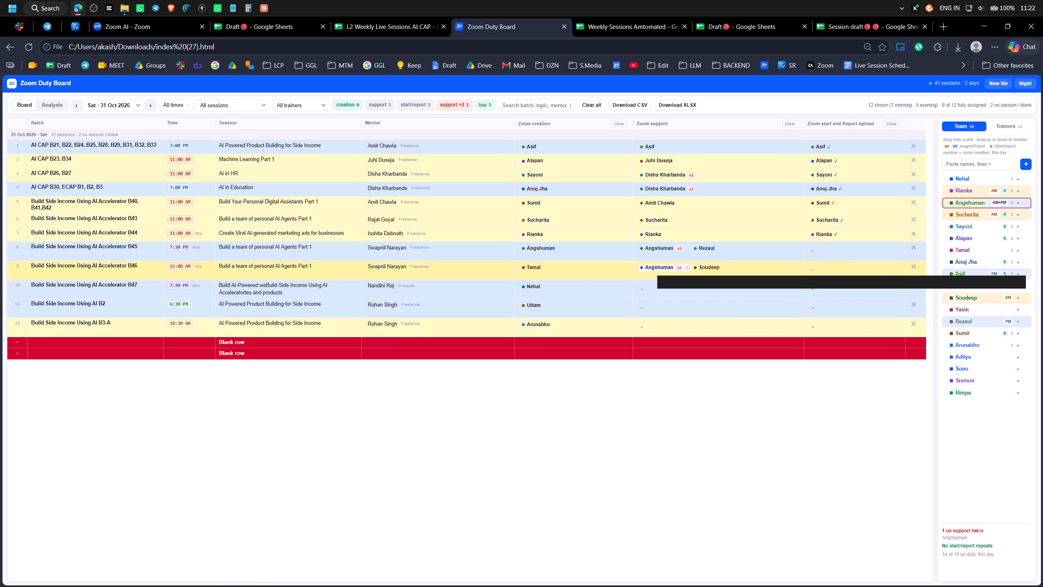
Swap the Zoom creation duties so Angshuman has Accelerator B46 and Tamal has Accelerator B45.
{"action": "left_click", "coordinate": [652, 268]}
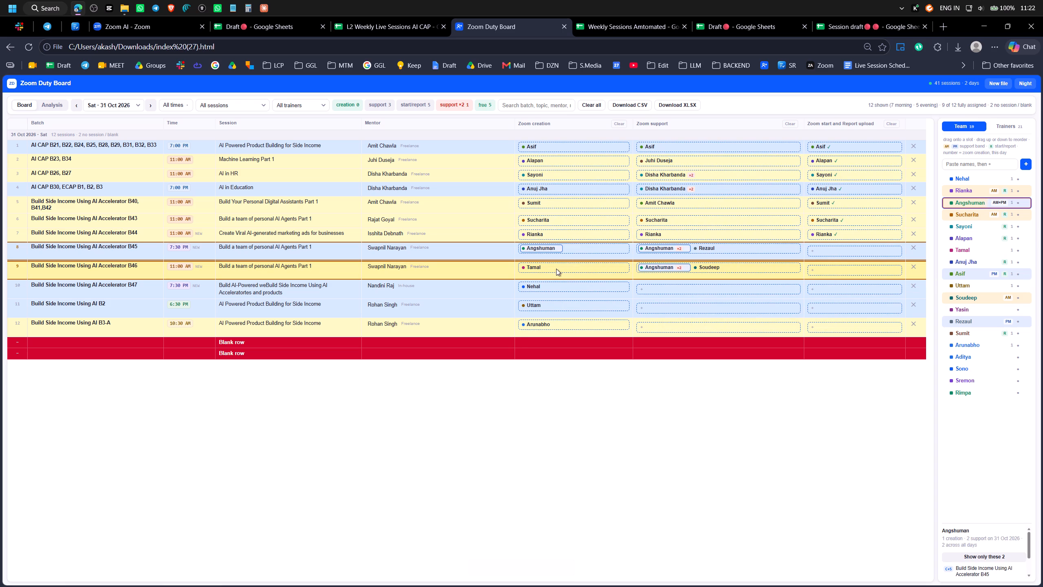
{"action": "left_click_drag", "start_coordinate": [546, 247], "coordinate": [563, 266]}
{"action": "left_click_drag", "start_coordinate": [532, 268], "coordinate": [531, 252]}
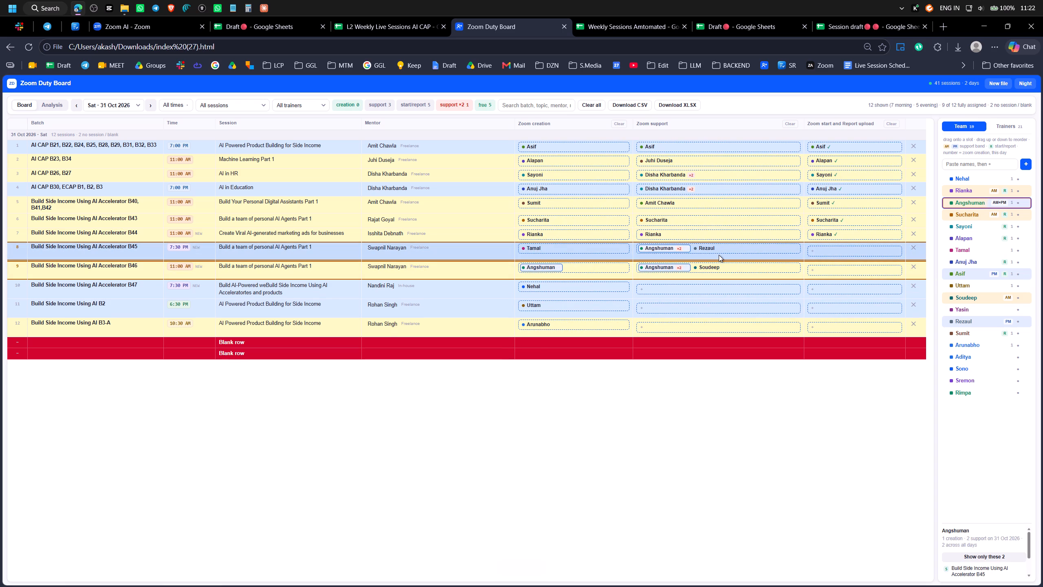
Remove Angshuman from Zoom support for the Build Side Income Using AI Accelerator B45 session.
{"action": "left_click", "coordinate": [687, 248]}
{"action": "left_click", "coordinate": [695, 406]}
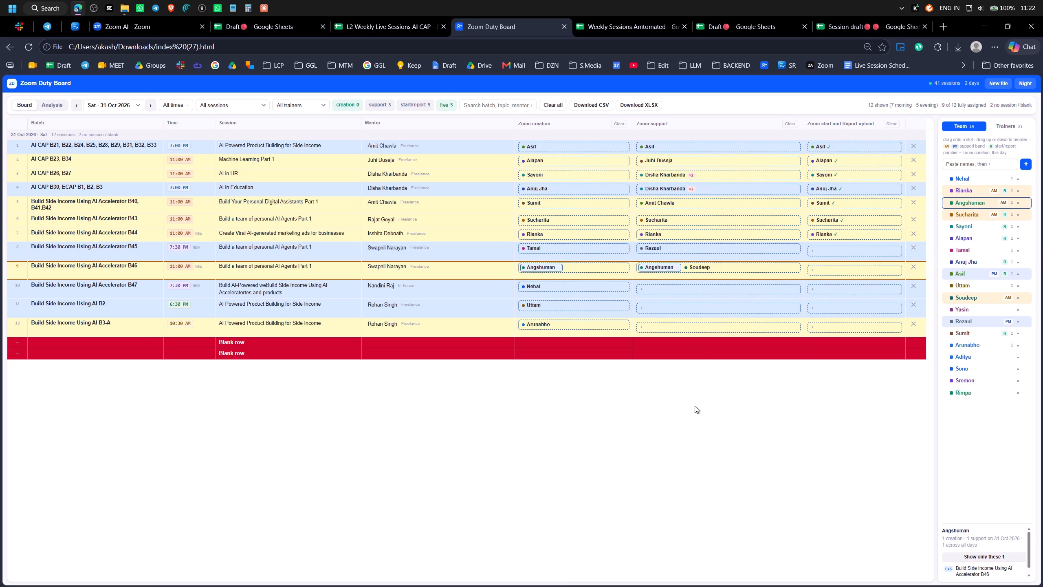
{"action": "left_click", "coordinate": [687, 249]}
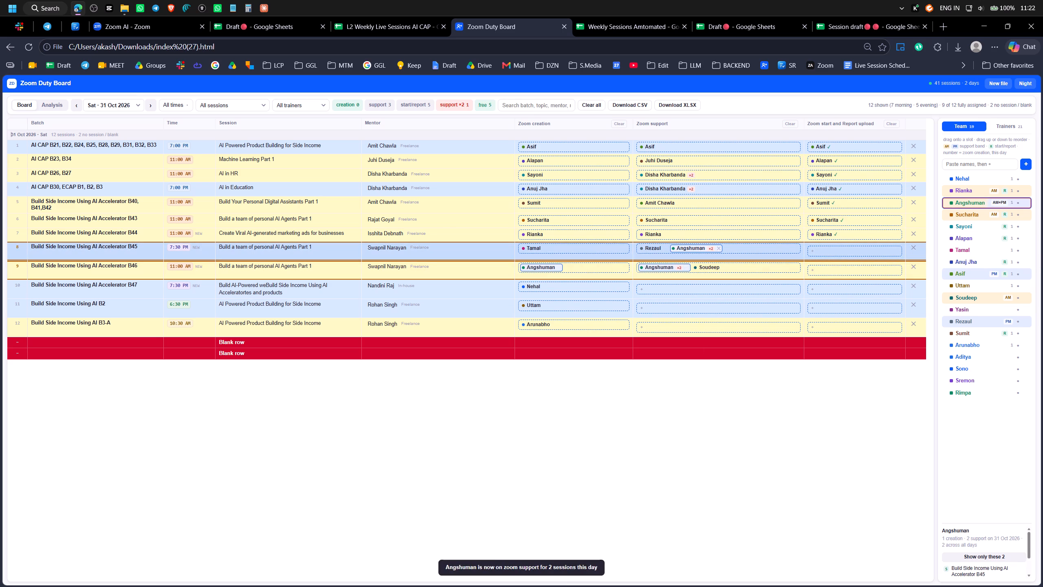
{"action": "left_click", "coordinate": [687, 249]}
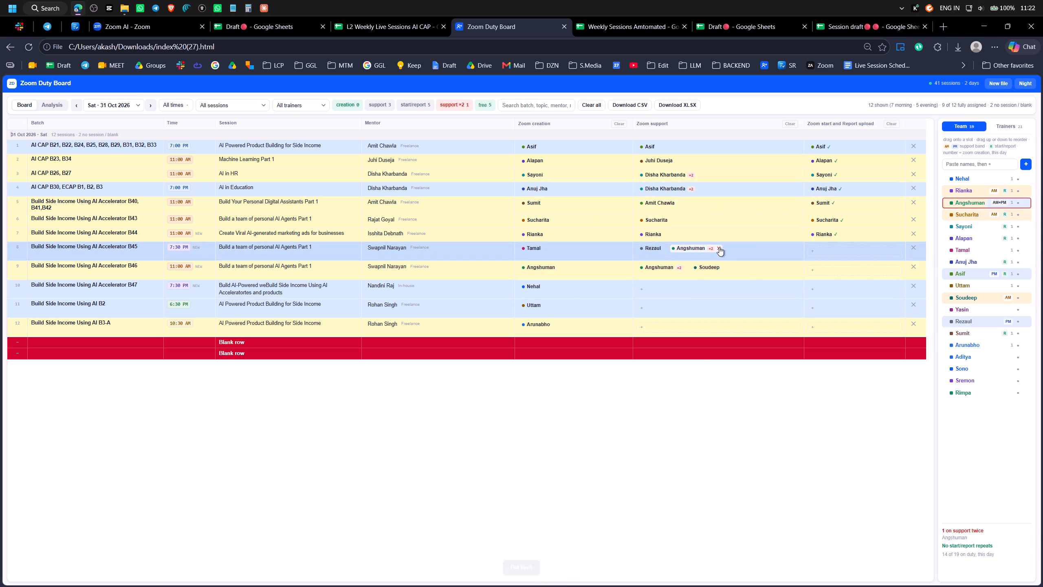
{"action": "left_click", "coordinate": [719, 247]}
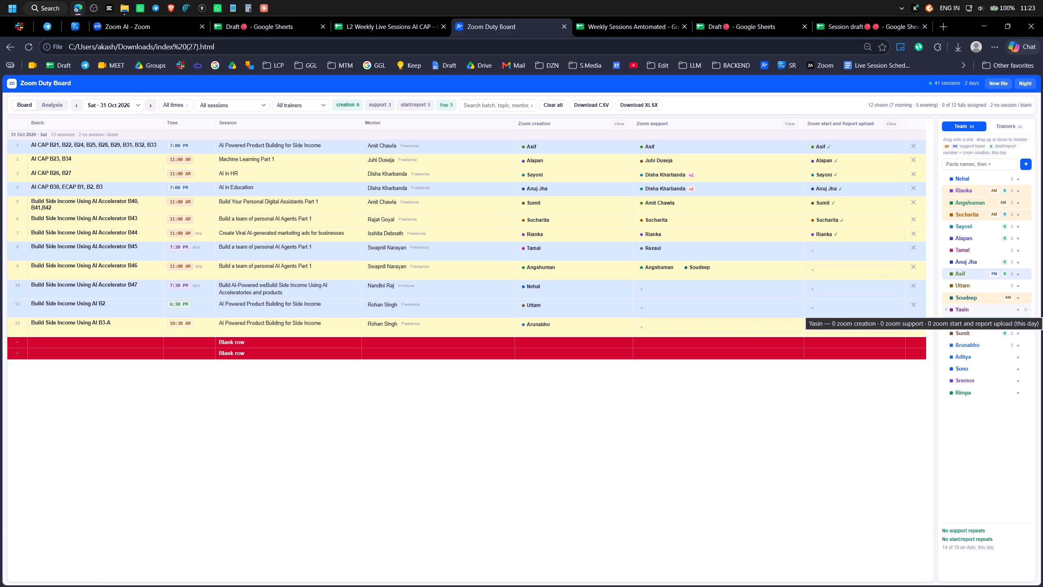
{"action": "left_click_drag", "start_coordinate": [656, 269], "coordinate": [722, 269]}
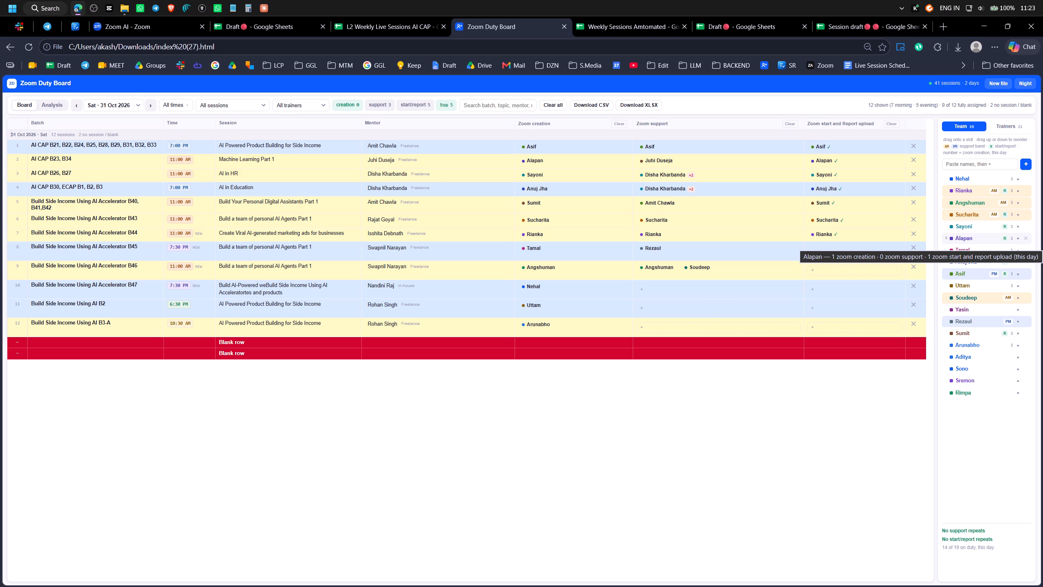
Assign Alapan to Zoom support for the Build Side Income Using AI Accelerator B45 session alongside Rezaul.
{"action": "left_click_drag", "start_coordinate": [970, 243], "coordinate": [726, 249]}
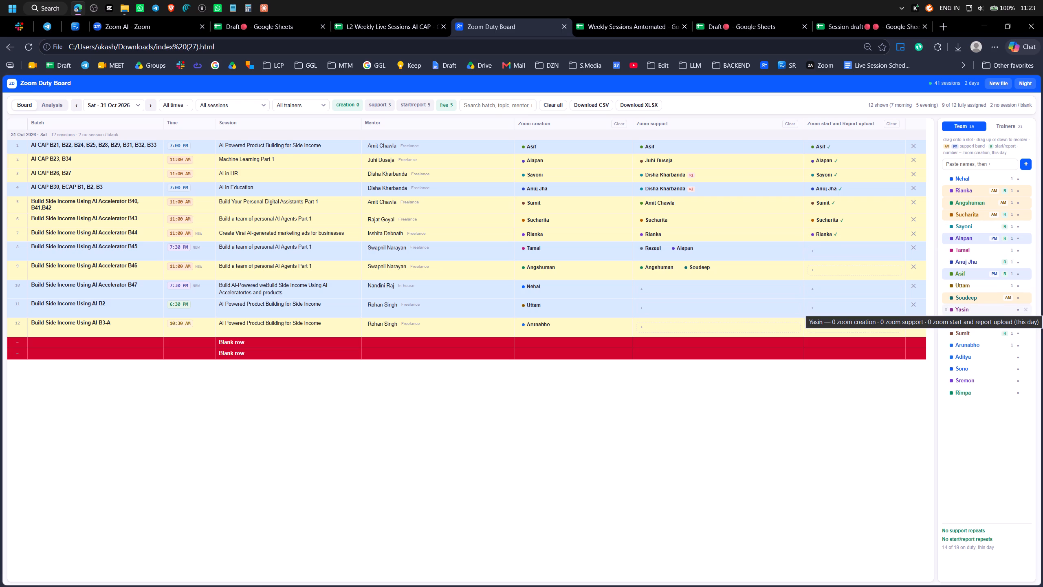
Assign Nehal and Sayoni to Zoom support for the Build Side Income Using AI Accelerator B47 session.
{"action": "left_click_drag", "start_coordinate": [975, 181], "coordinate": [842, 250]}
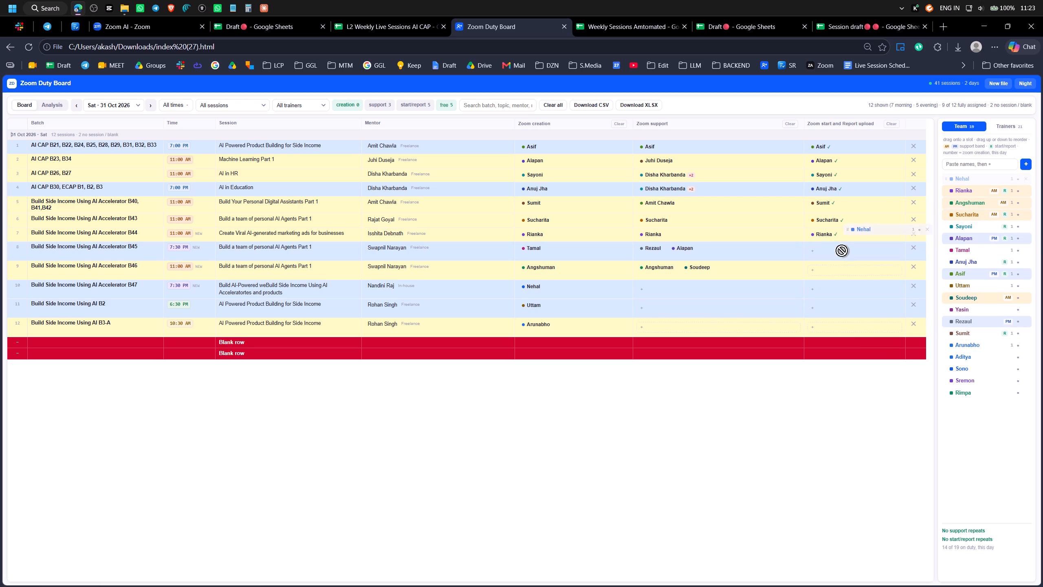
{"action": "left_click_drag", "start_coordinate": [842, 250], "coordinate": [701, 287]}
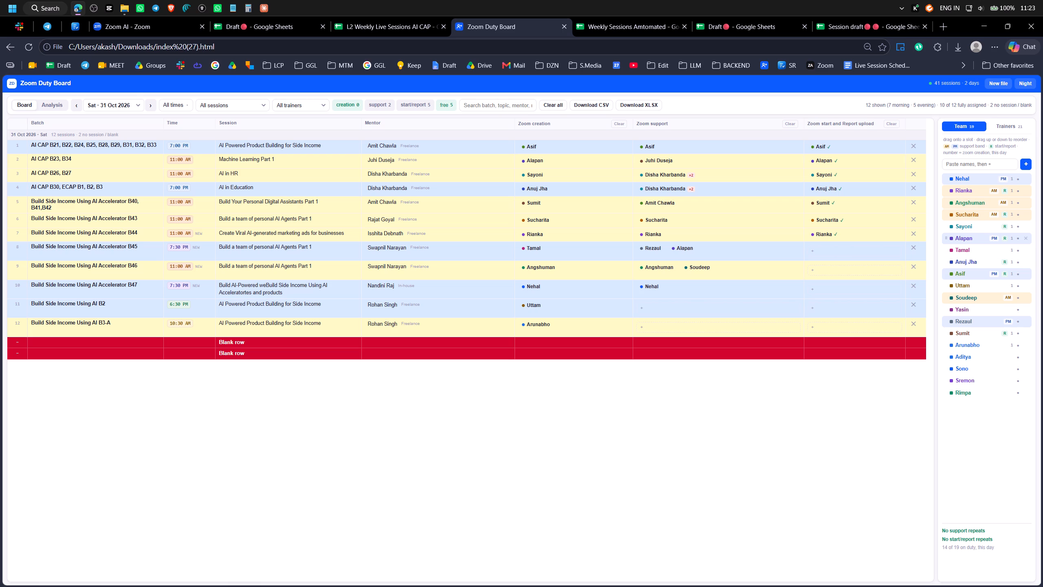
{"action": "left_click_drag", "start_coordinate": [973, 229], "coordinate": [730, 291]}
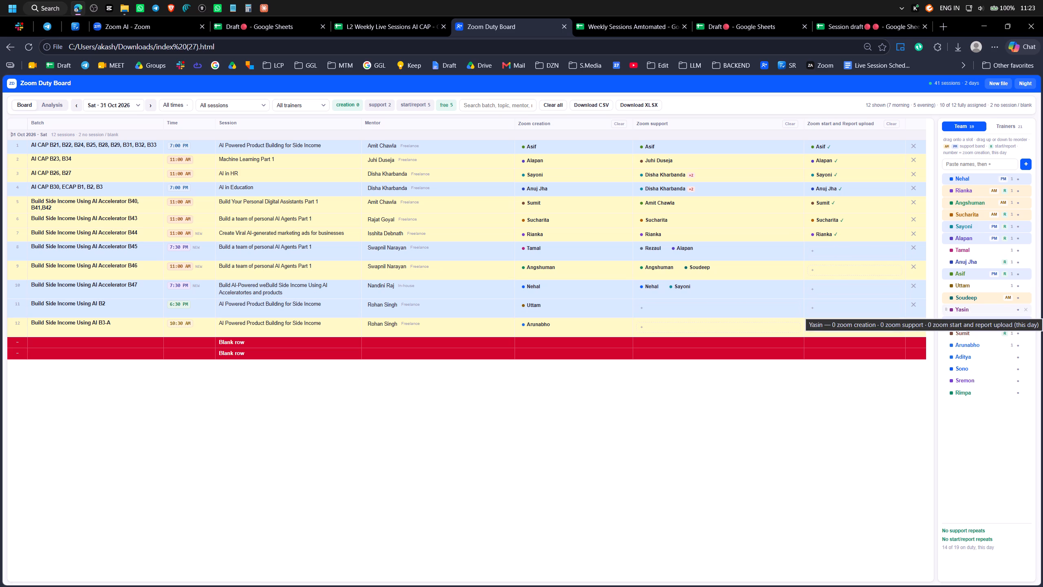
Assign Zoom start and report upload to Angshuman for Accelerator B46 and to Alapan for Accelerator B45.
{"action": "left_click", "coordinate": [541, 269]}
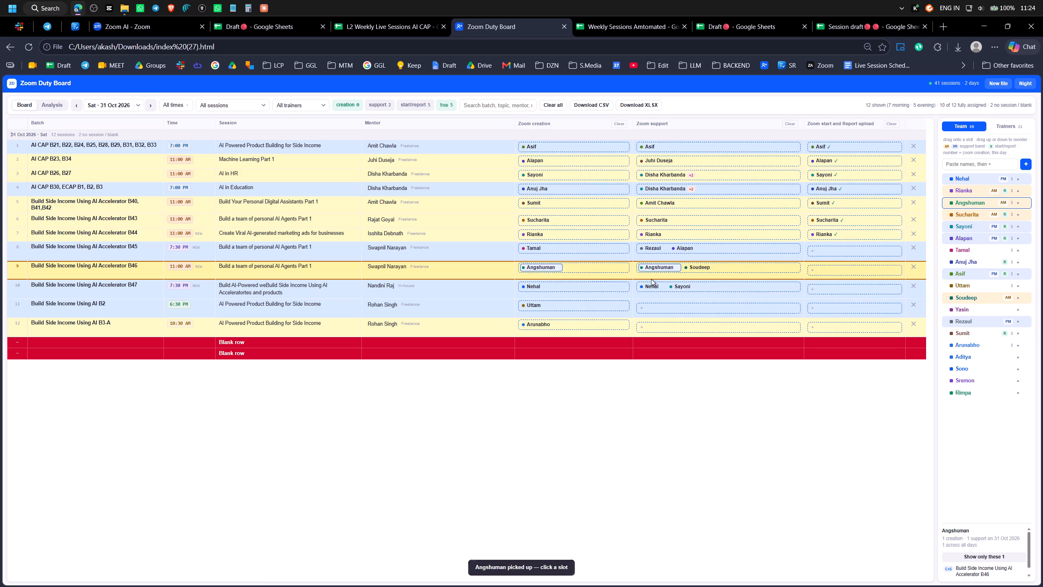
{"action": "left_click", "coordinate": [829, 270]}
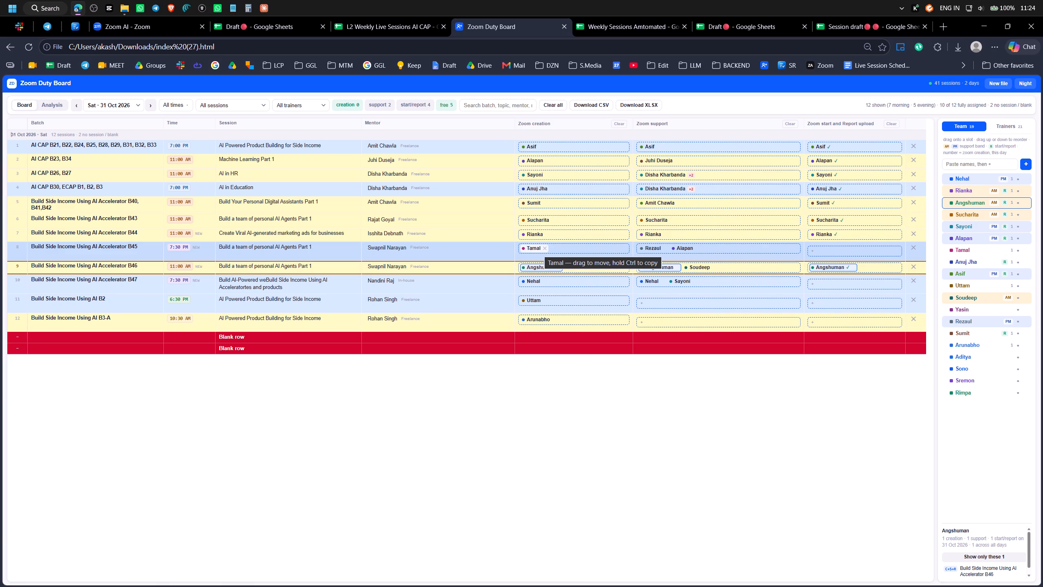
{"action": "left_click", "coordinate": [685, 251]}
{"action": "left_click", "coordinate": [836, 249]}
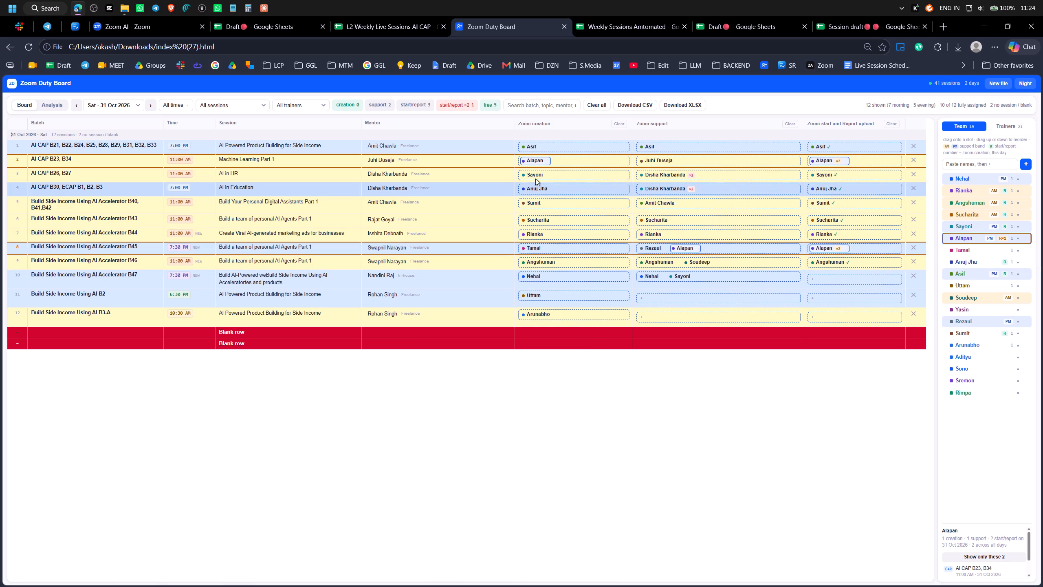
Swap the Zoom creation duties so Alapan has Accelerator B45 and Tamal has AI CAP B23, B34.
{"action": "left_click_drag", "start_coordinate": [535, 162], "coordinate": [562, 249]}
{"action": "left_click_drag", "start_coordinate": [533, 253], "coordinate": [535, 158]}
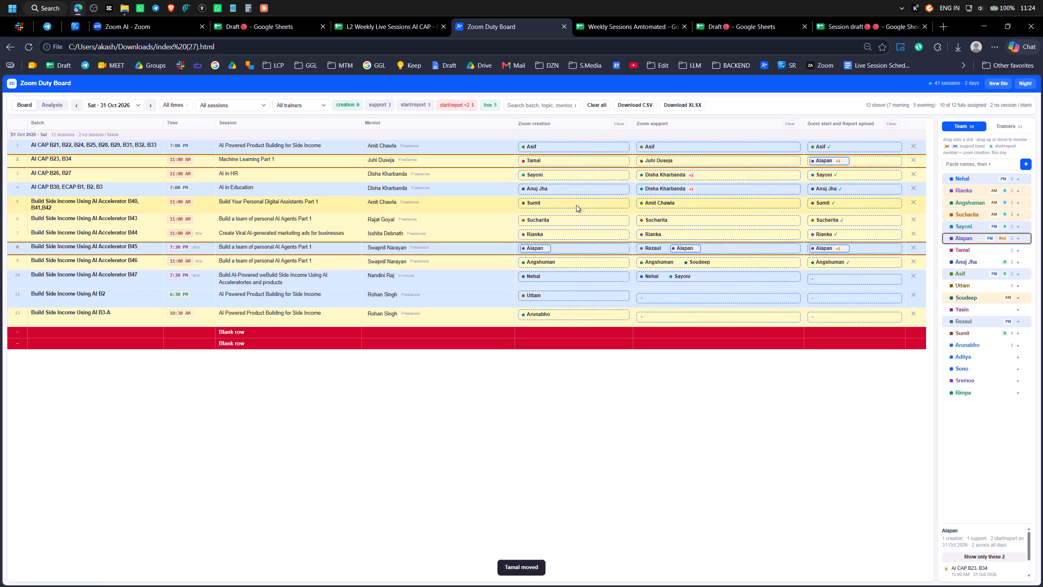
Replace Alapan with Tamal on Zoom start and report upload for the AI CAP B23, B34 session.
{"action": "left_click", "coordinate": [847, 159]}
{"action": "left_click", "coordinate": [532, 163]}
{"action": "left_click", "coordinate": [817, 161]}
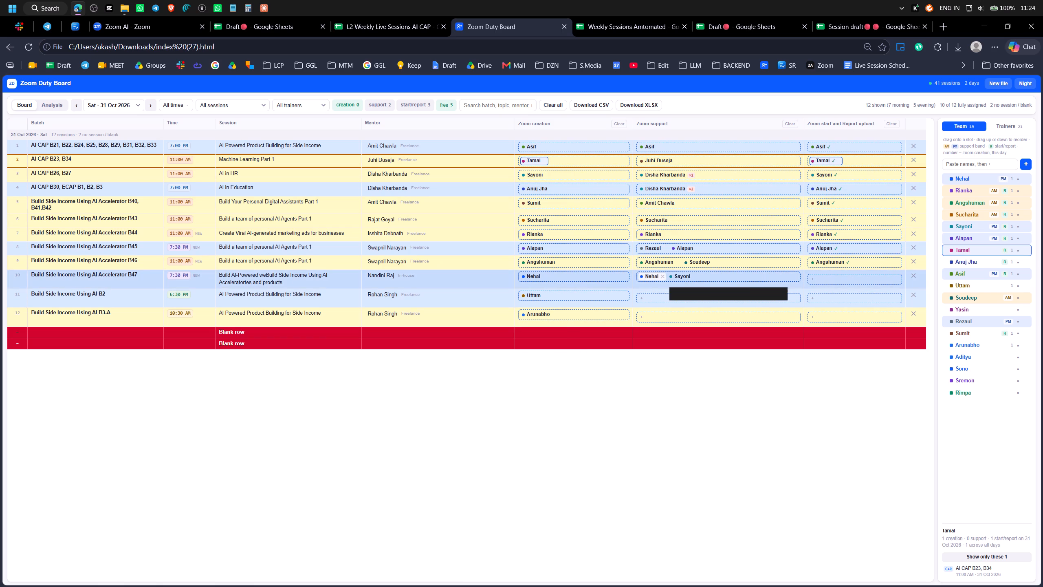
Assign Sayoni to Zoom start and report upload for the Build Side Income Using AI Accelerator B47 session.
{"action": "left_click", "coordinate": [533, 279]}
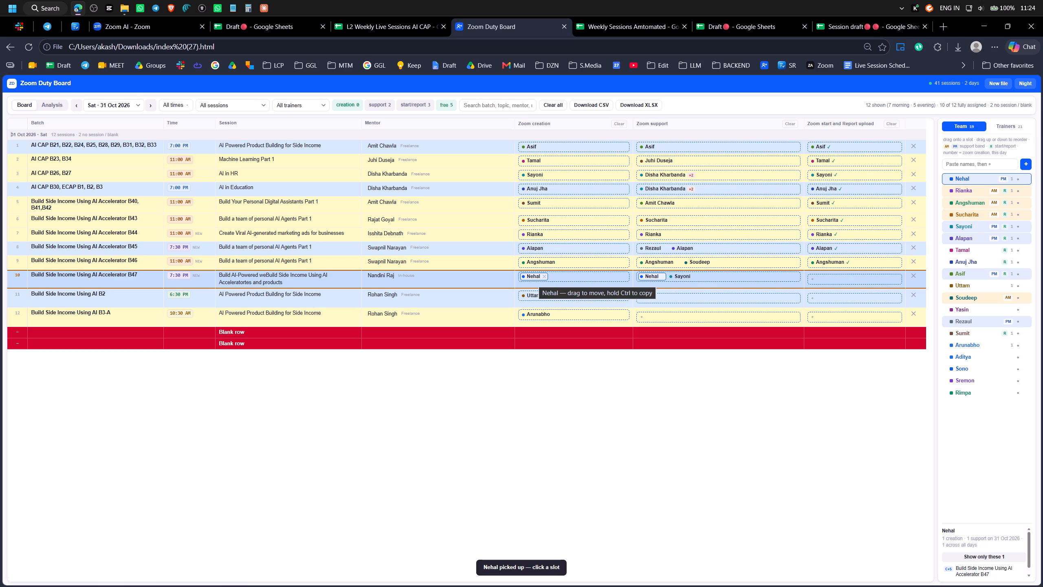
{"action": "left_click", "coordinate": [680, 278]}
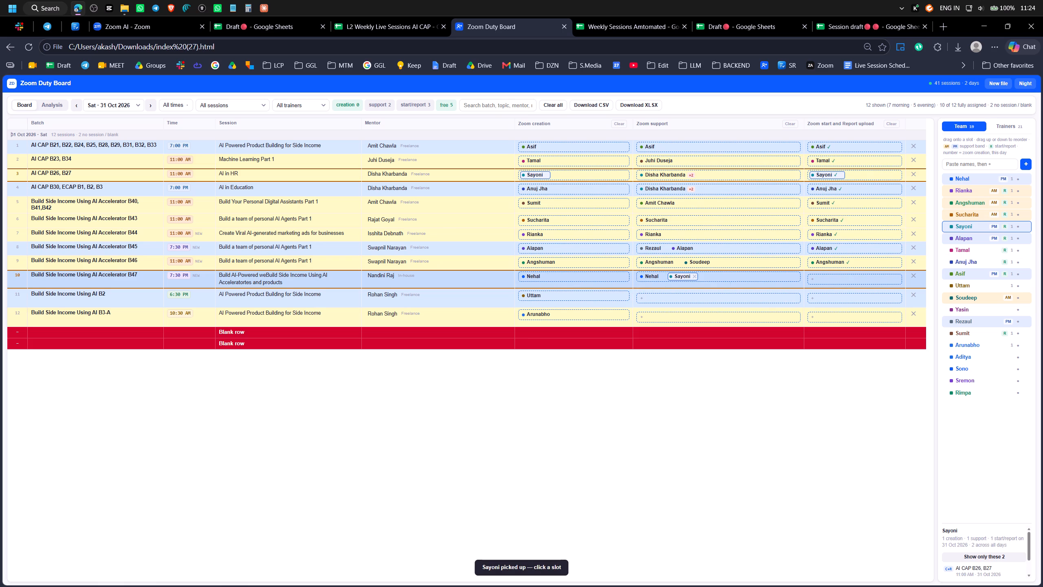
{"action": "left_click", "coordinate": [824, 278]}
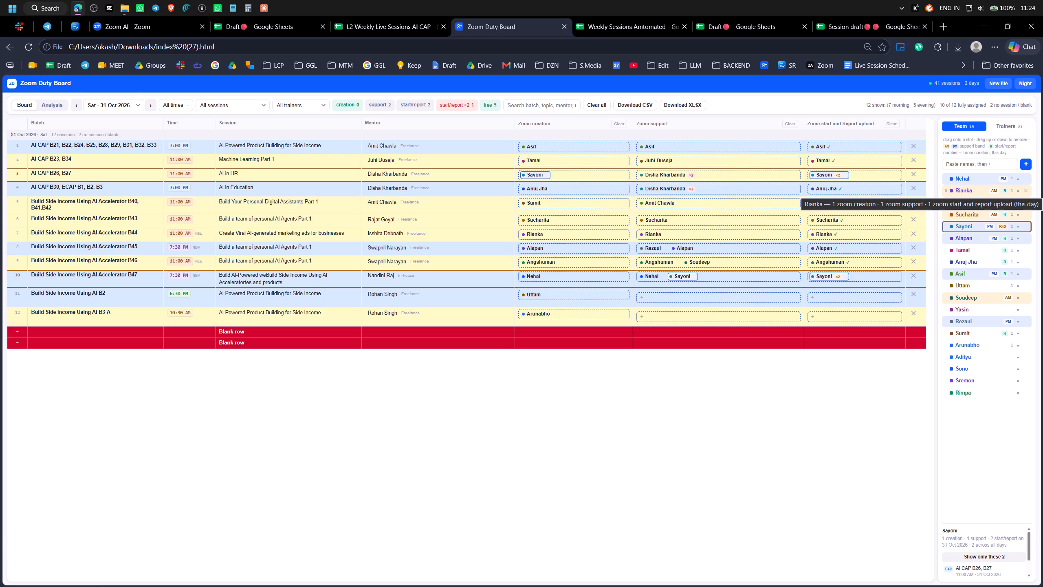
Add Anuj to Zoom support for the Build Side Income Using AI Accelerator B47 session.
{"action": "left_click", "coordinate": [985, 265]}
{"action": "left_click", "coordinate": [724, 274]}
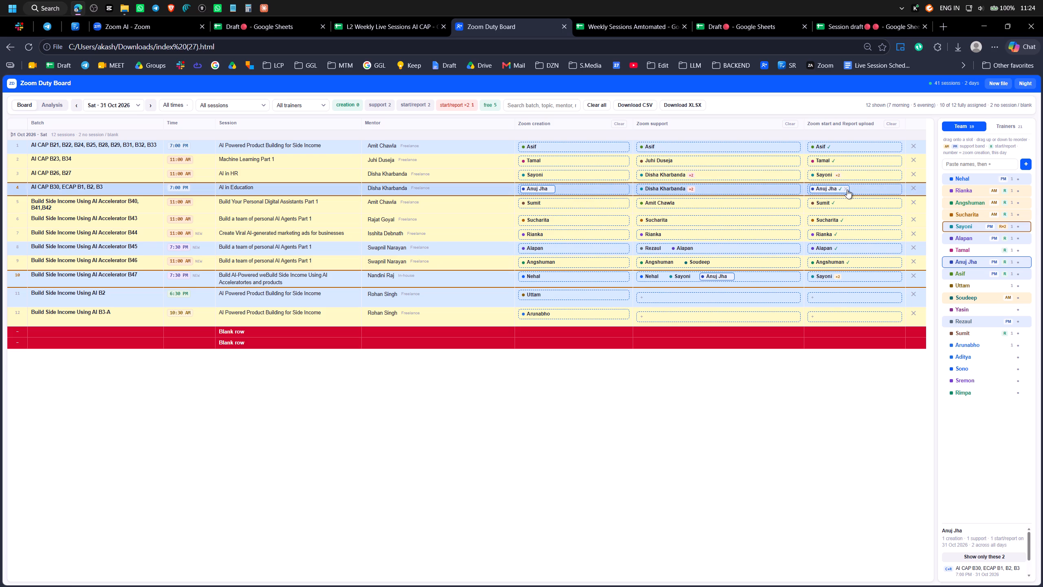
Remove Anuj from Zoom start and report upload for the AI CAP B30, ECAP B1, B2, B3 session.
{"action": "left_click", "coordinate": [847, 190]}
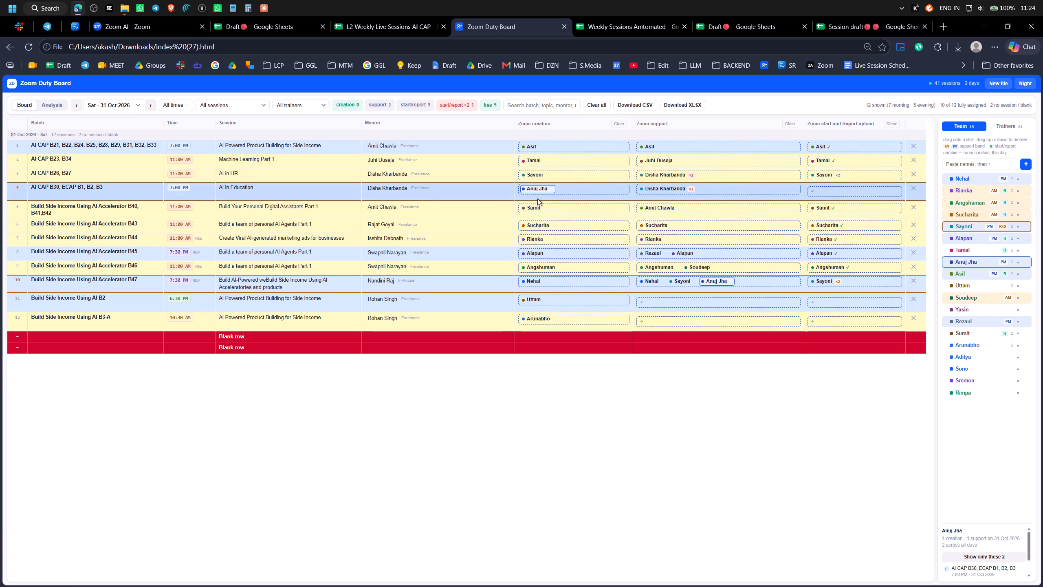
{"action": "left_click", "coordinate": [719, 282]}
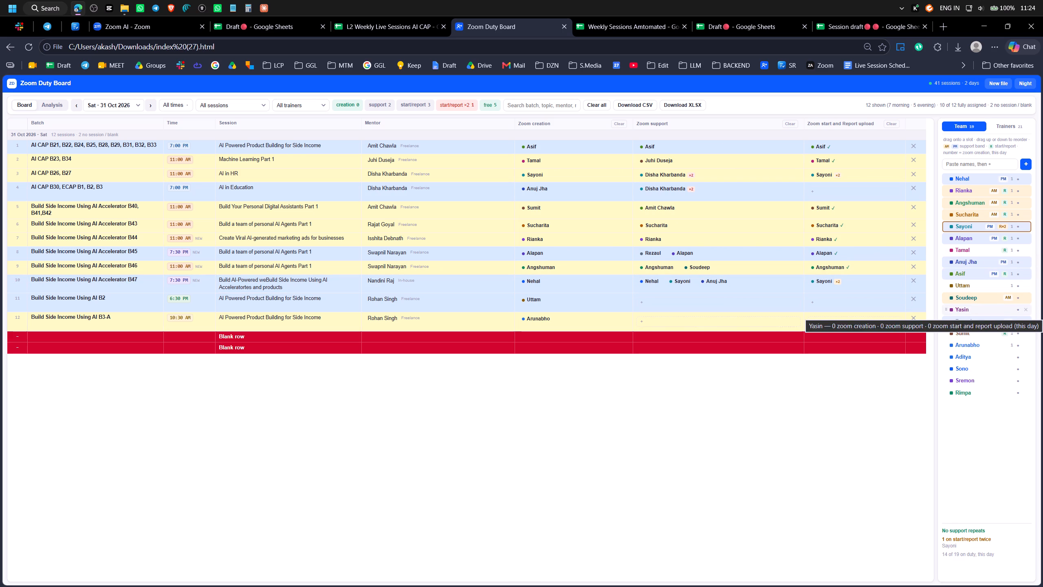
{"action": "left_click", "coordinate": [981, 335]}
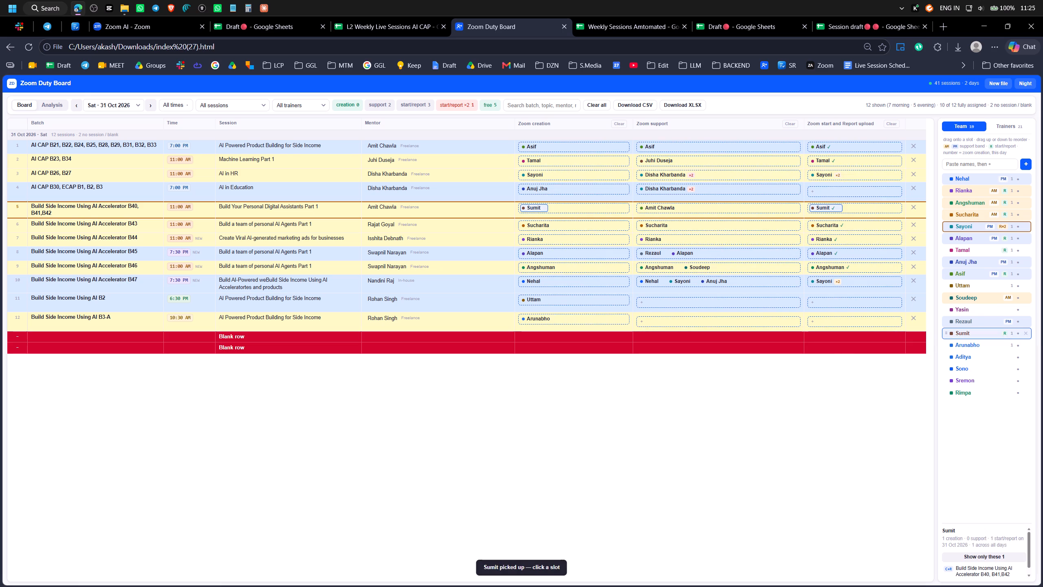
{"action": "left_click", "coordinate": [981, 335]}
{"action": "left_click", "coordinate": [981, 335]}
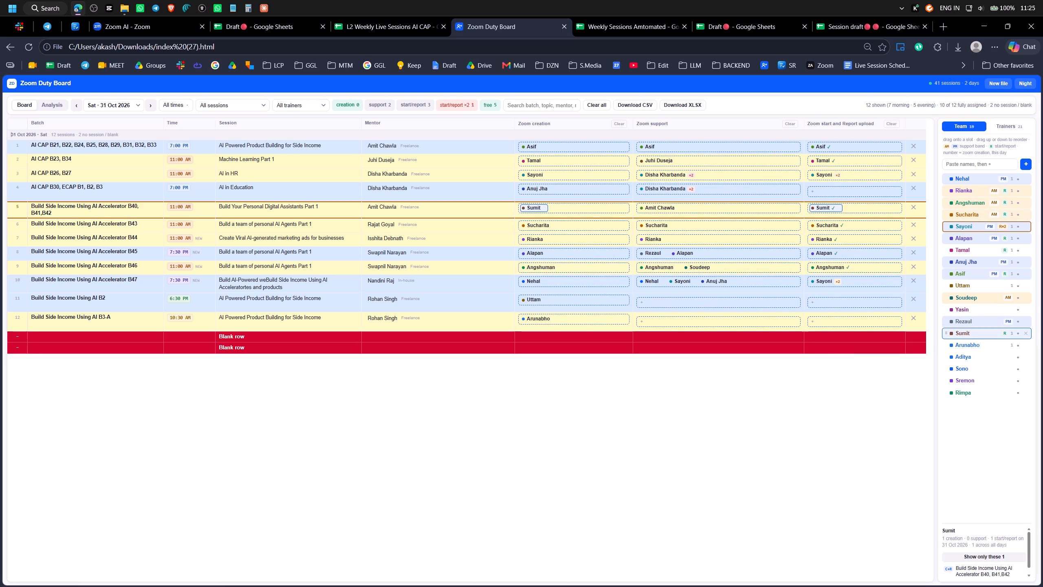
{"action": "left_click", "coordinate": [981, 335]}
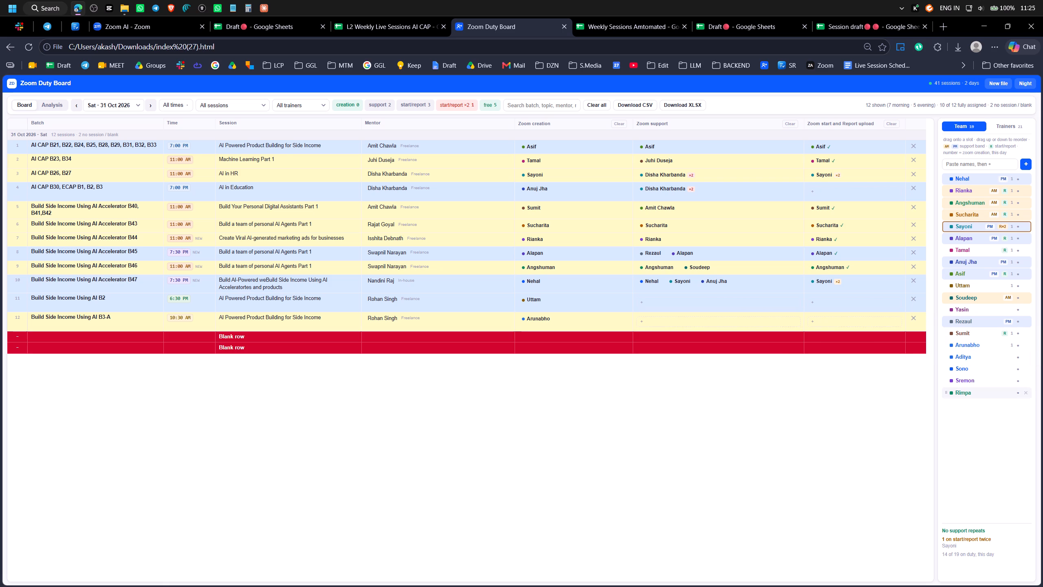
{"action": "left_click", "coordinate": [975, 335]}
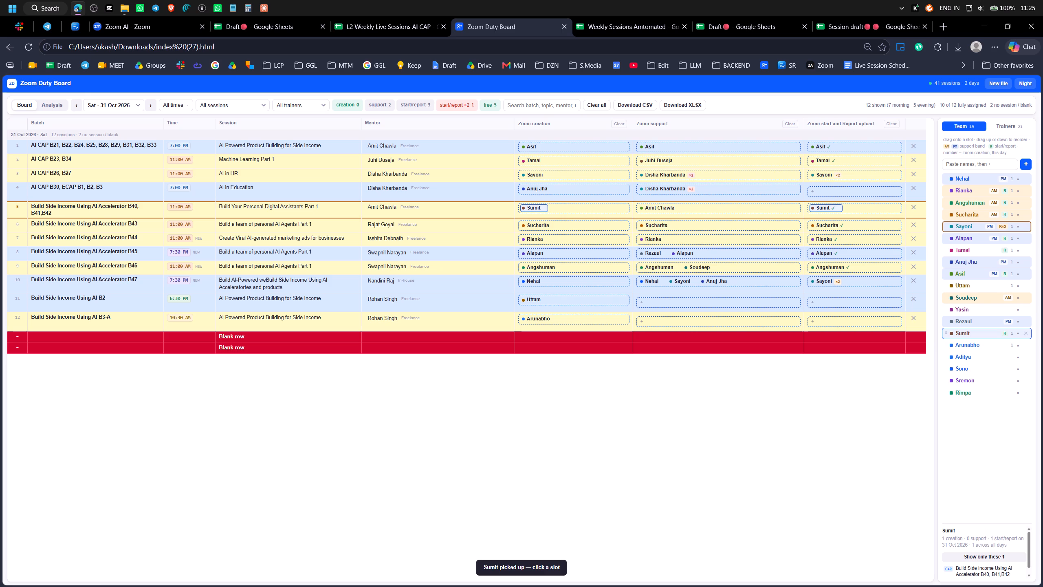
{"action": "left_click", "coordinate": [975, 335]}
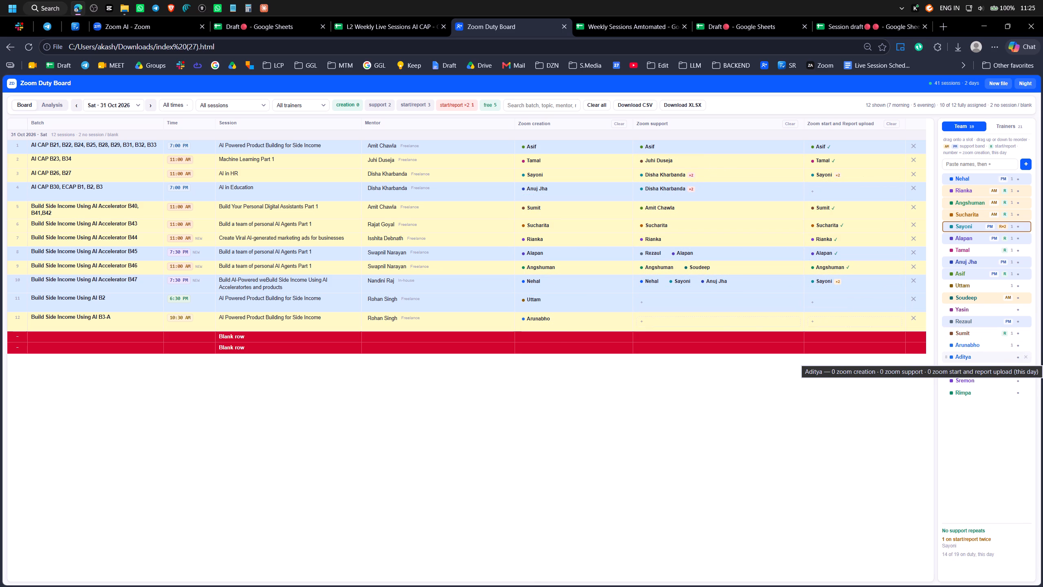
Replace Anuj with Aditya on Zoom creation and add Aditya to start and report upload for the AI CAP B30, ECAP B1, B2, B3 session.
{"action": "left_click", "coordinate": [973, 358]}
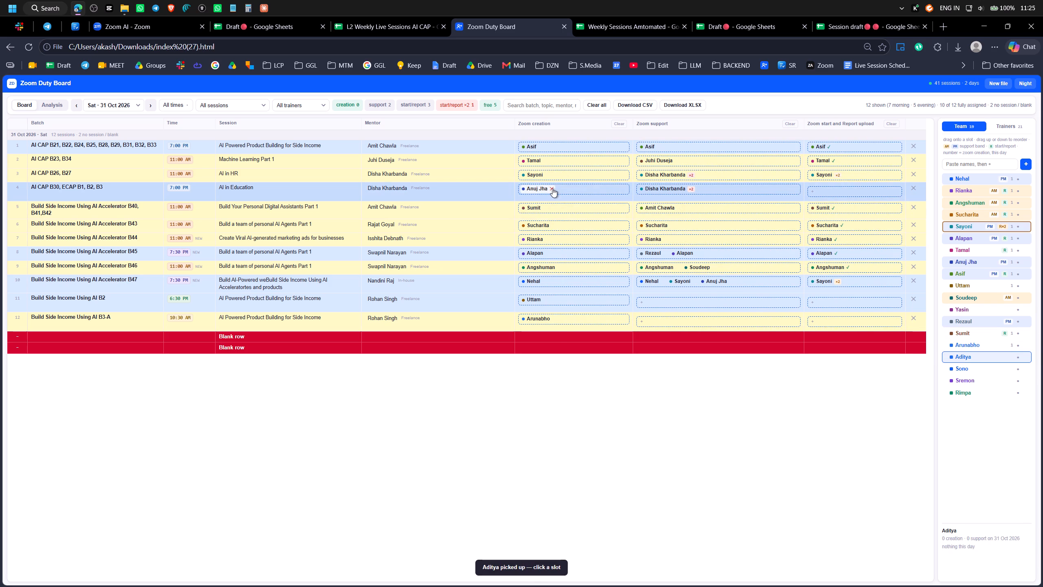
{"action": "left_click", "coordinate": [552, 188]}
{"action": "left_click", "coordinate": [540, 188]}
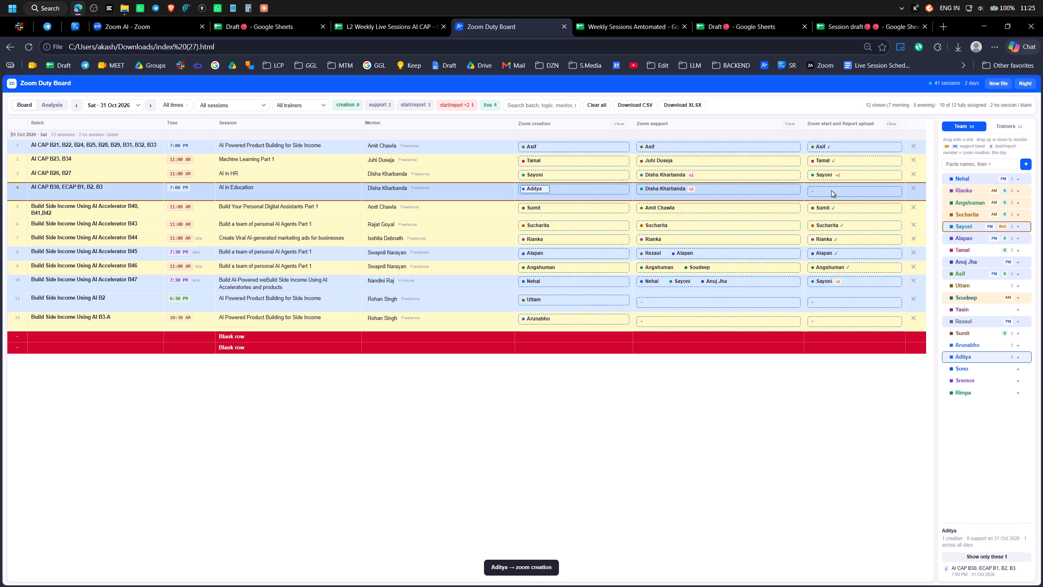
{"action": "left_click", "coordinate": [831, 190]}
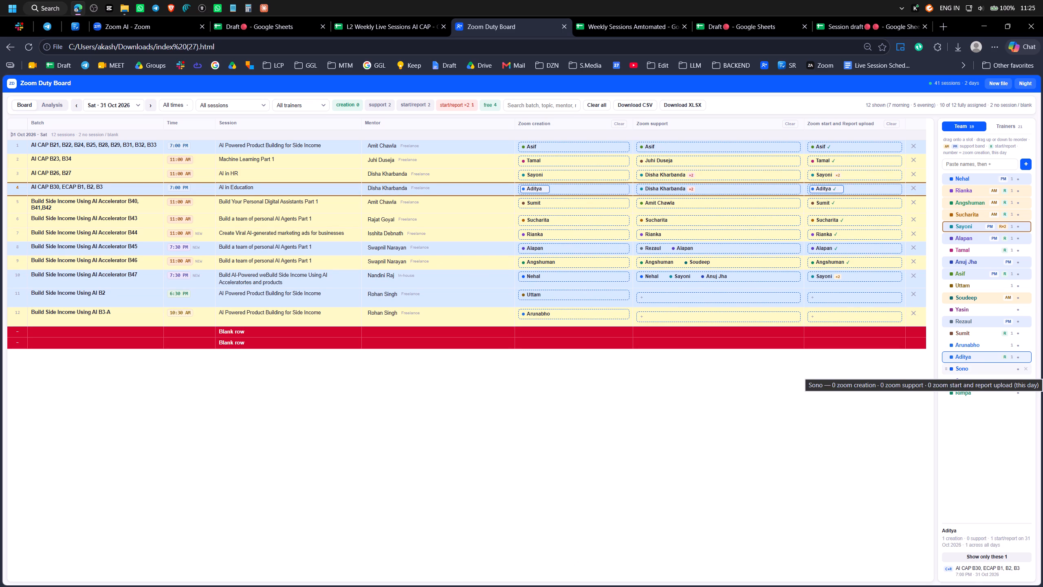
Assign Uttam to Zoom support and Zoom start and report upload for the Build Side Income Using AI B2 session.
{"action": "left_click", "coordinate": [975, 371]}
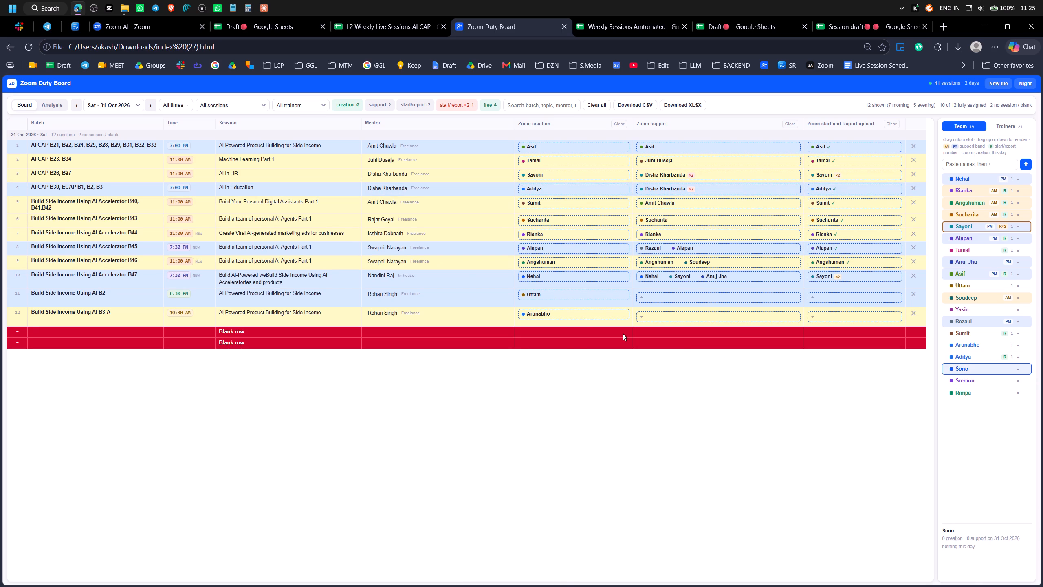
{"action": "left_click", "coordinate": [532, 296]}
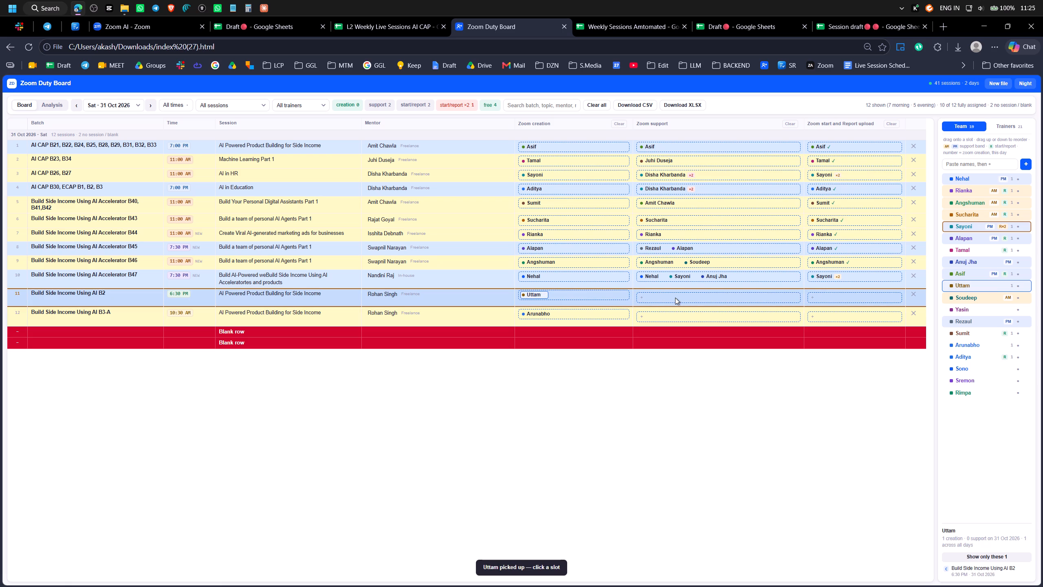
{"action": "left_click", "coordinate": [675, 298]}
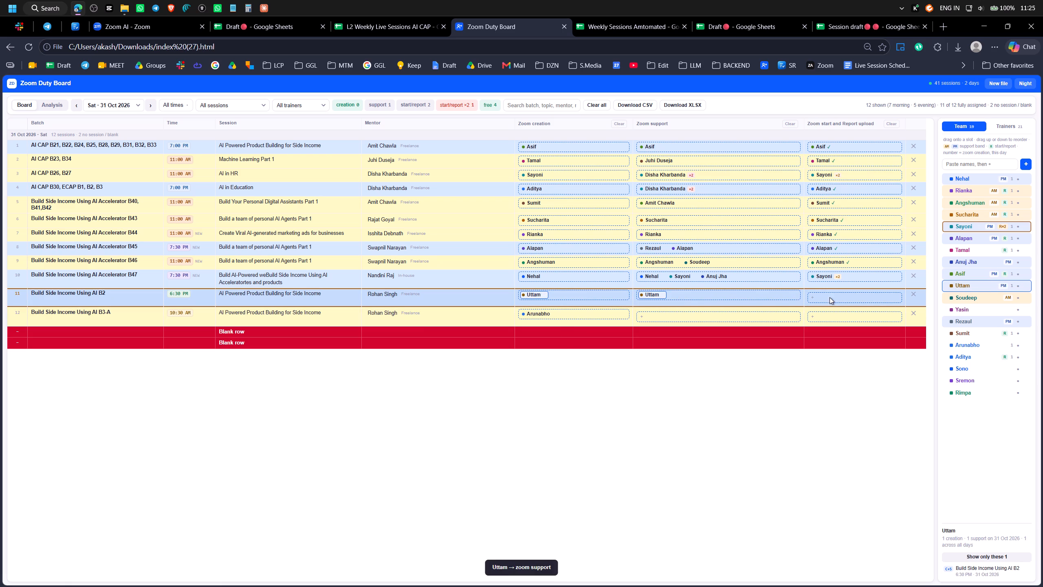
{"action": "left_click", "coordinate": [830, 297]}
Assign Arunabho to Zoom support and Zoom start and report upload for the Build Side Income Using AI B3-A session.
{"action": "left_click", "coordinate": [535, 309]}
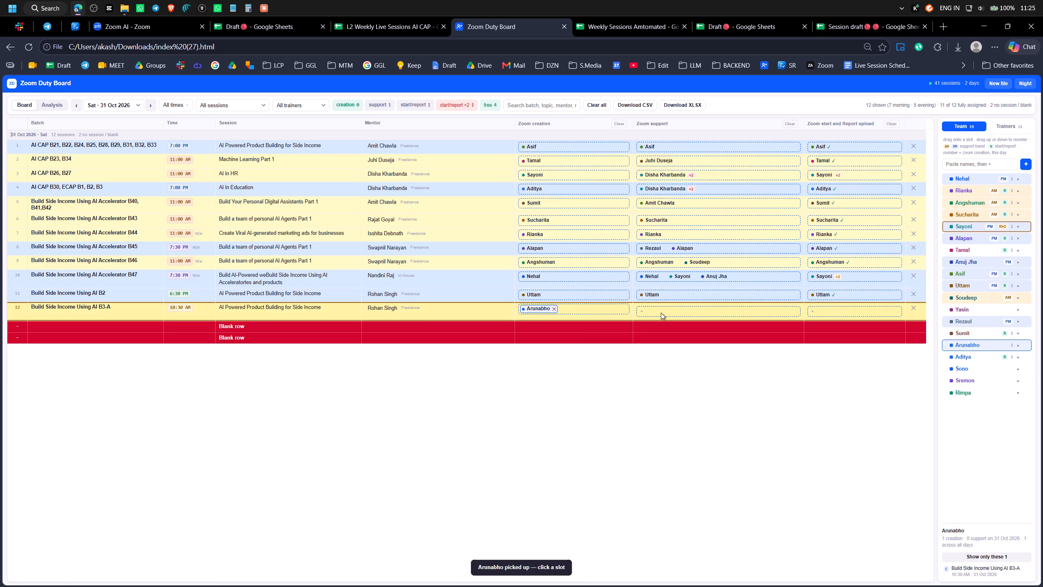
{"action": "left_click", "coordinate": [657, 309]}
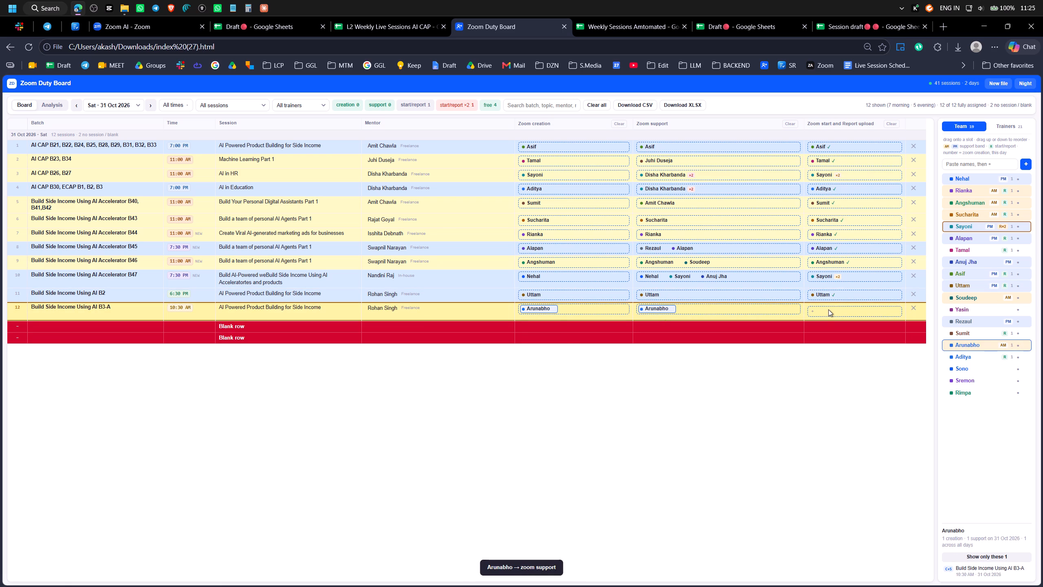
{"action": "left_click", "coordinate": [828, 309]}
{"action": "left_click", "coordinate": [798, 357]}
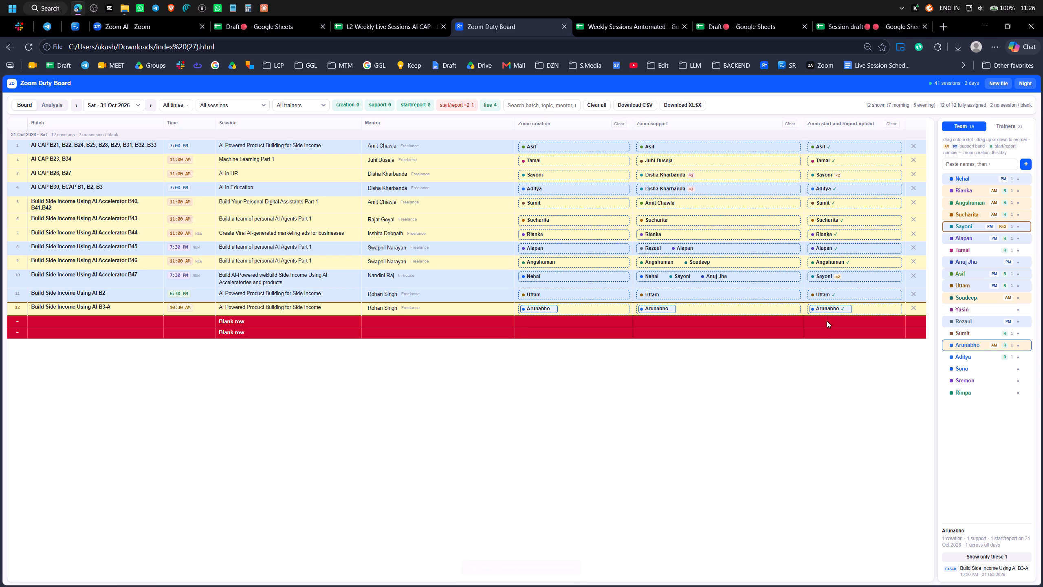
{"action": "left_click", "coordinate": [826, 309]}
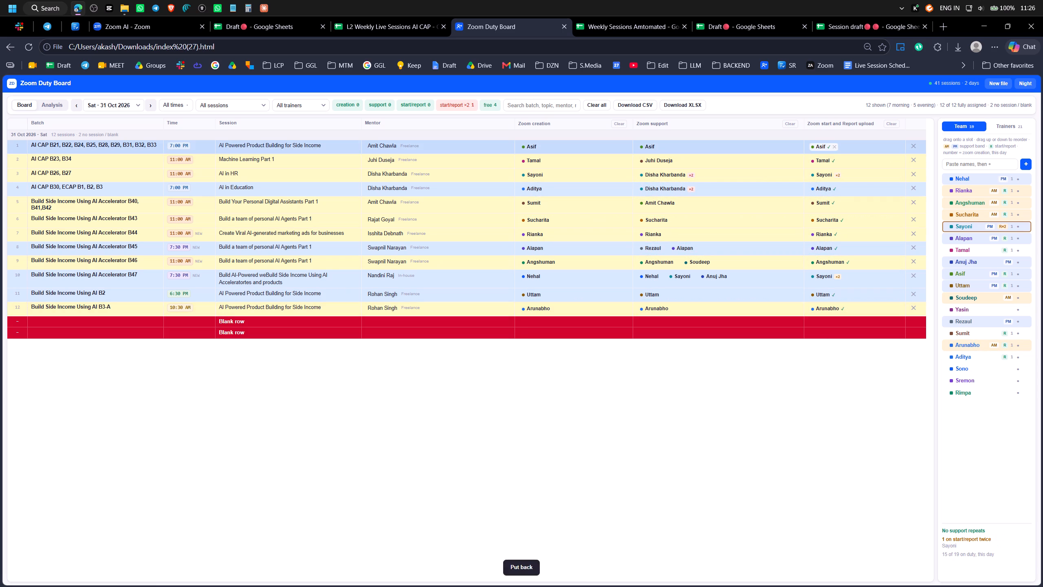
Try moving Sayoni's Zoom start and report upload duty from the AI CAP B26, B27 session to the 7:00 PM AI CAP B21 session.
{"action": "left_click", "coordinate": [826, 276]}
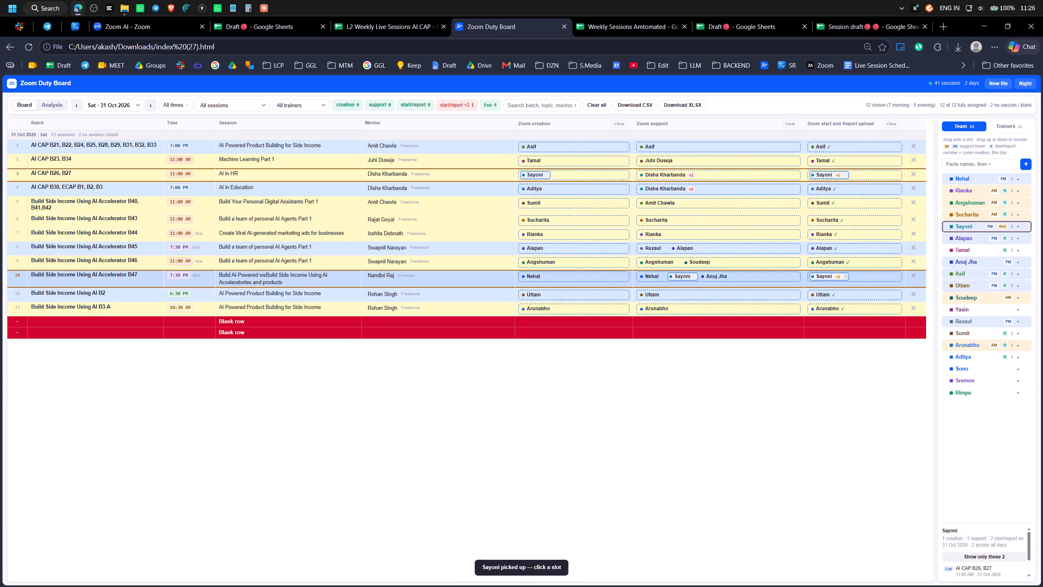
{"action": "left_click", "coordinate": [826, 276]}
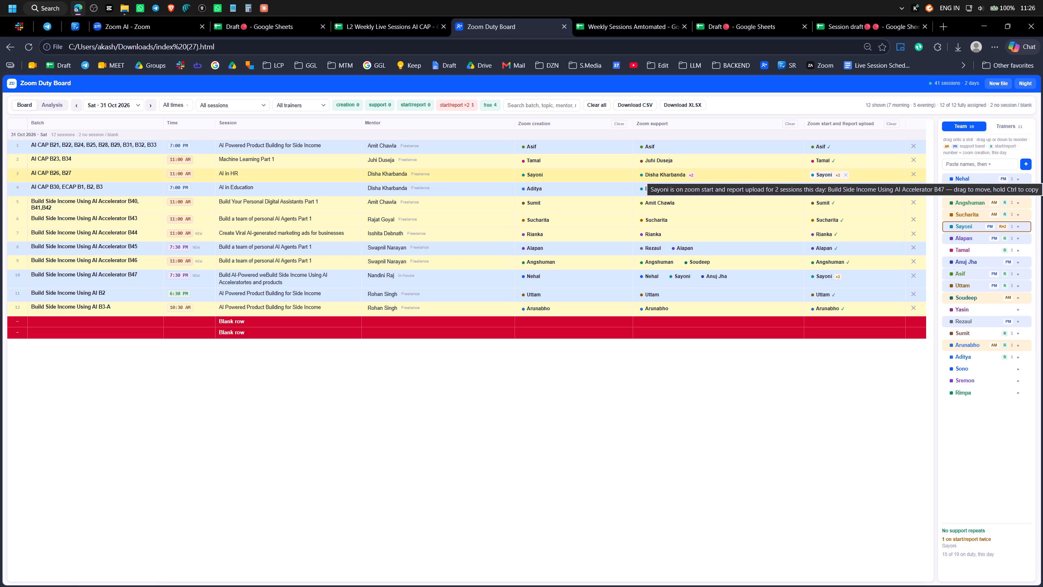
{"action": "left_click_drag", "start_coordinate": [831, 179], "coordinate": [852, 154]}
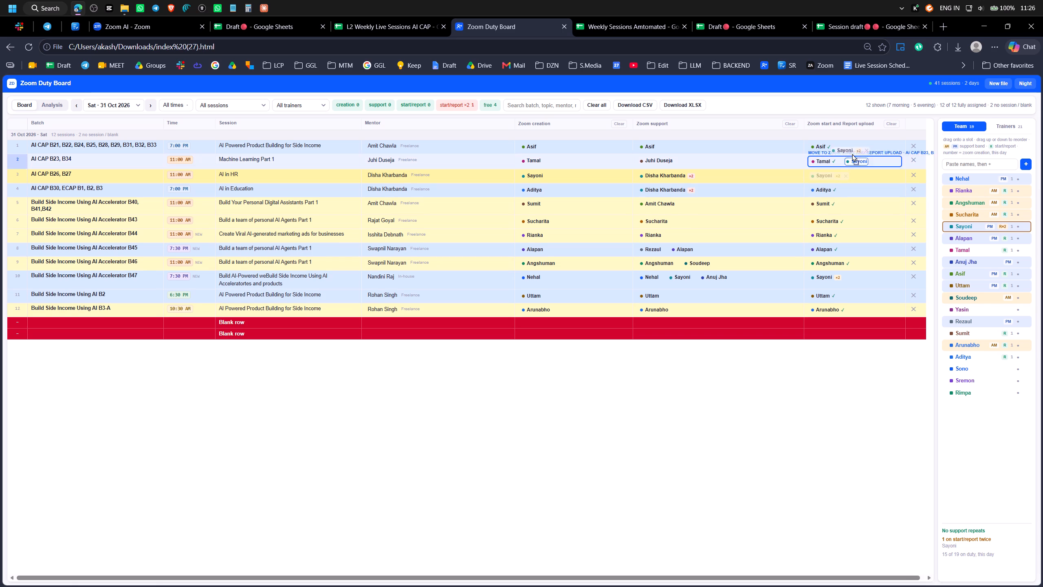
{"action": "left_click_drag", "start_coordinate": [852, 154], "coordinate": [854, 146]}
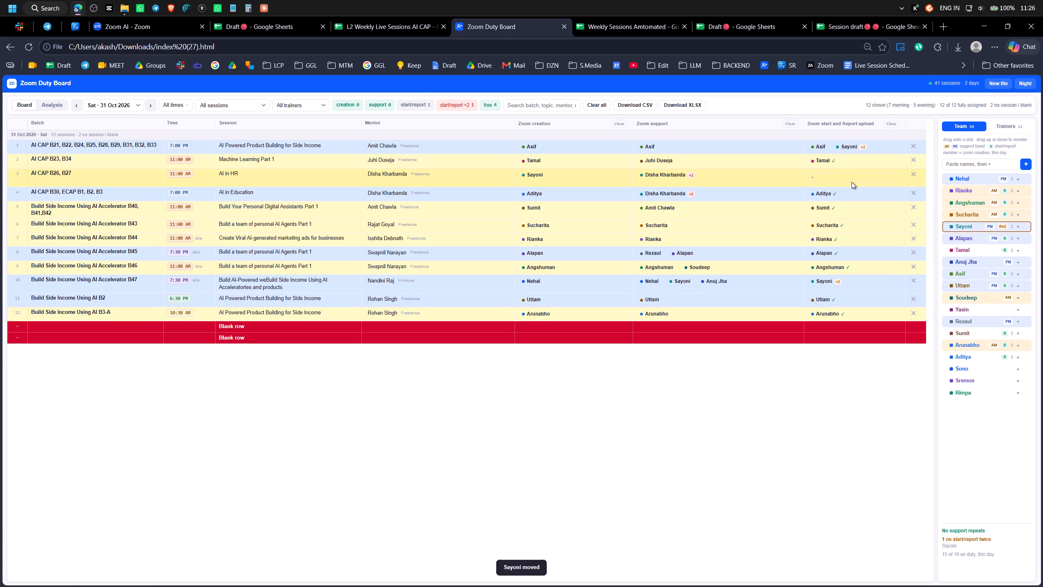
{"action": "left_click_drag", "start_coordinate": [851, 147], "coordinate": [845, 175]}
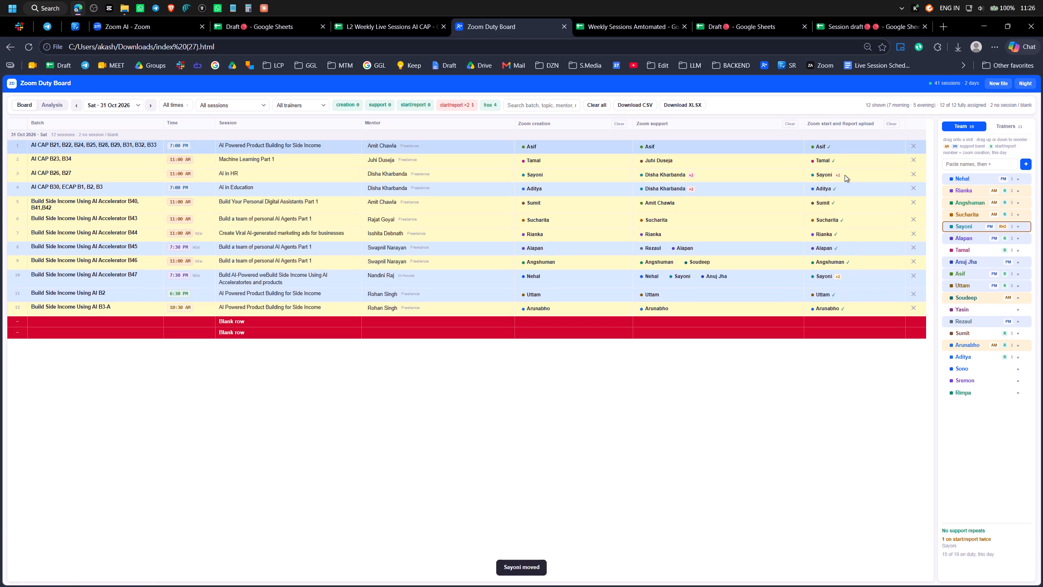
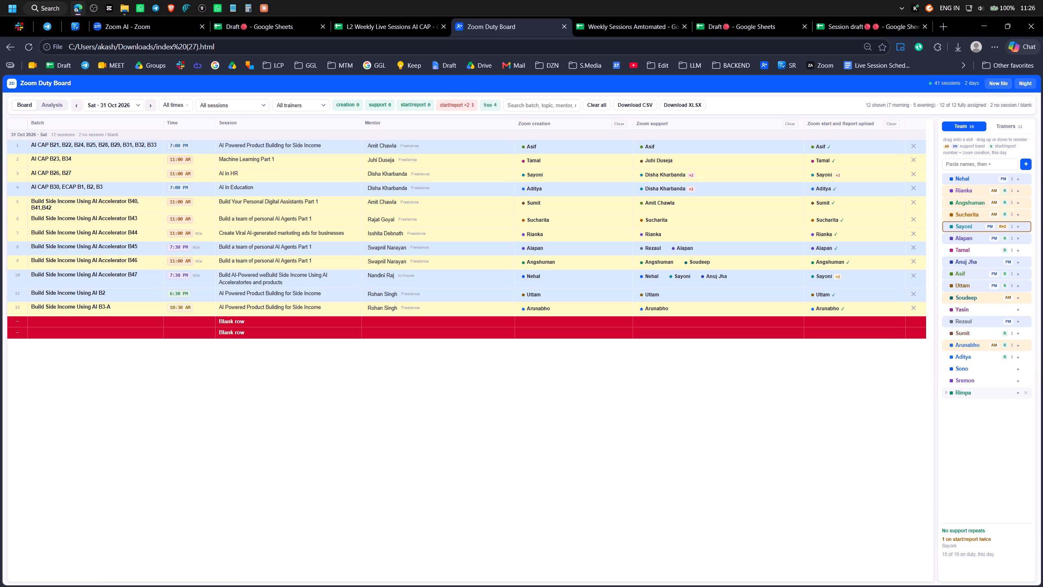
Replace Tamal with Sono on Zoom creation and Zoom start and report upload for the AI CAP B23, B34 session.
{"action": "left_click", "coordinate": [974, 373]}
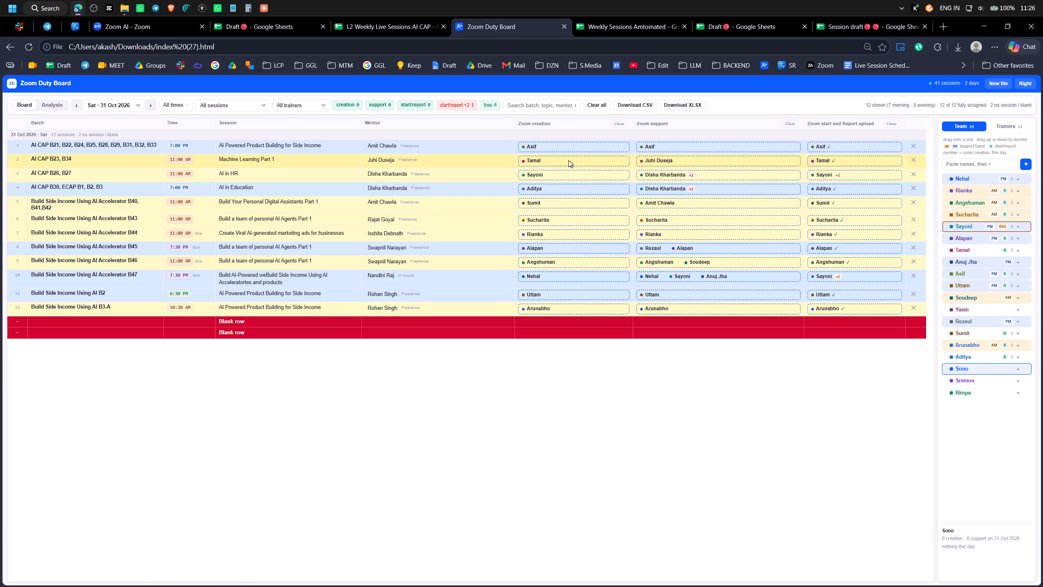
{"action": "left_click", "coordinate": [568, 160]}
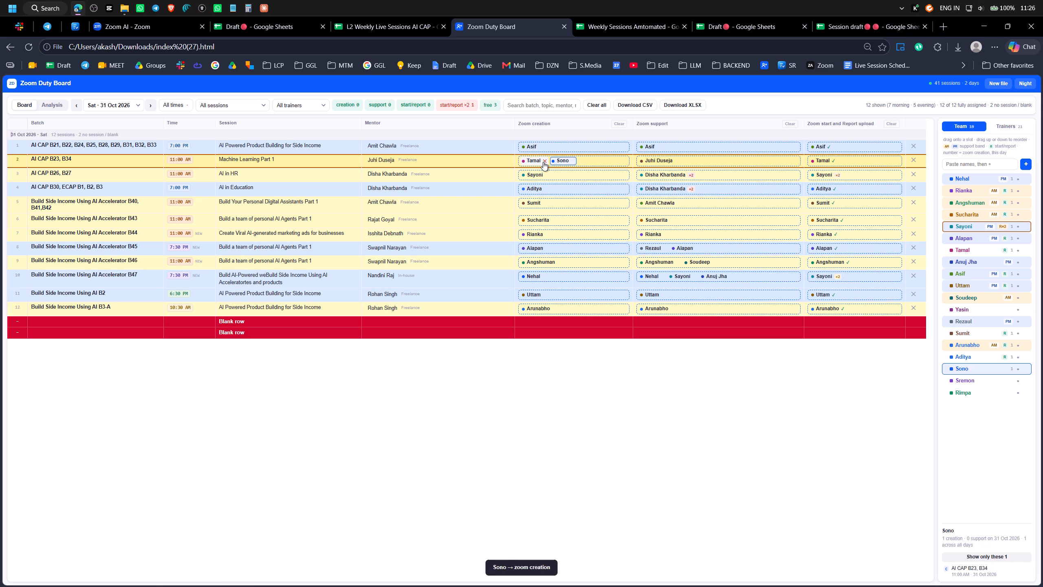
{"action": "left_click", "coordinate": [544, 162]}
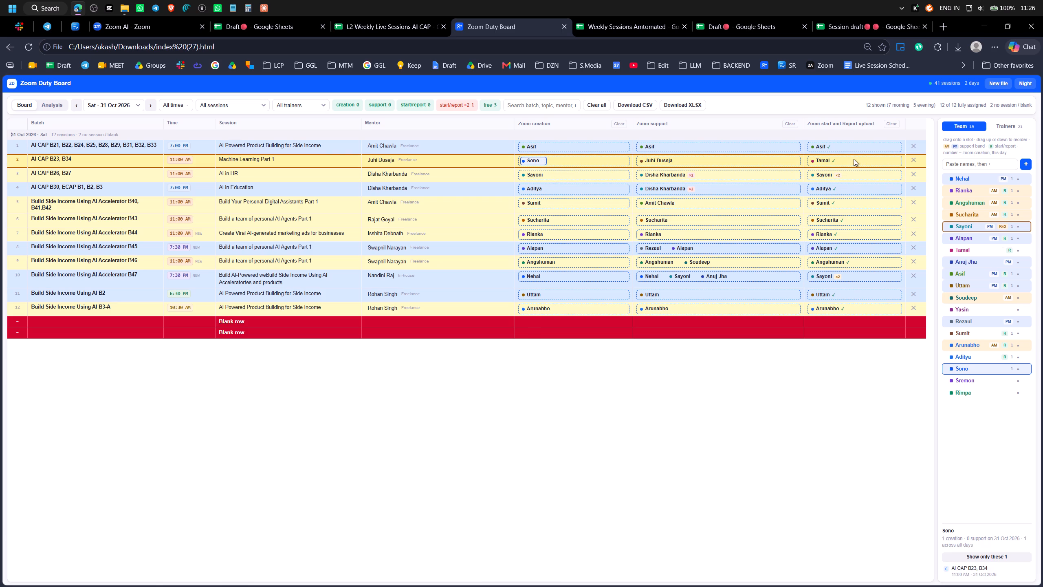
{"action": "left_click", "coordinate": [854, 159]}
{"action": "left_click", "coordinate": [834, 161]}
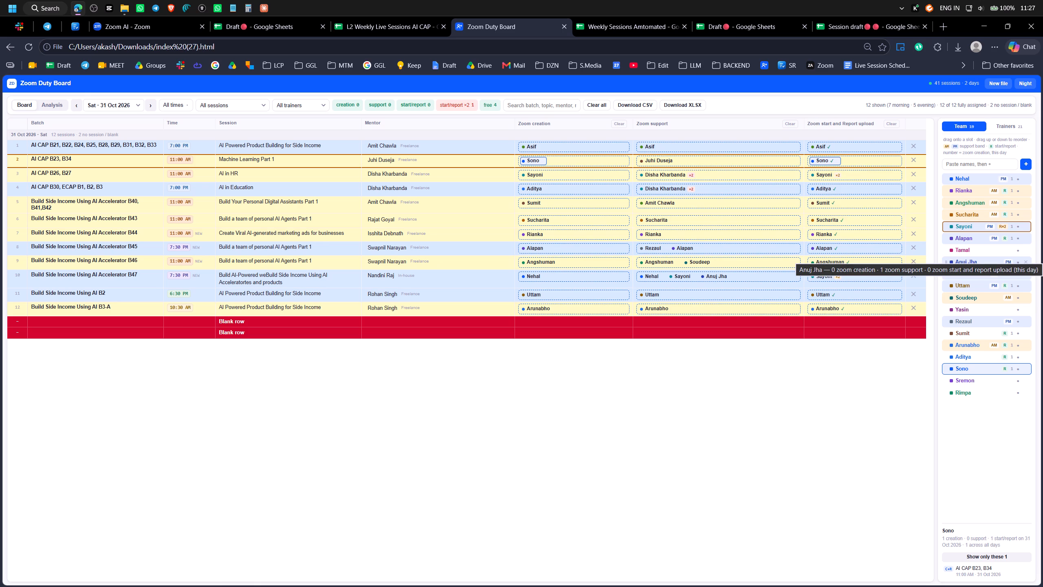
Replace Sayoni with Tamal on Zoom creation and Zoom start and report upload for the AI CAP B26, B27 session.
{"action": "left_click", "coordinate": [846, 174]}
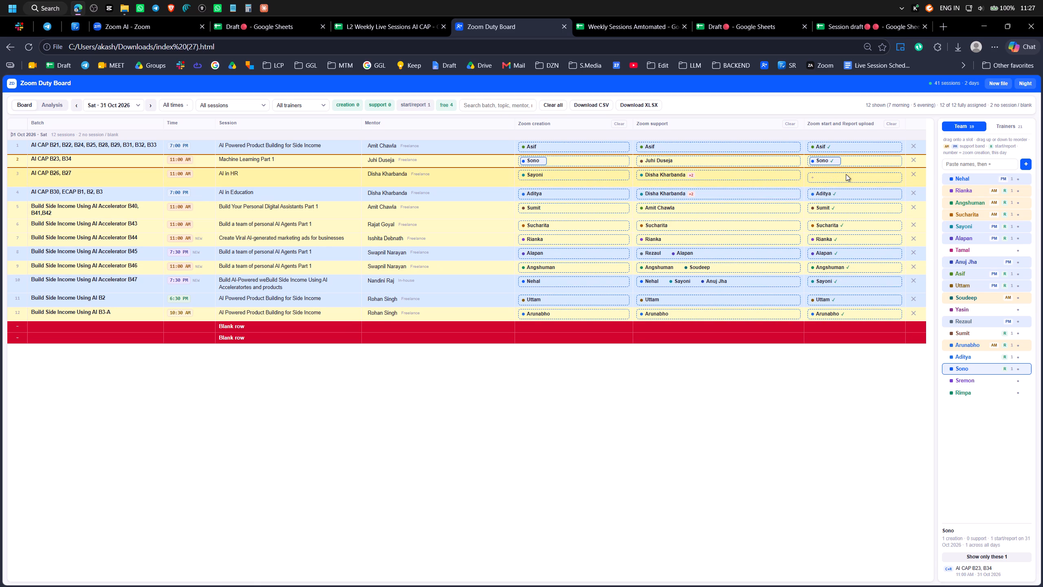
{"action": "left_click", "coordinate": [548, 175]}
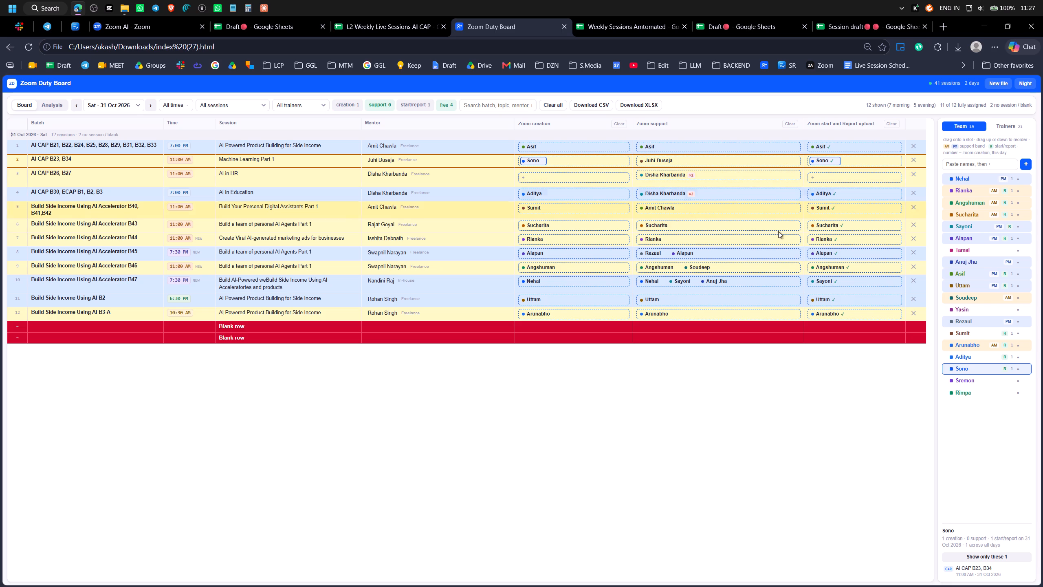
{"action": "left_click", "coordinate": [975, 254]}
{"action": "left_click", "coordinate": [829, 178]}
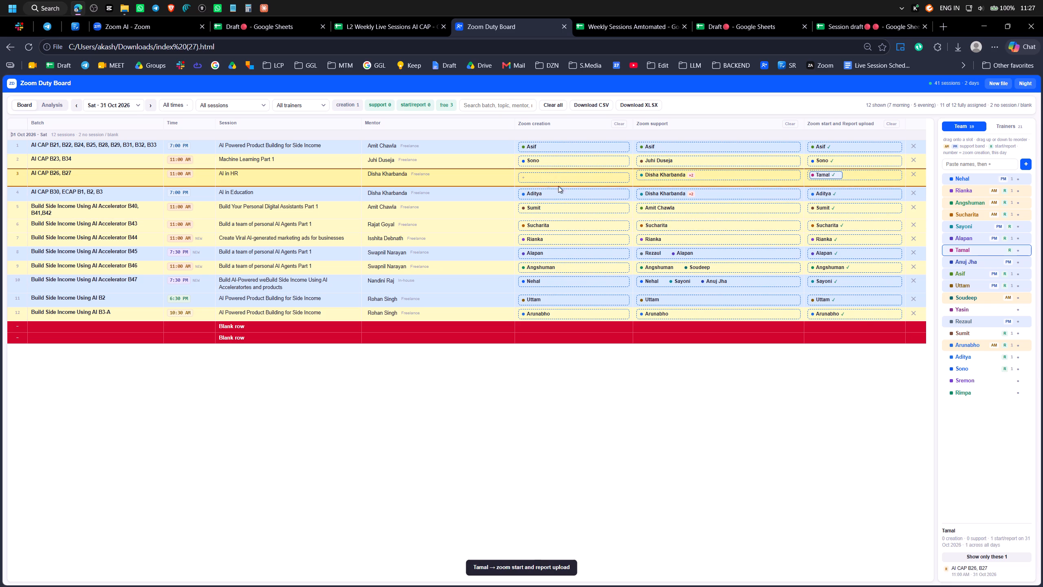
{"action": "left_click", "coordinate": [546, 178]}
{"action": "left_click", "coordinate": [681, 381]}
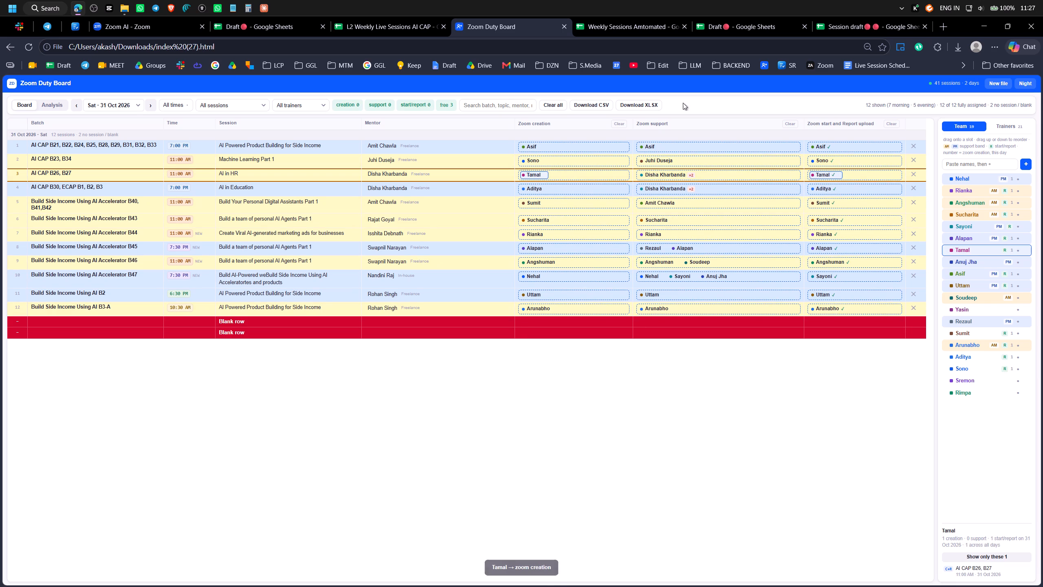
{"action": "left_click", "coordinate": [722, 101]}
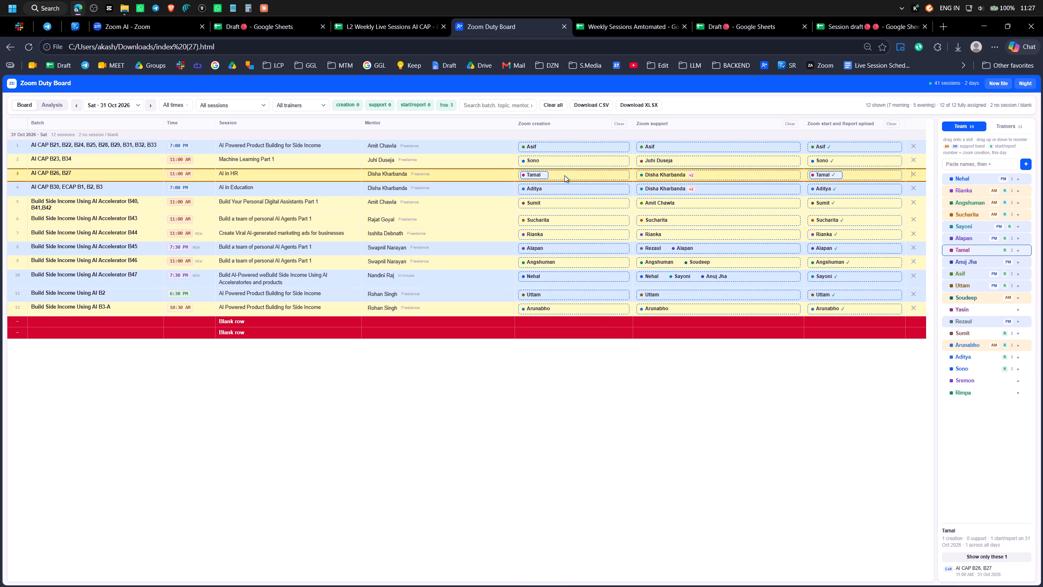
{"action": "left_click", "coordinate": [564, 175]}
{"action": "left_click", "coordinate": [535, 177]}
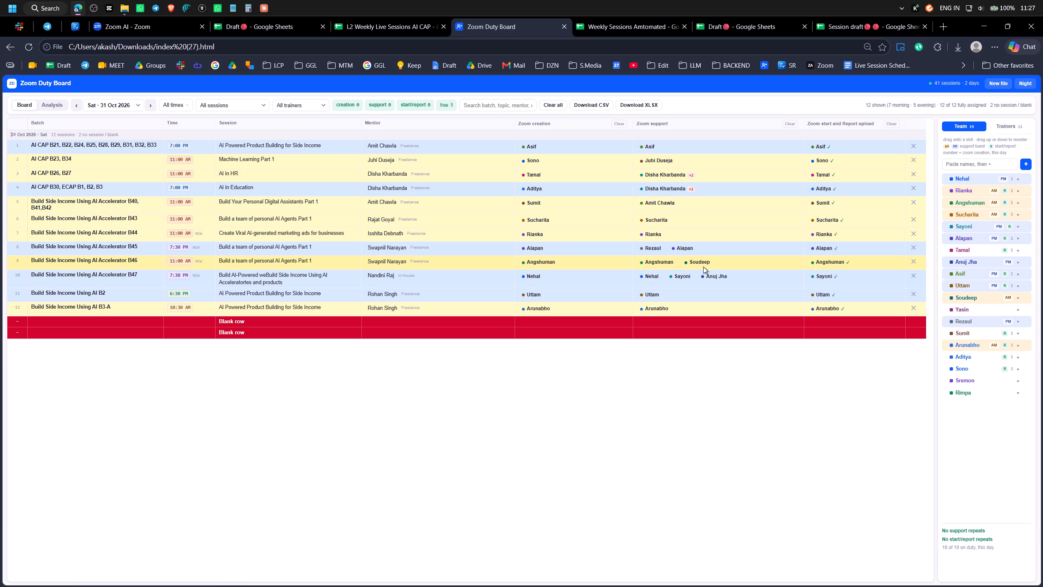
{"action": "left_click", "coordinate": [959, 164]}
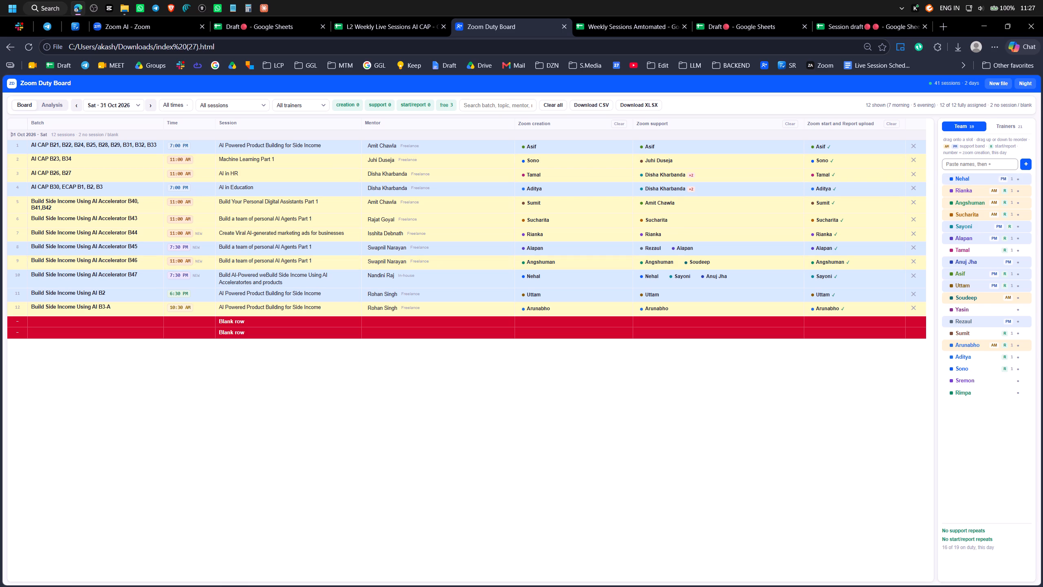
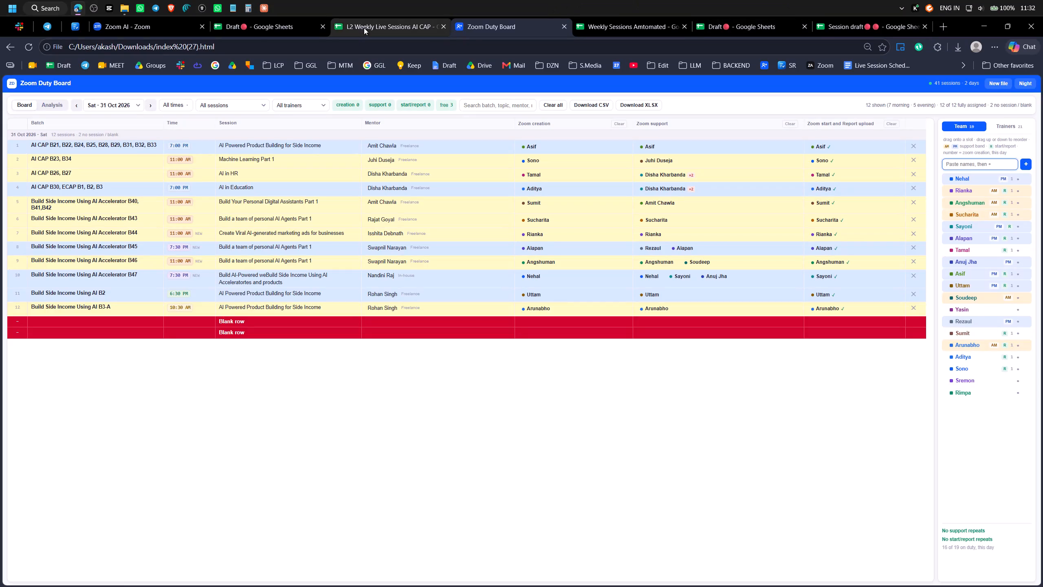
Switch to the L2 Weekly Live Sessions AI CAP spreadsheet and examine the 25 October Zoom creation, support and start/report duties in the October 2026 sheet.
{"action": "left_click", "coordinate": [364, 27]}
{"action": "left_click", "coordinate": [482, 583]}
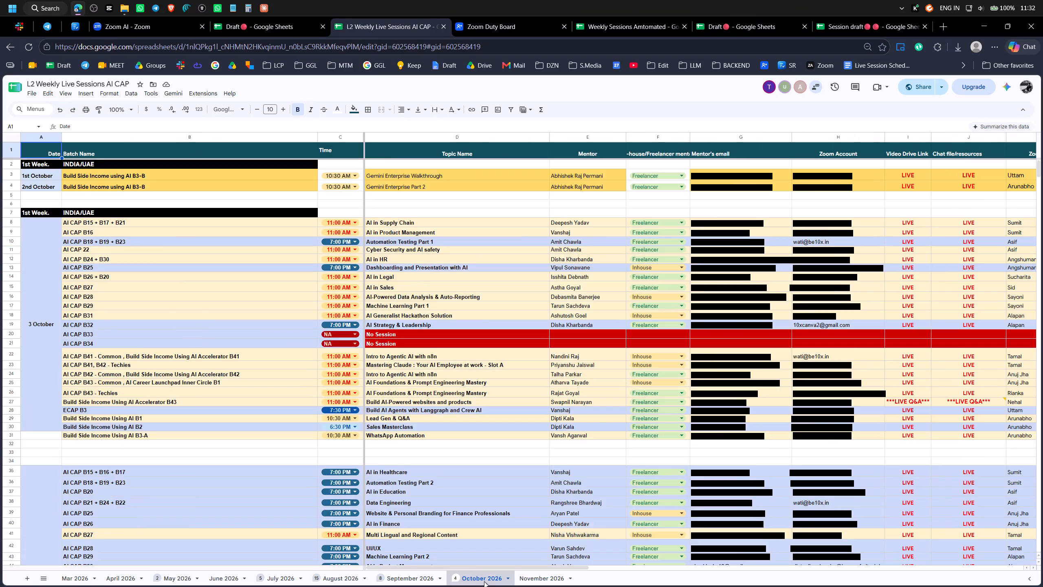
{"action": "scroll", "coordinate": [649, 486], "scroll_direction": "down", "scroll_amount": 20}
{"action": "scroll", "coordinate": [649, 486], "scroll_direction": "down", "scroll_amount": 2}
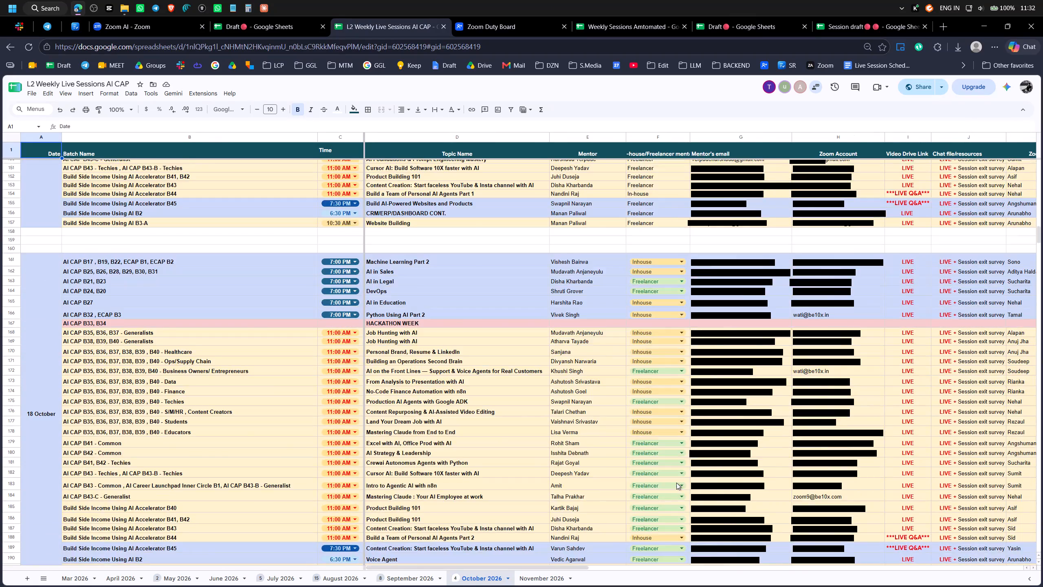
{"action": "scroll", "coordinate": [676, 483], "scroll_direction": "down", "scroll_amount": 14}
{"action": "scroll", "coordinate": [676, 483], "scroll_direction": "up", "scroll_amount": 6}
{"action": "scroll", "coordinate": [676, 483], "scroll_direction": "down", "scroll_amount": 2}
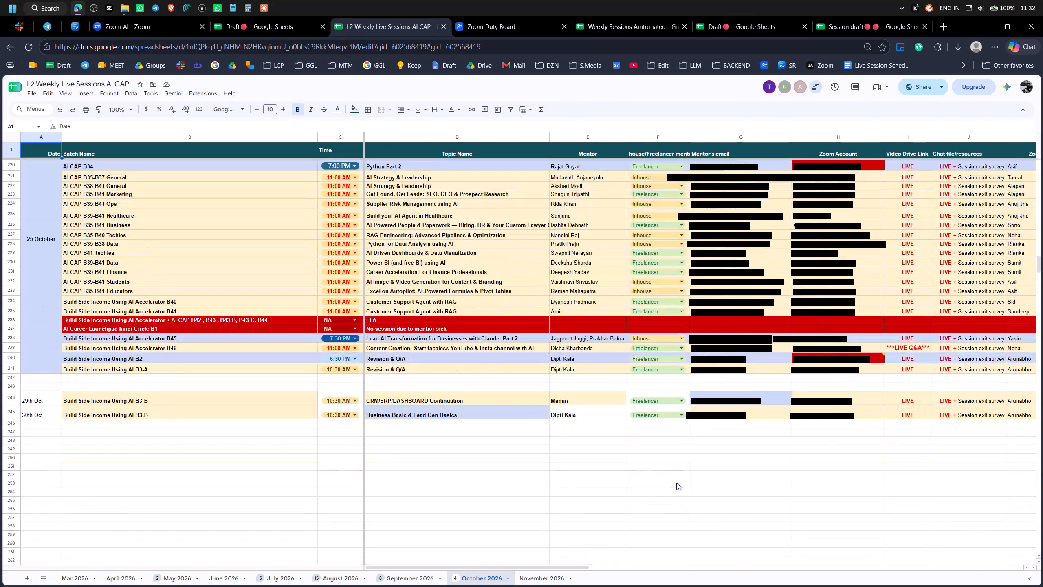
{"action": "left_click_drag", "start_coordinate": [574, 566], "coordinate": [644, 565]}
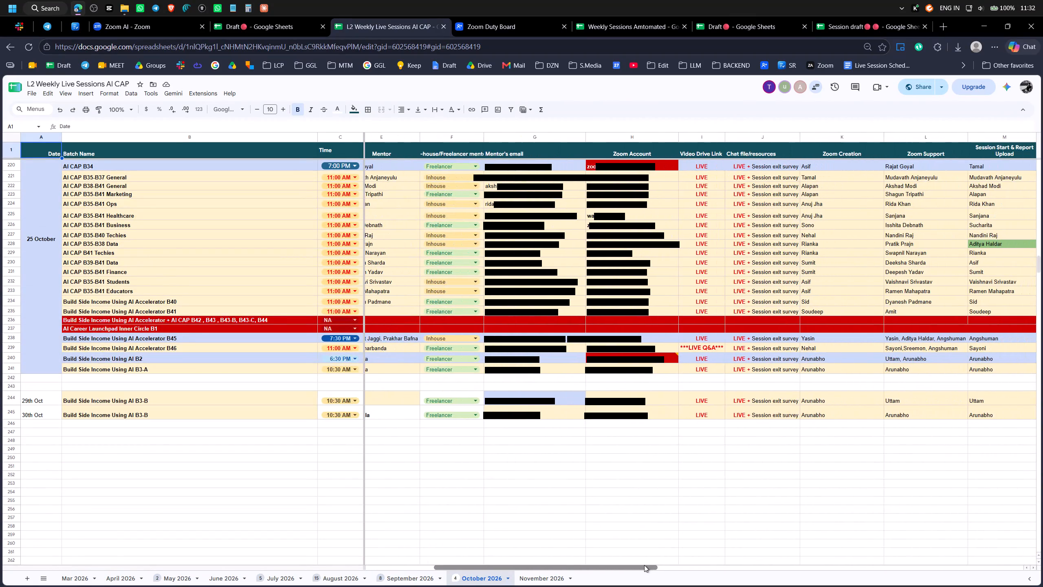
{"action": "left_click_drag", "start_coordinate": [644, 565], "coordinate": [704, 558]}
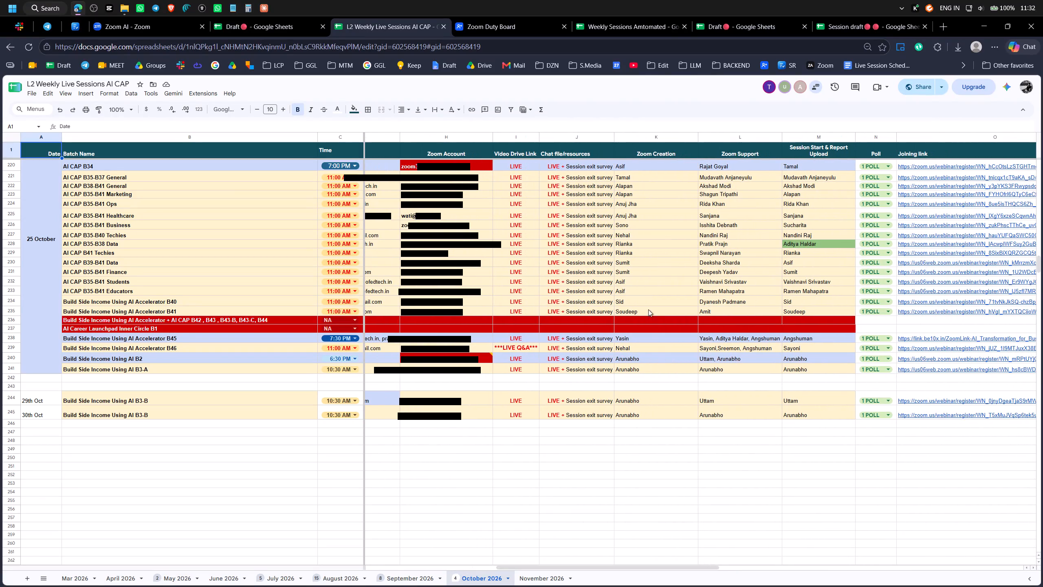
{"action": "scroll", "coordinate": [729, 369], "scroll_direction": "up", "scroll_amount": 1}
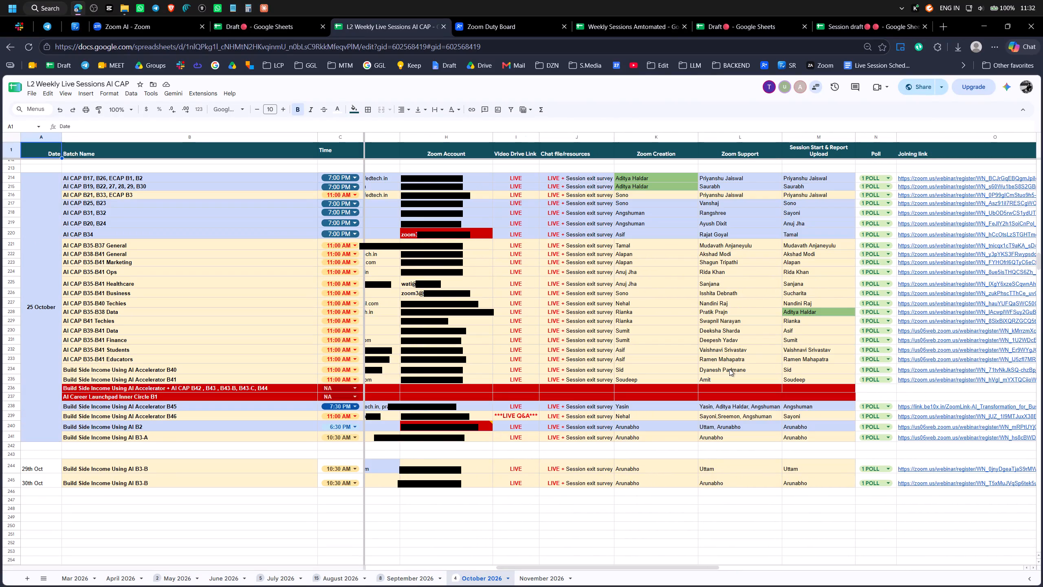
Search the October 2026 sheet for "rez" and review Rezaul's highlighted duty assignments across the month.
{"action": "key", "text": "ctrl+f"}
{"action": "type", "text": "rez"}
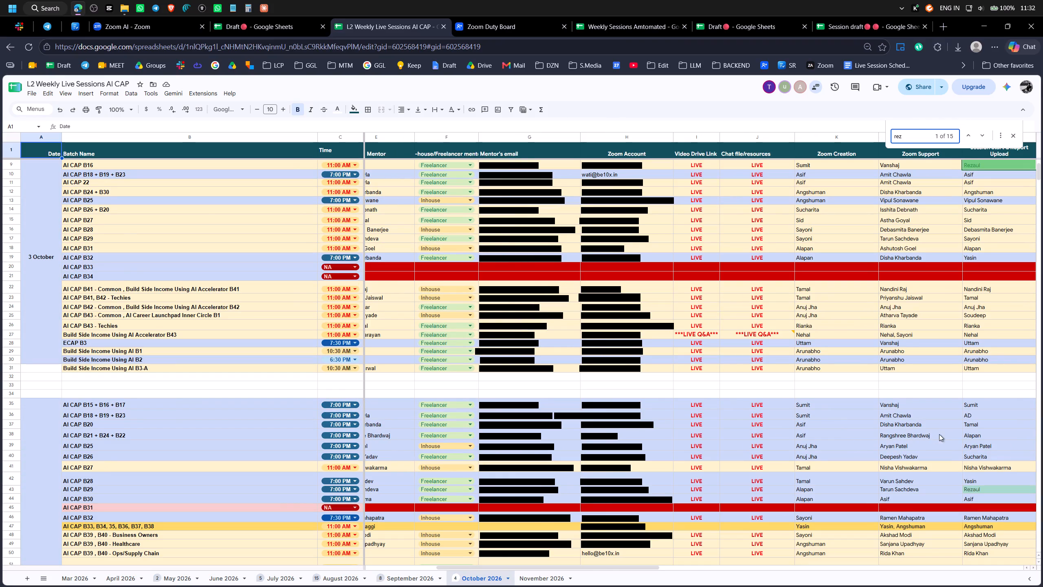
{"action": "scroll", "coordinate": [919, 442], "scroll_direction": "down", "scroll_amount": 5}
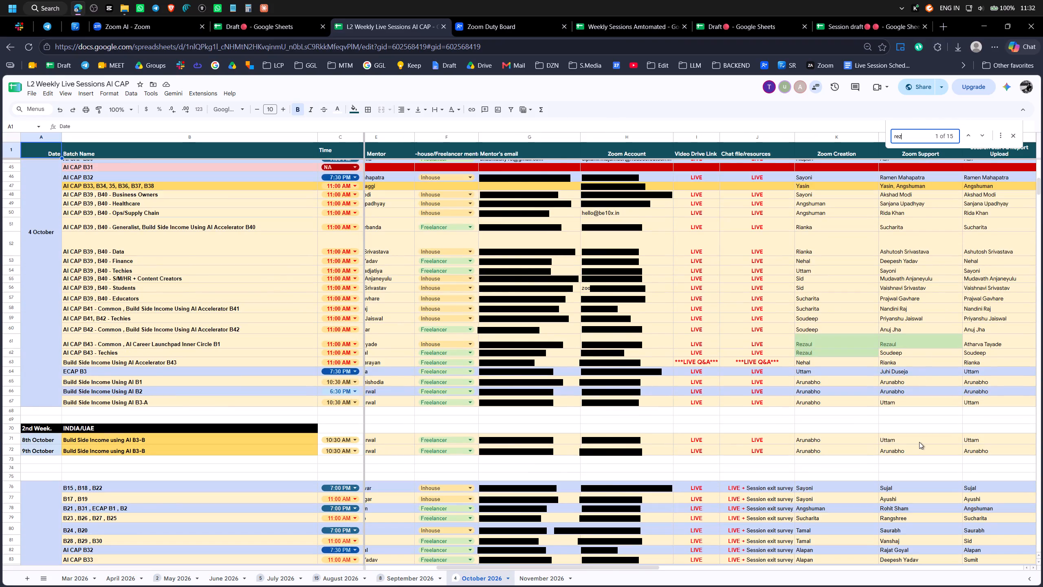
{"action": "scroll", "coordinate": [919, 442], "scroll_direction": "down", "scroll_amount": 6}
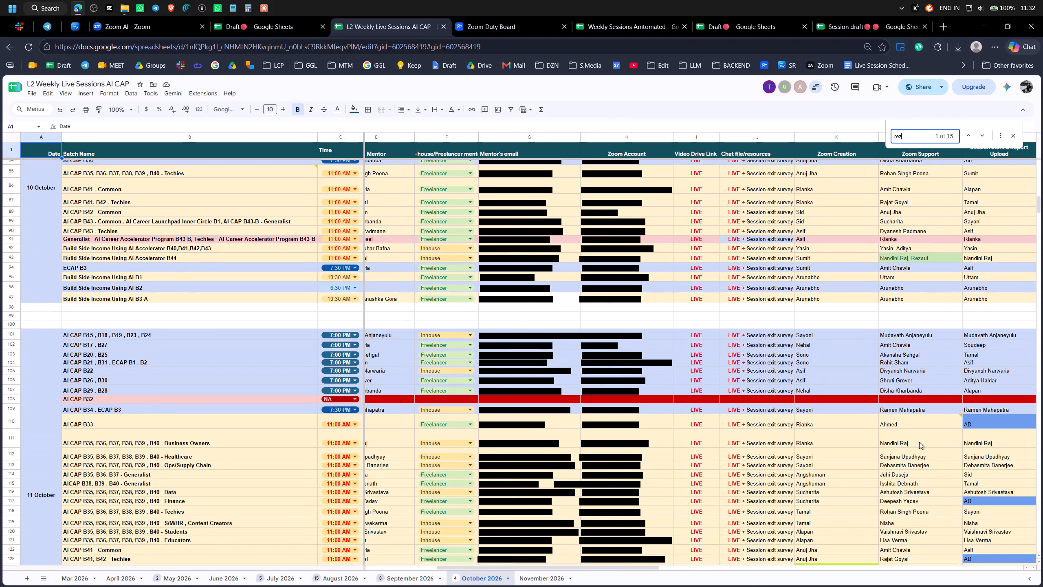
{"action": "scroll", "coordinate": [919, 442], "scroll_direction": "down", "scroll_amount": 5}
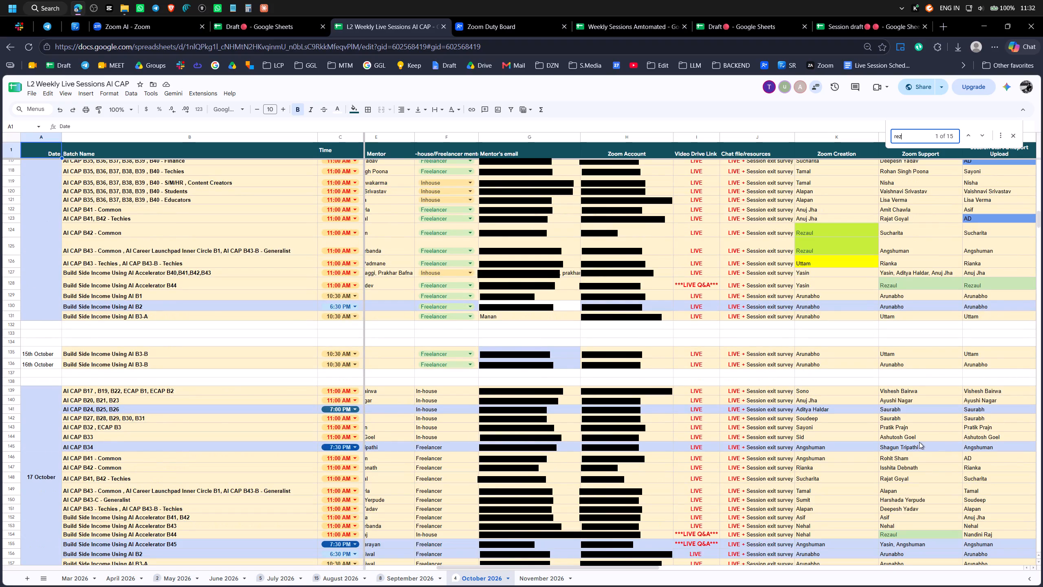
{"action": "scroll", "coordinate": [919, 442], "scroll_direction": "down", "scroll_amount": 6}
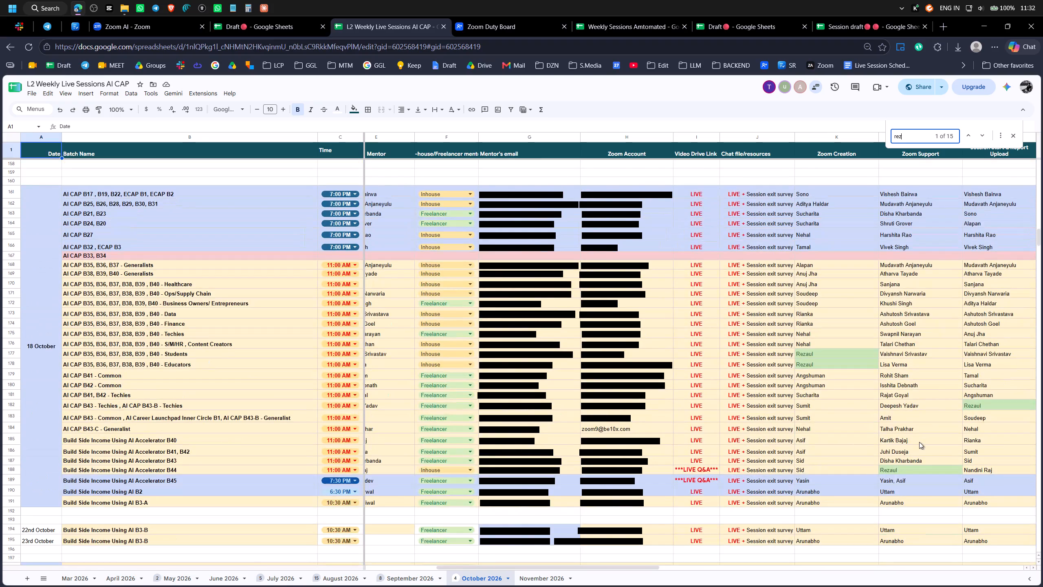
{"action": "scroll", "coordinate": [919, 442], "scroll_direction": "down", "scroll_amount": 6}
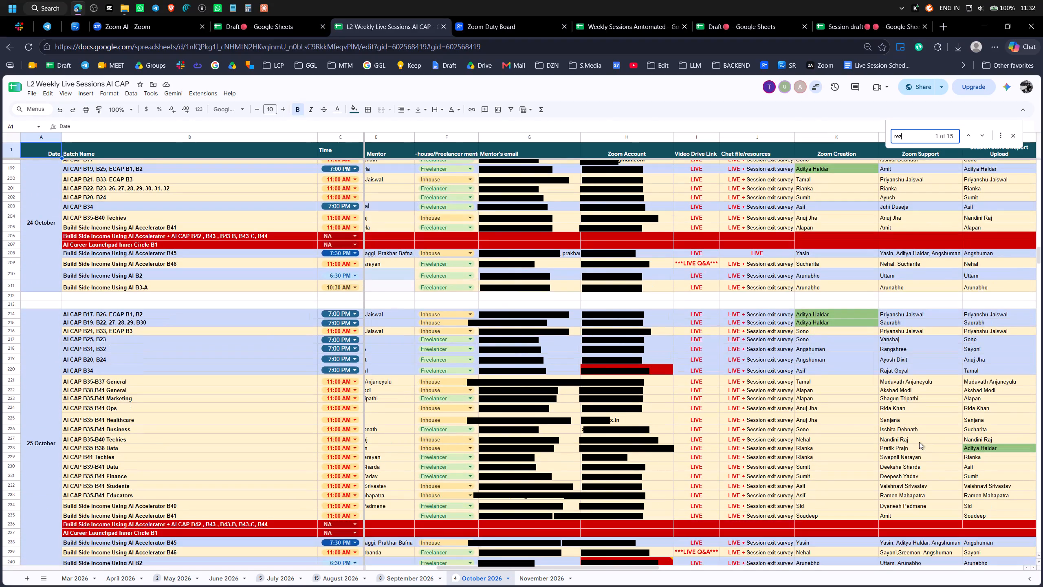
{"action": "scroll", "coordinate": [919, 442], "scroll_direction": "down", "scroll_amount": 2}
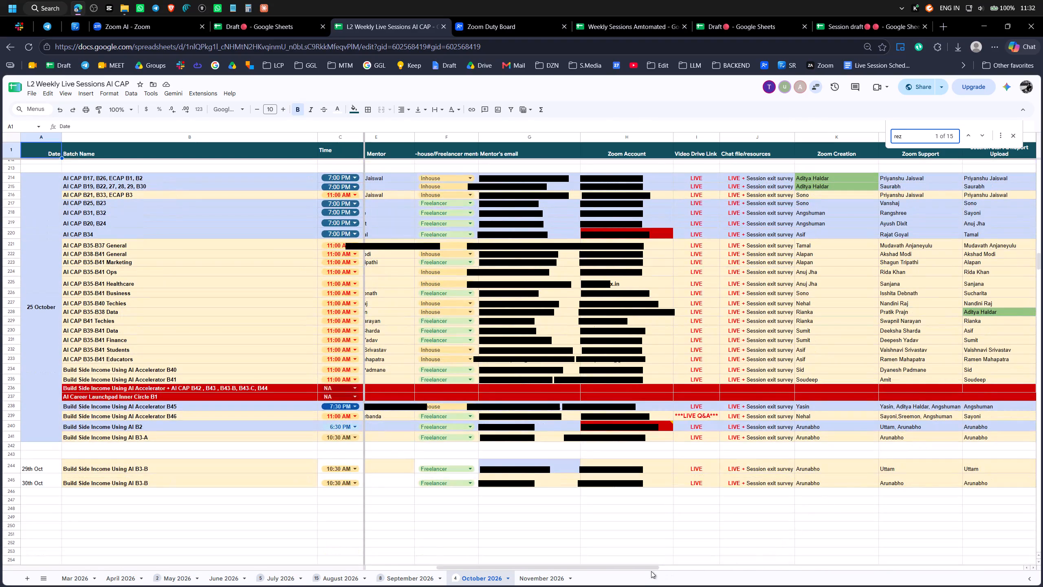
Examine the duty columns for the 24 October to 30 October sessions and close the search.
{"action": "left_click_drag", "start_coordinate": [647, 566], "coordinate": [698, 561]}
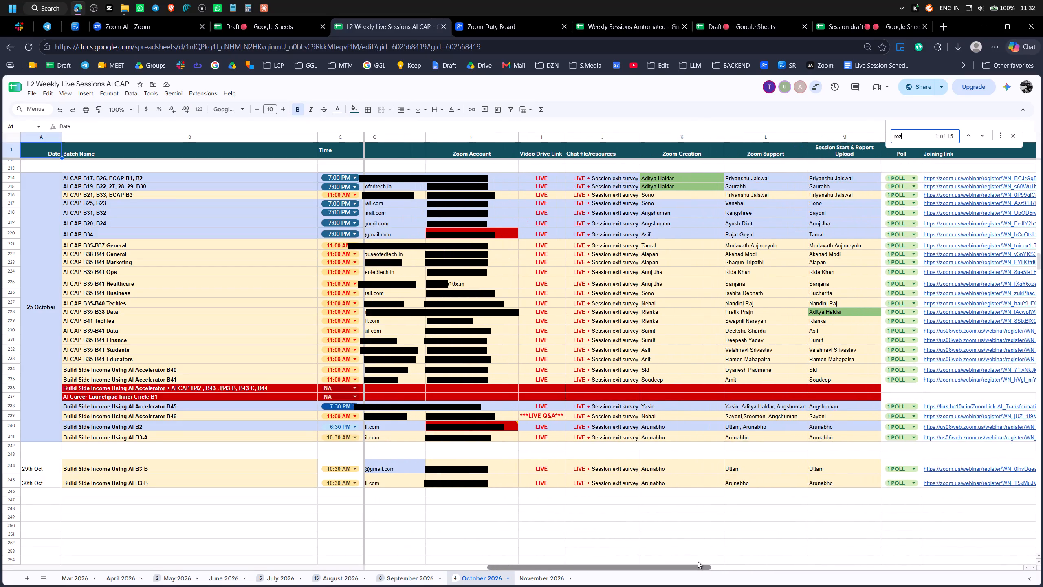
{"action": "left_click_drag", "start_coordinate": [698, 561], "coordinate": [719, 560]}
{"action": "scroll", "coordinate": [765, 507], "scroll_direction": "up", "scroll_amount": 1}
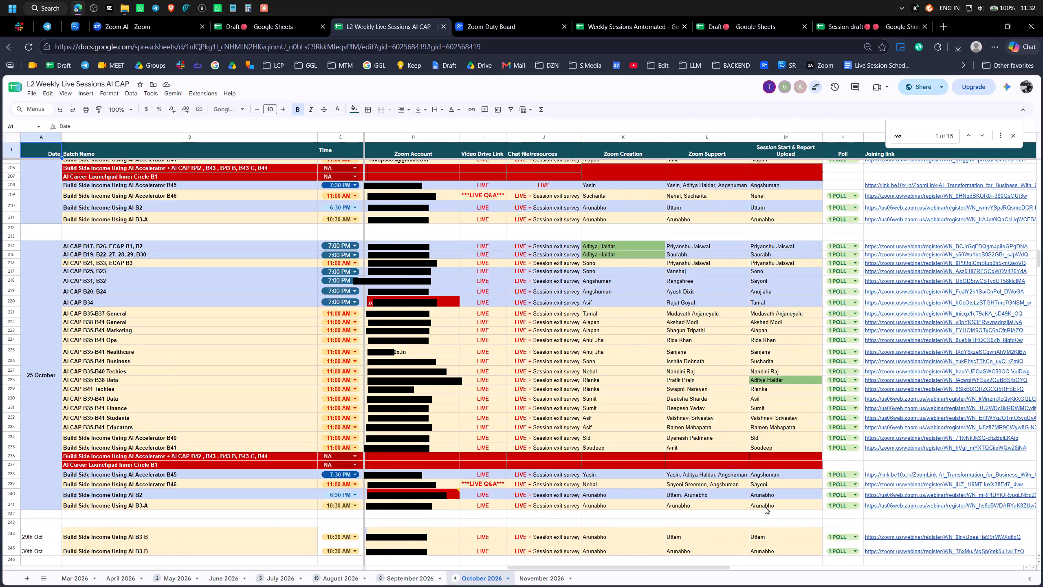
{"action": "scroll", "coordinate": [765, 507], "scroll_direction": "down", "scroll_amount": 1}
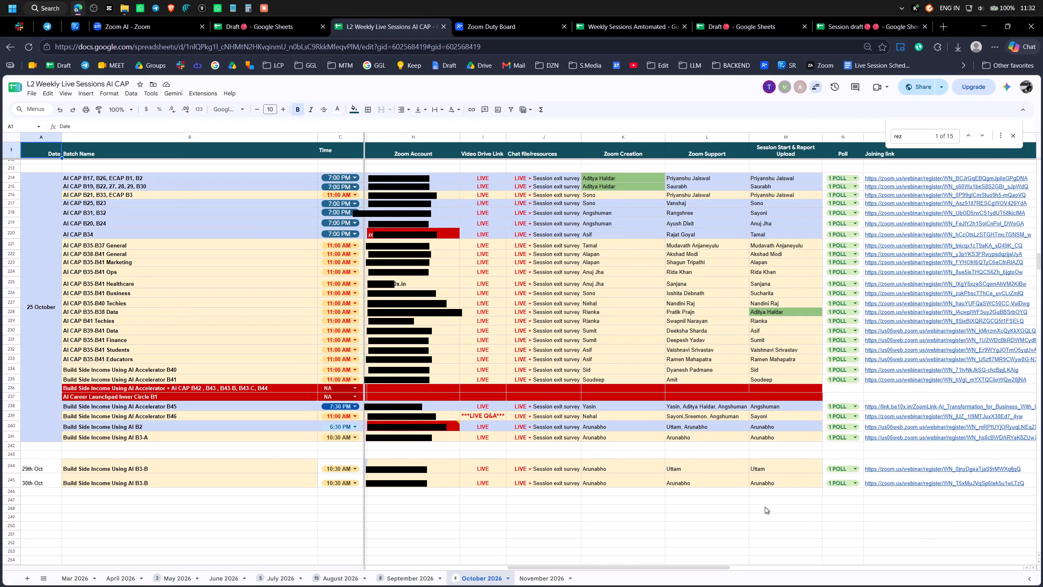
{"action": "scroll", "coordinate": [765, 507], "scroll_direction": "up", "scroll_amount": 1}
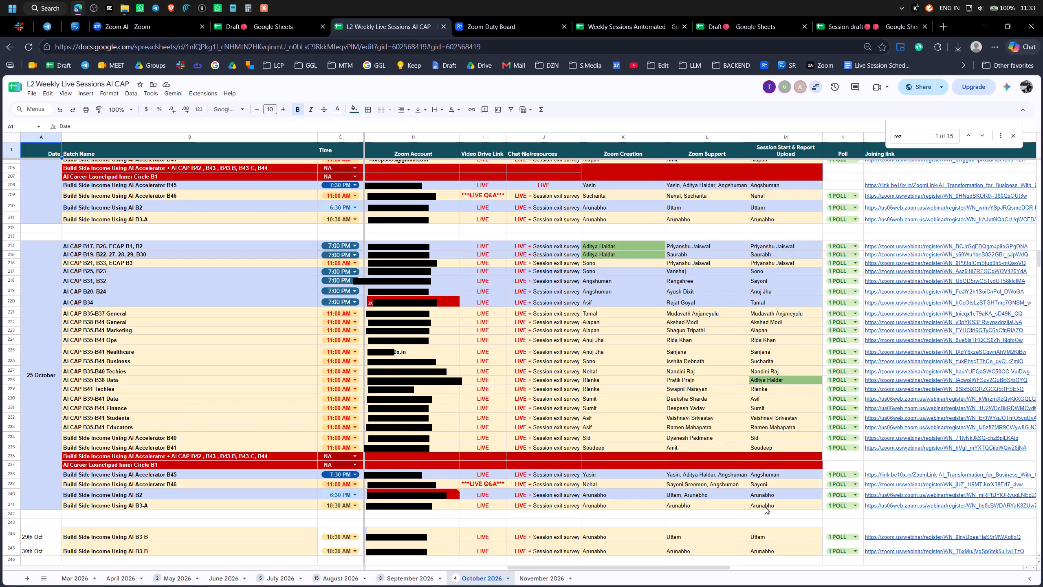
{"action": "scroll", "coordinate": [765, 507], "scroll_direction": "down", "scroll_amount": 2}
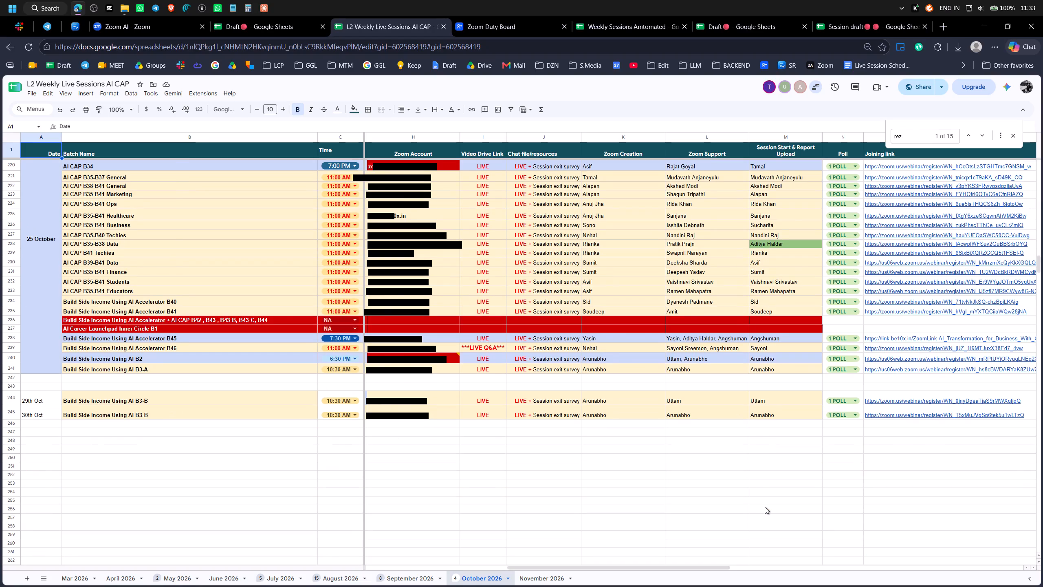
{"action": "scroll", "coordinate": [765, 507], "scroll_direction": "up", "scroll_amount": 2}
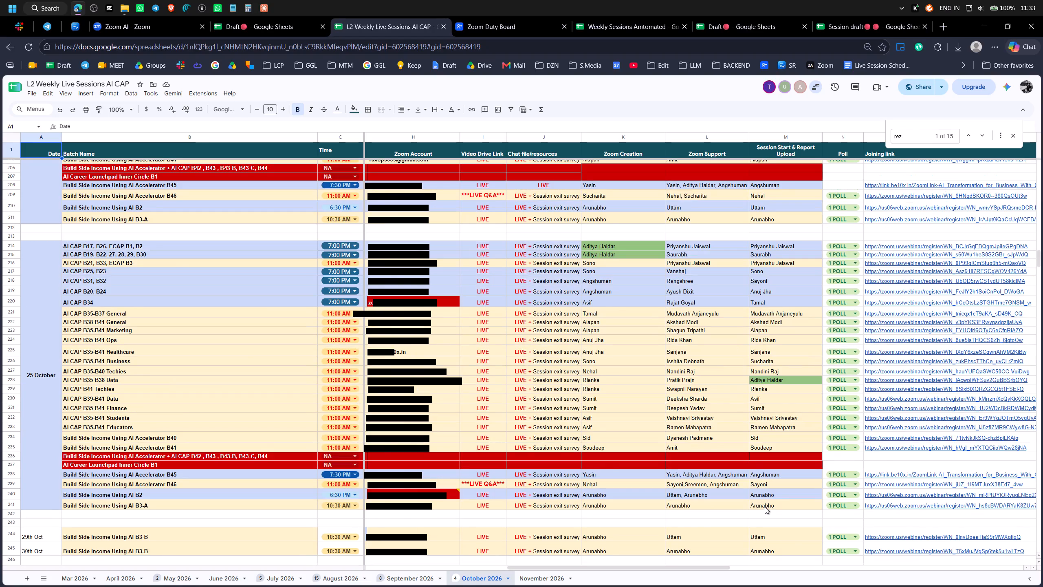
{"action": "left_click", "coordinate": [1016, 137]}
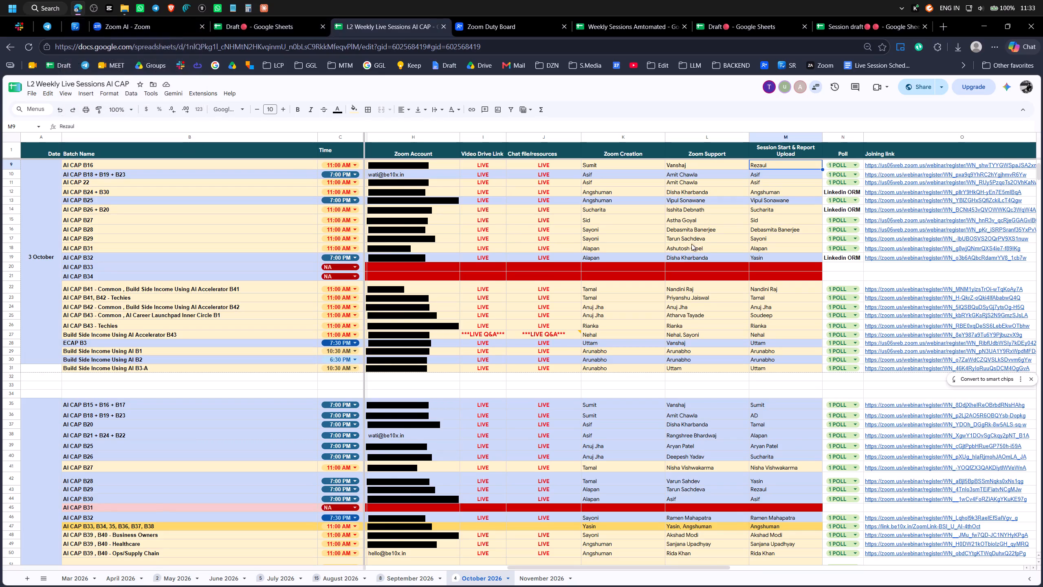
Review the Zoom creation, support and start/report assignments again from 3 October through the 29 and 30 October sessions.
{"action": "scroll", "coordinate": [699, 247], "scroll_direction": "down", "scroll_amount": 10}
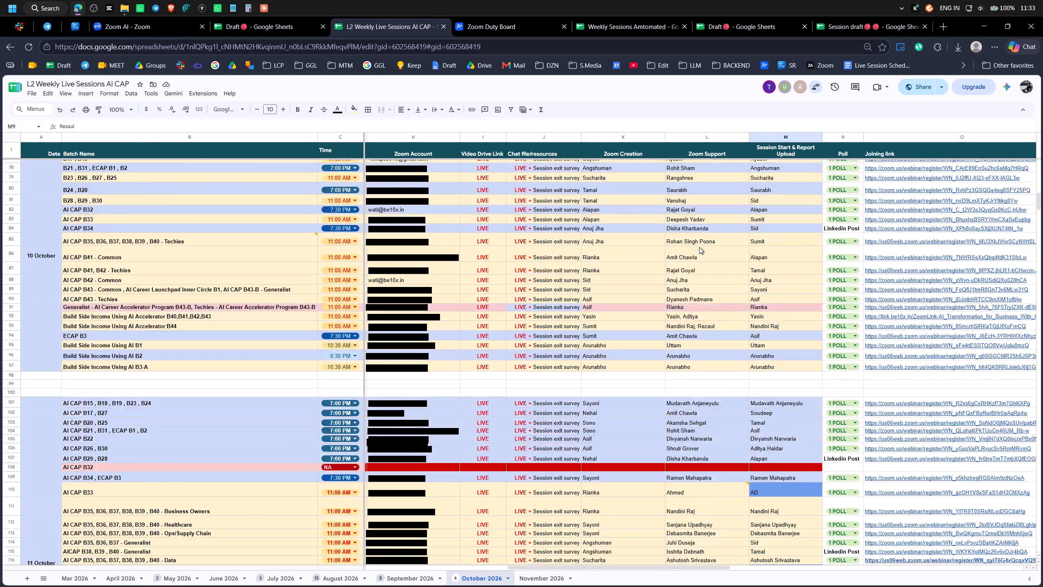
{"action": "scroll", "coordinate": [699, 247], "scroll_direction": "down", "scroll_amount": 10}
{"action": "scroll", "coordinate": [699, 247], "scroll_direction": "down", "scroll_amount": 12}
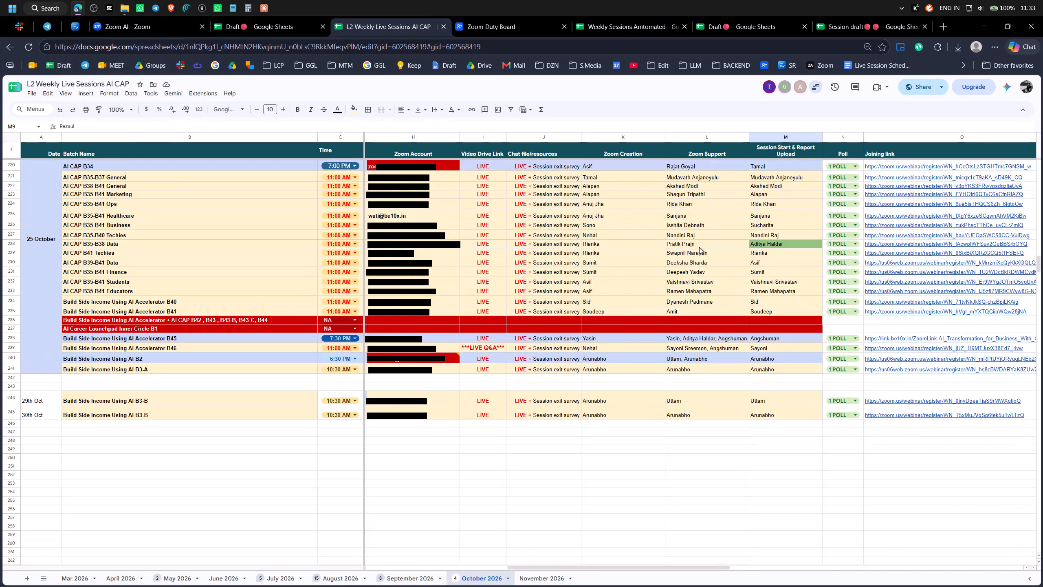
{"action": "scroll", "coordinate": [699, 247], "scroll_direction": "up", "scroll_amount": 1}
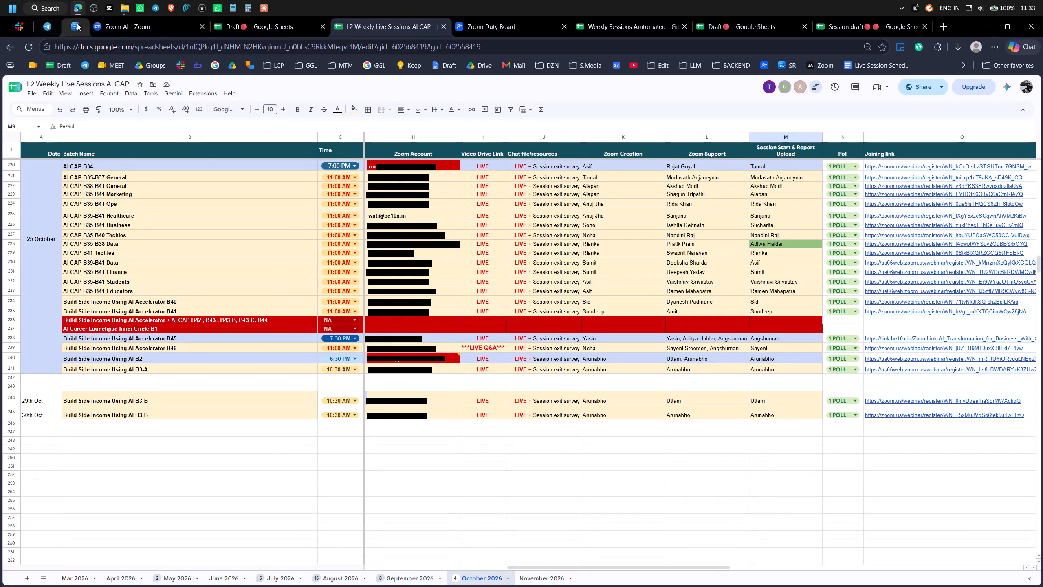
Return to the Zoom Duty Board and check Soudeep's duties for 31 October 2026, releasing the name without assigning it.
{"action": "left_click", "coordinate": [265, 24]}
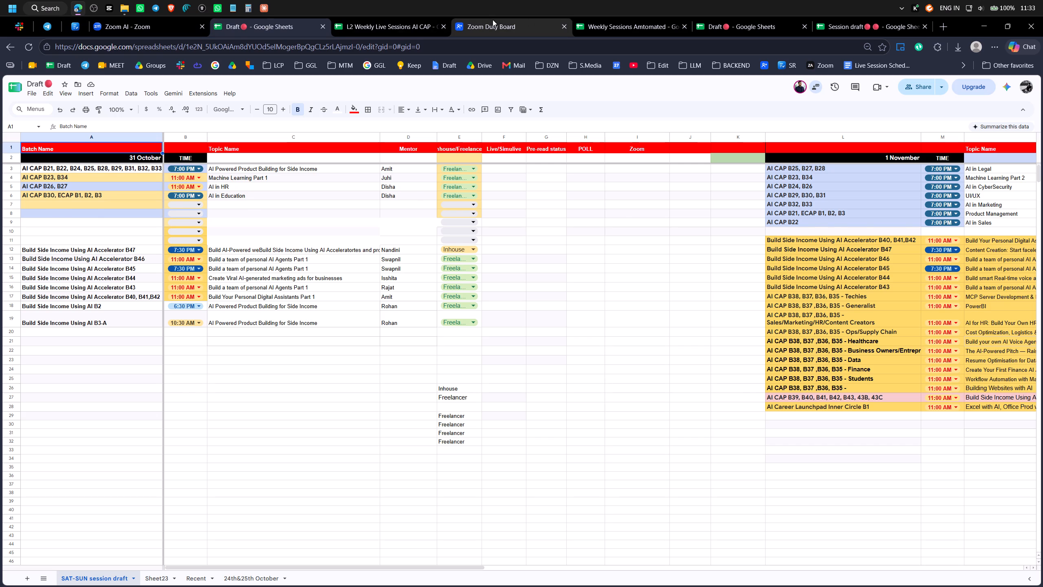
{"action": "left_click", "coordinate": [492, 20]}
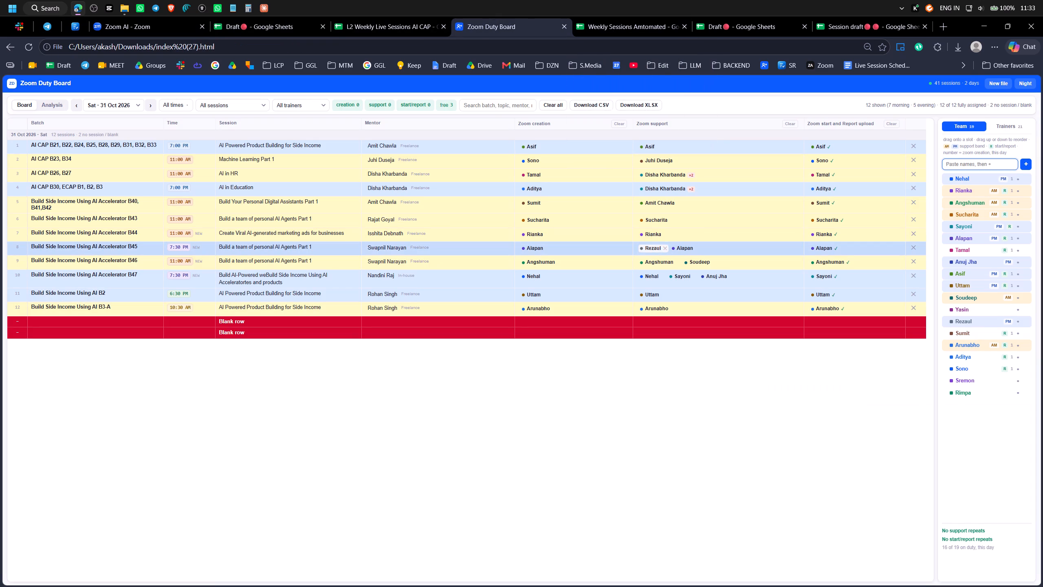
{"action": "left_click", "coordinate": [977, 300]}
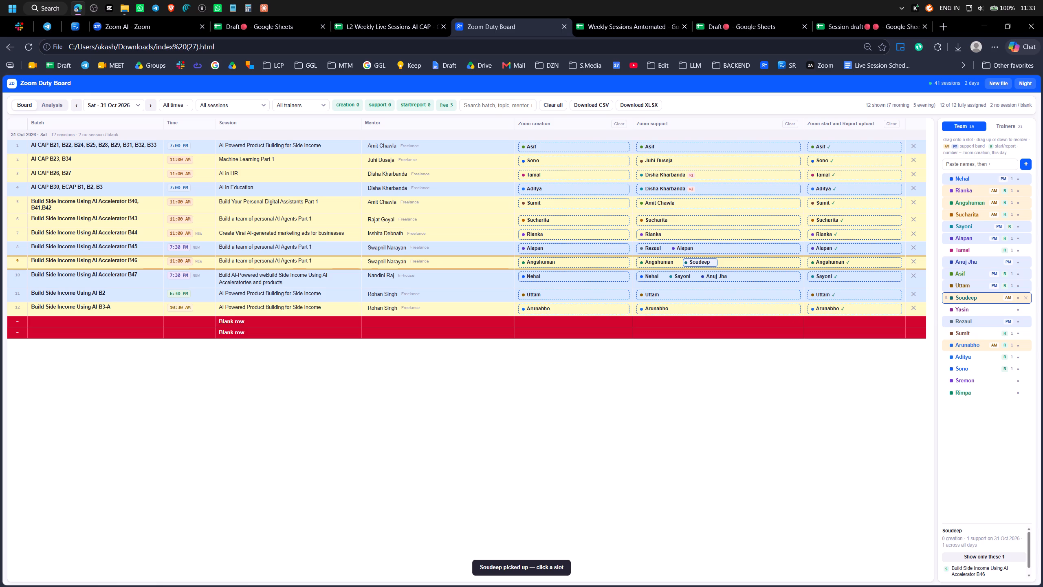
{"action": "left_click", "coordinate": [977, 300]}
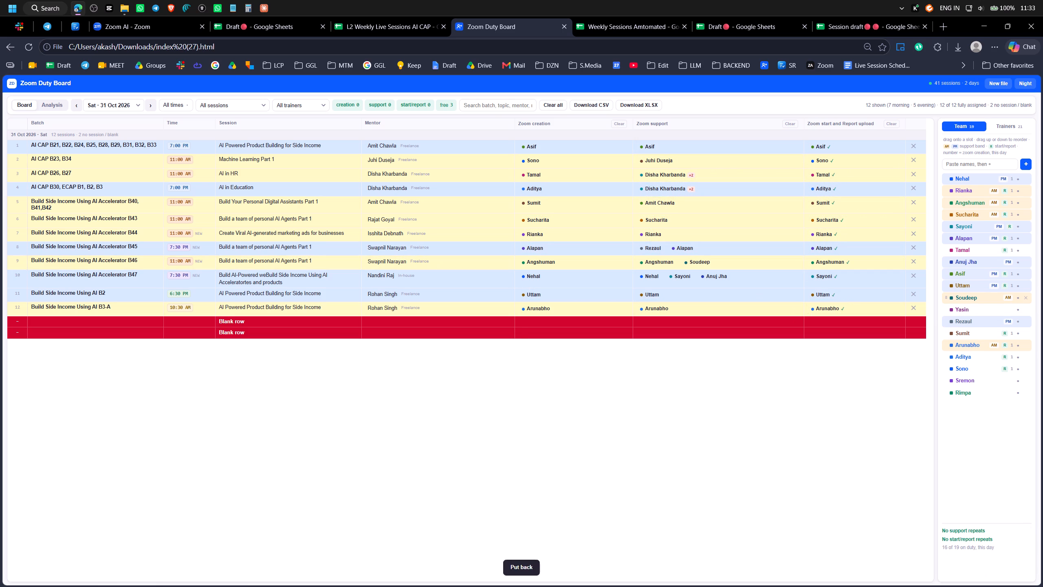
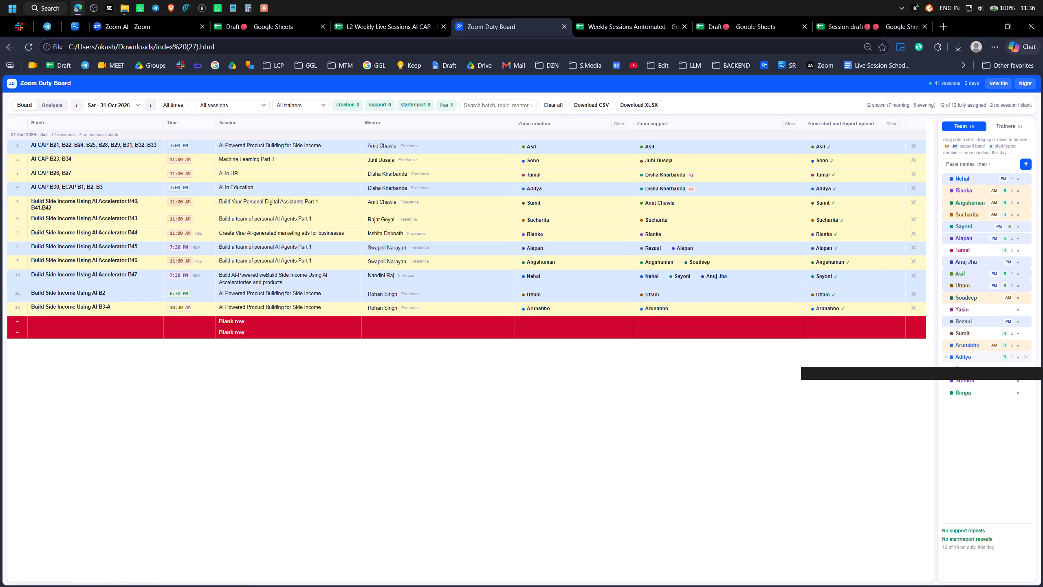
Add Aditya to Zoom support for Accelerator B46 and Sono to Zoom support for Accelerator B45 on 31 October.
{"action": "left_click_drag", "start_coordinate": [973, 360], "coordinate": [749, 261]}
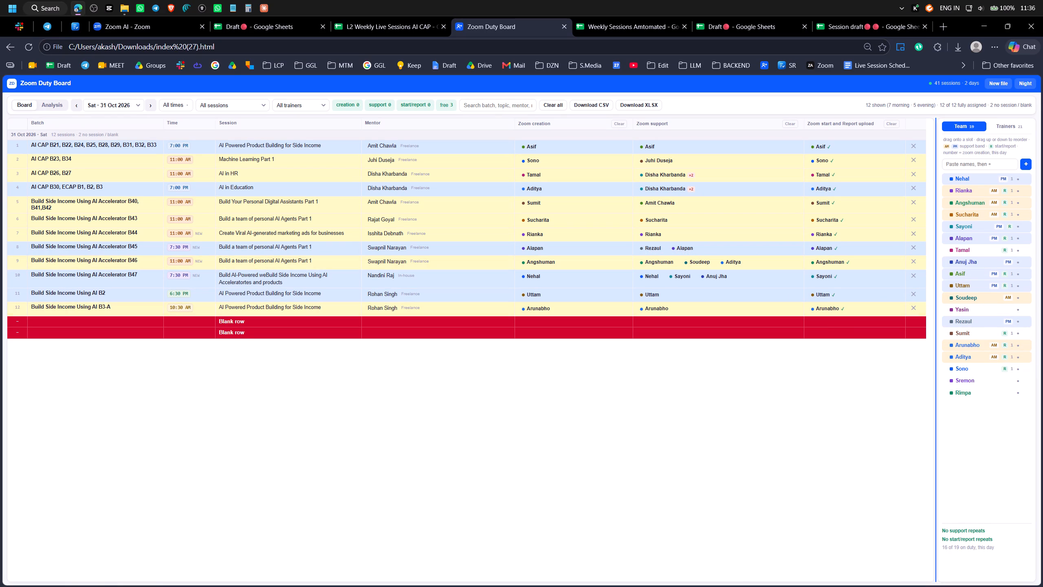
{"action": "left_click_drag", "start_coordinate": [966, 371], "coordinate": [741, 250]}
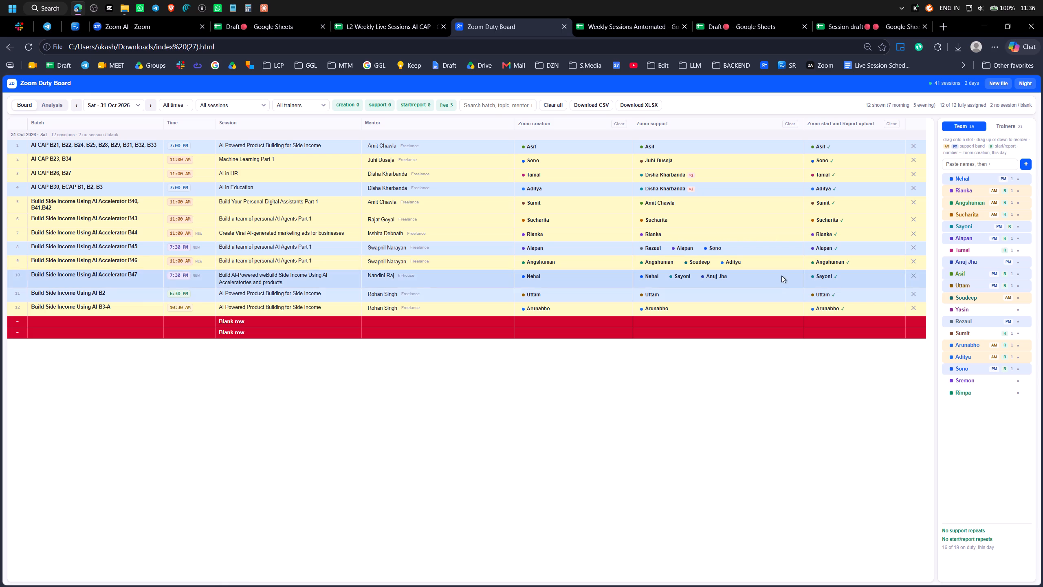
{"action": "left_click", "coordinate": [971, 374]}
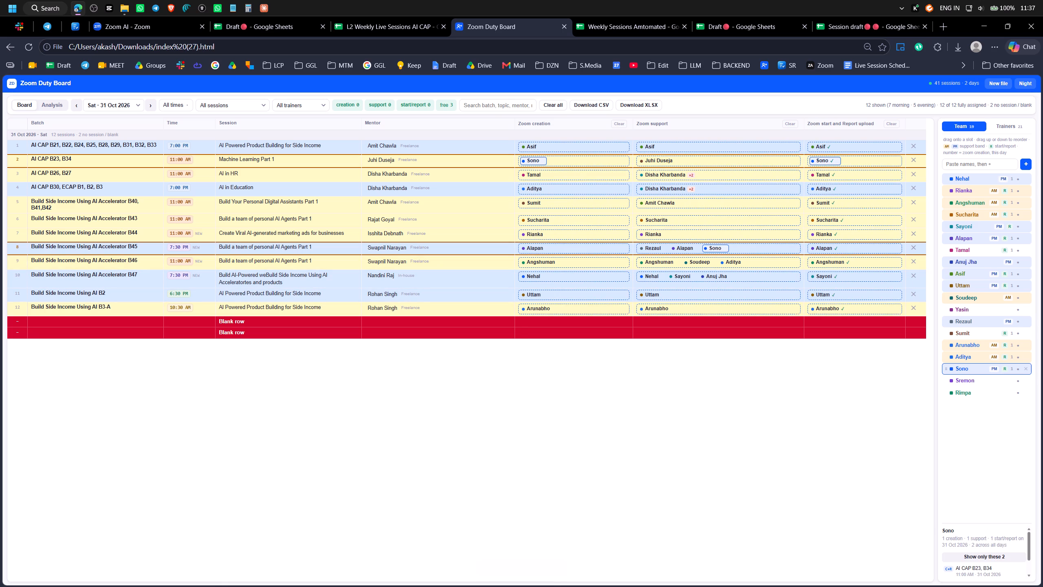
{"action": "left_click", "coordinate": [970, 370]}
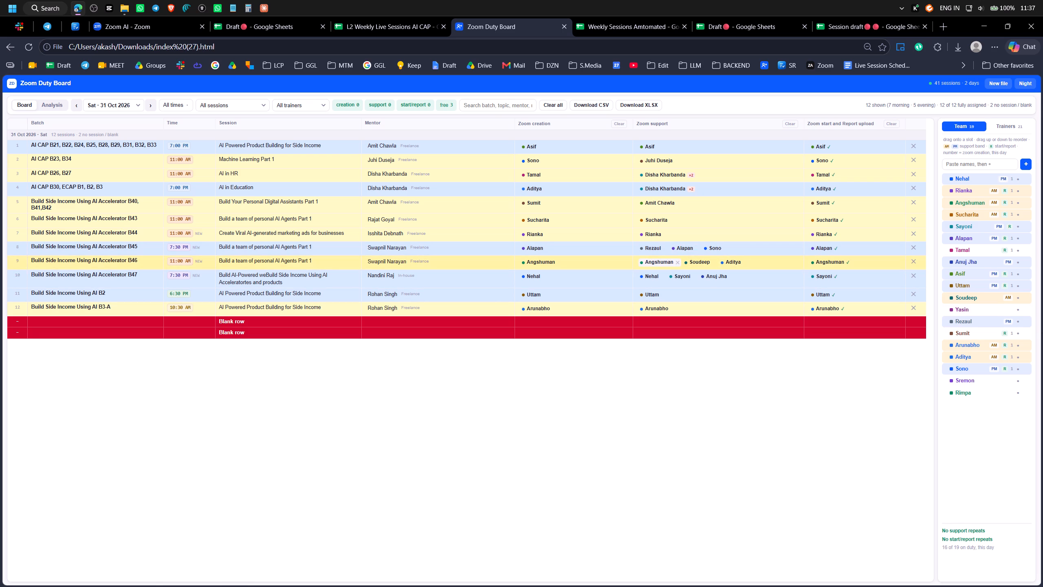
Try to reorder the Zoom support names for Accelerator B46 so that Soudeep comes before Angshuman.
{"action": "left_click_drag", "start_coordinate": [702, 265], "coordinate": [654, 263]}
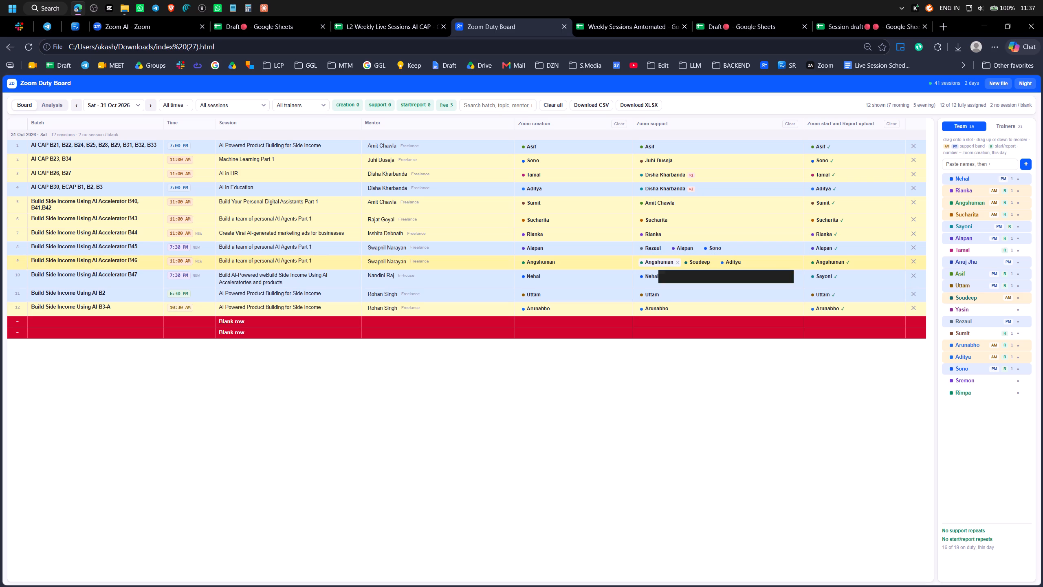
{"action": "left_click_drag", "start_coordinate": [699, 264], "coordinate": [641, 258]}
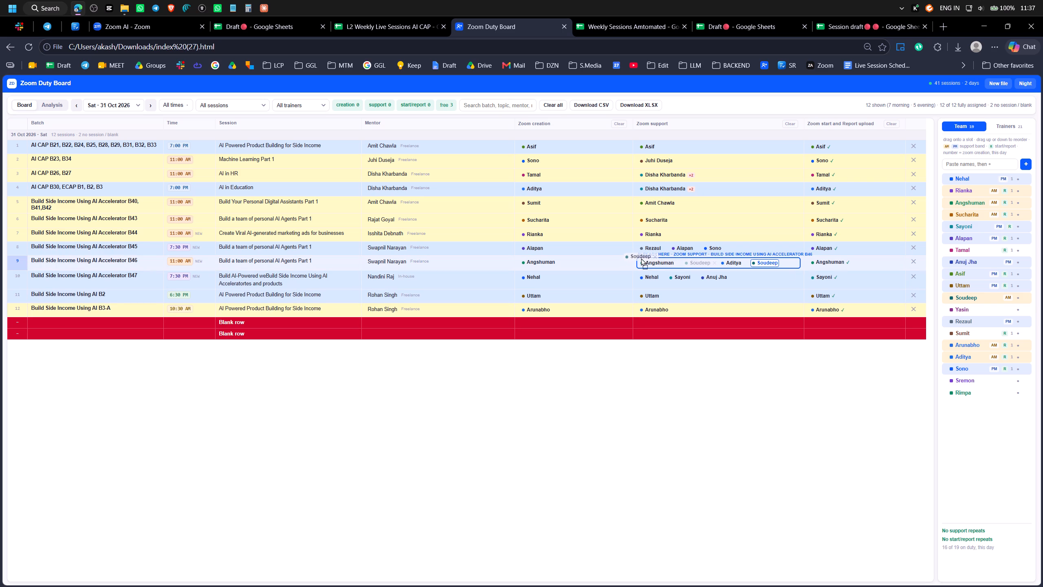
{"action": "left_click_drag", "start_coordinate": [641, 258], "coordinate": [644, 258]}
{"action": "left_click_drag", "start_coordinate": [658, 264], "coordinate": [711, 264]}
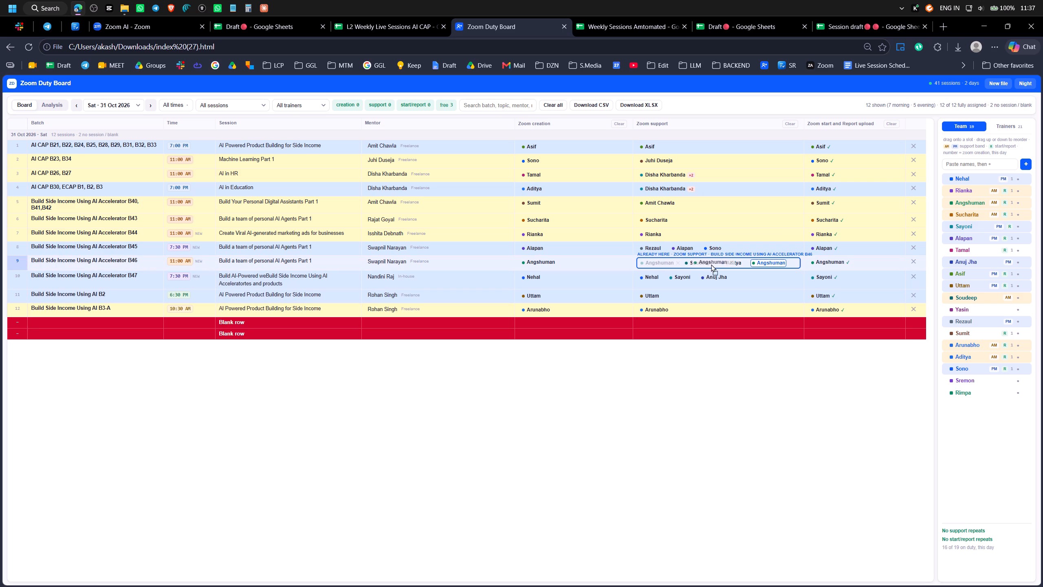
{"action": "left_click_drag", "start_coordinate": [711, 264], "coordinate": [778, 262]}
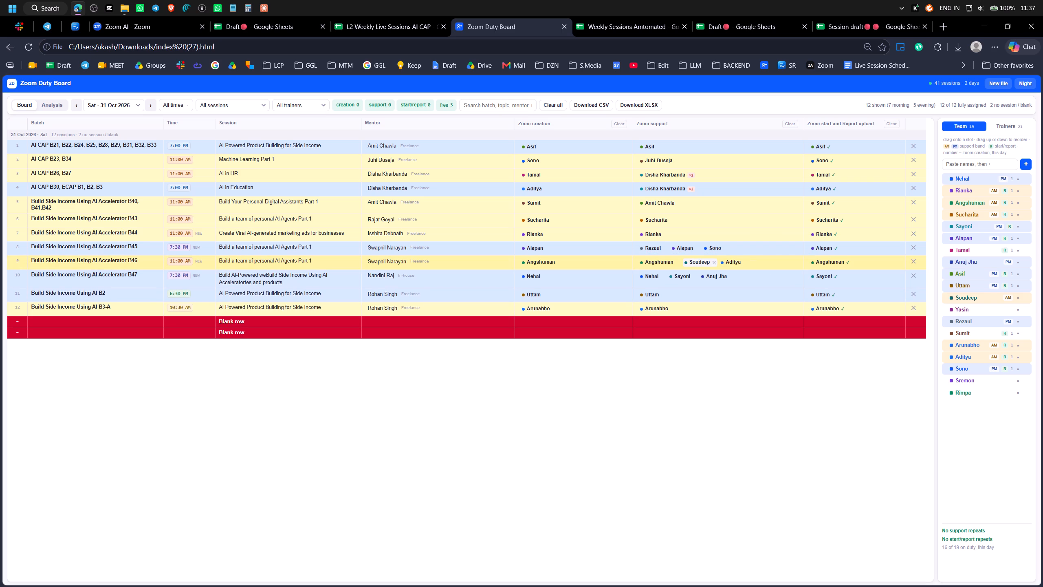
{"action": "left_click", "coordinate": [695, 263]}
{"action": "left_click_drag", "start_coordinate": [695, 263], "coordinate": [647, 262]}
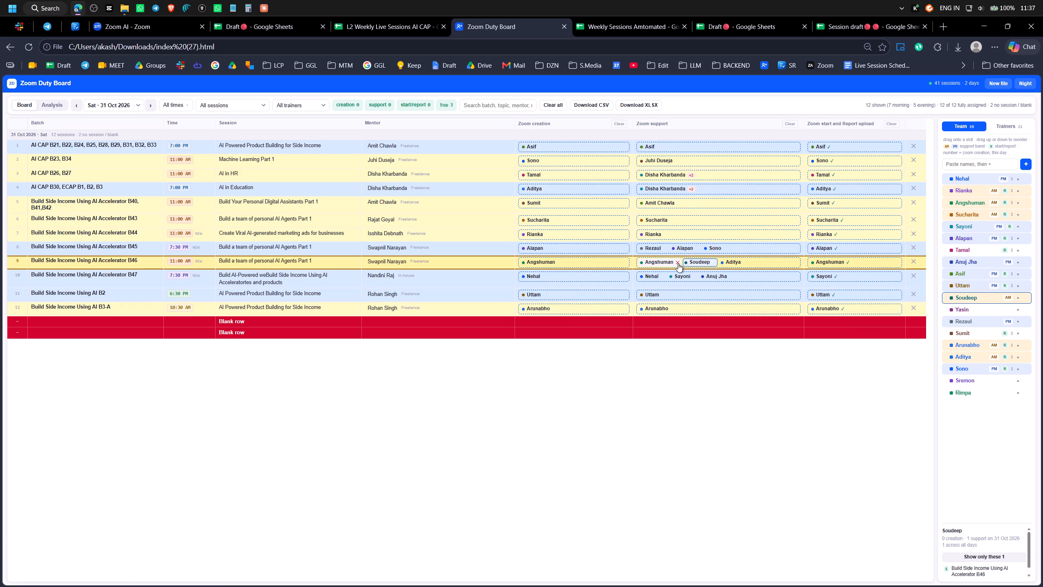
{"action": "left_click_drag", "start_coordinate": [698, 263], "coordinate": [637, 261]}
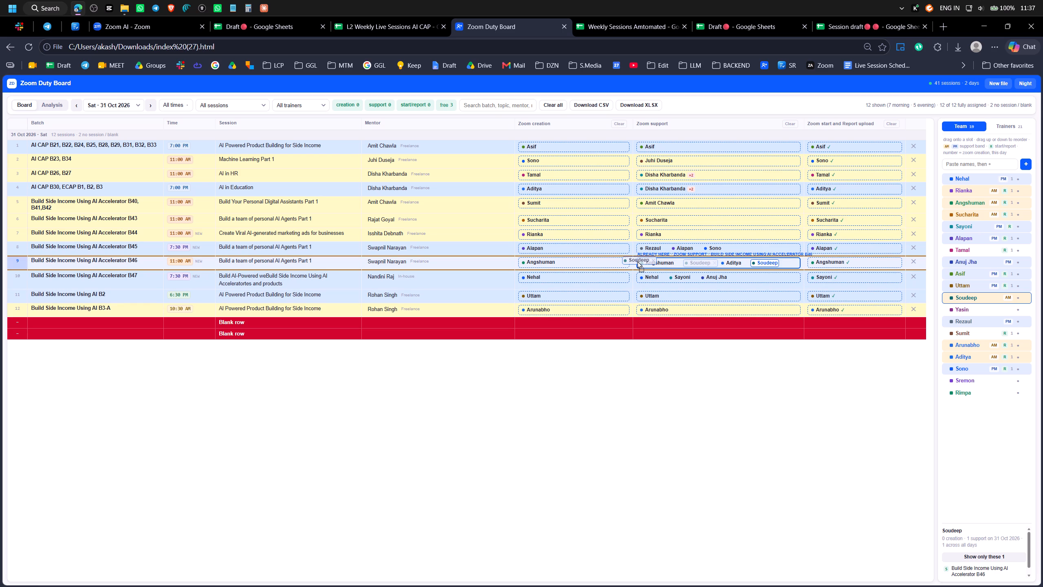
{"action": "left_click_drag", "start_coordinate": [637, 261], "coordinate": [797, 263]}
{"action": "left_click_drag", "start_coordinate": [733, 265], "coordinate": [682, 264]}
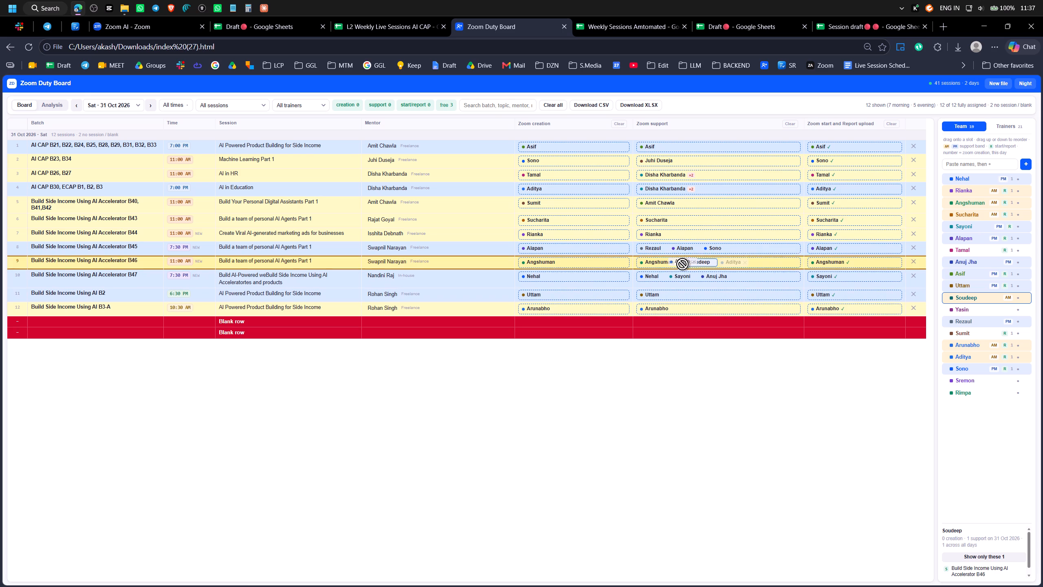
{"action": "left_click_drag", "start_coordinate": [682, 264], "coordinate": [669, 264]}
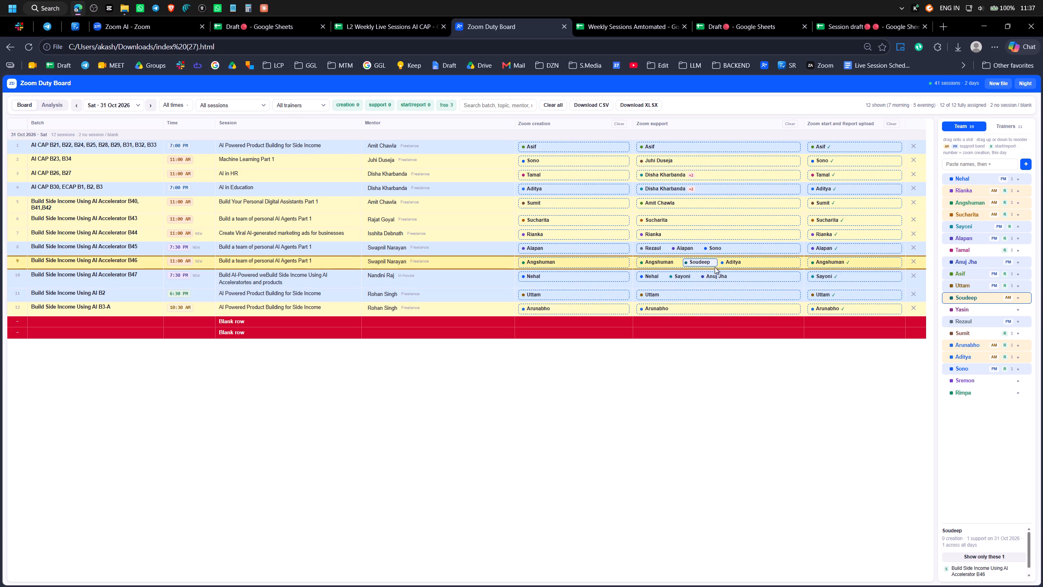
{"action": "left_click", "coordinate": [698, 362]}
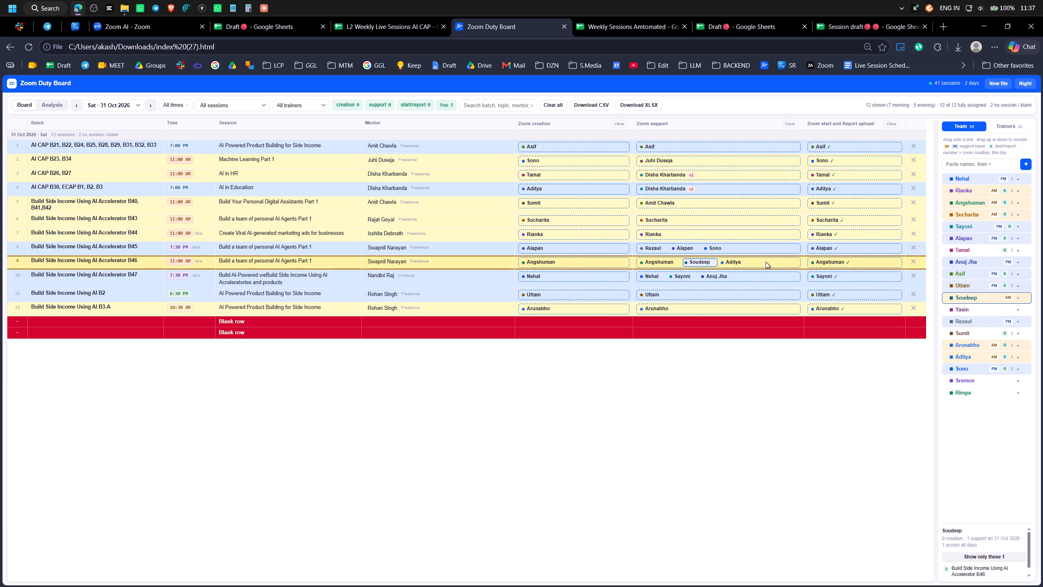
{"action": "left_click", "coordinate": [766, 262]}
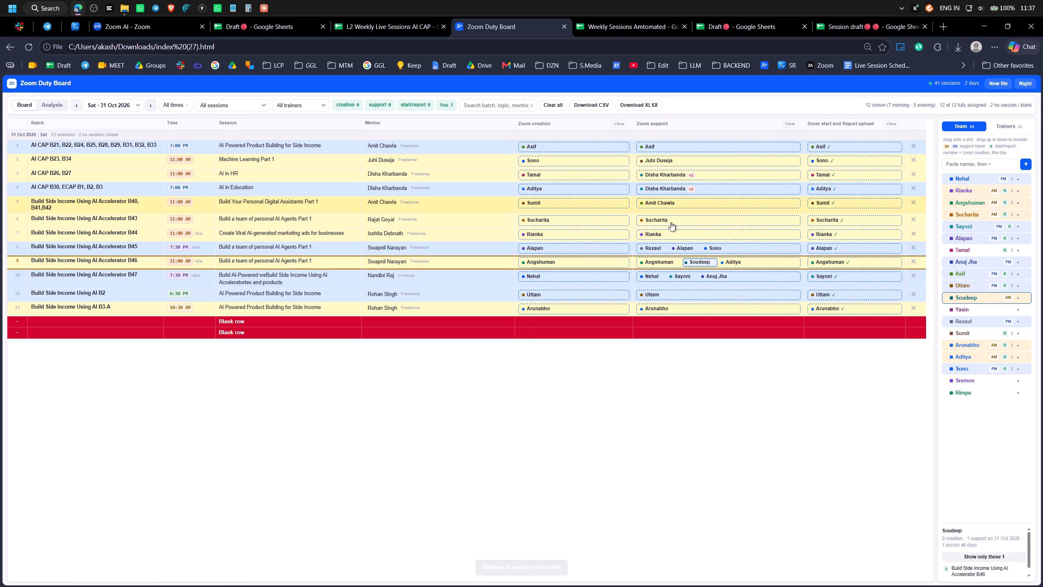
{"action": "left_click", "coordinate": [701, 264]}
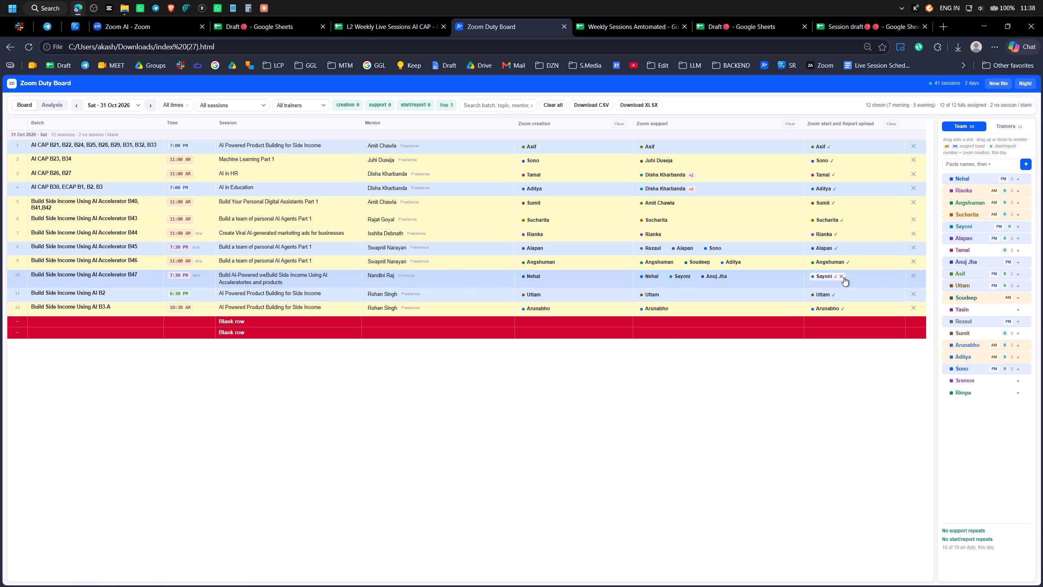
Replace Sayoni with the session's own mentor on start and report duty for Accelerator B47.
{"action": "left_click", "coordinate": [844, 277]}
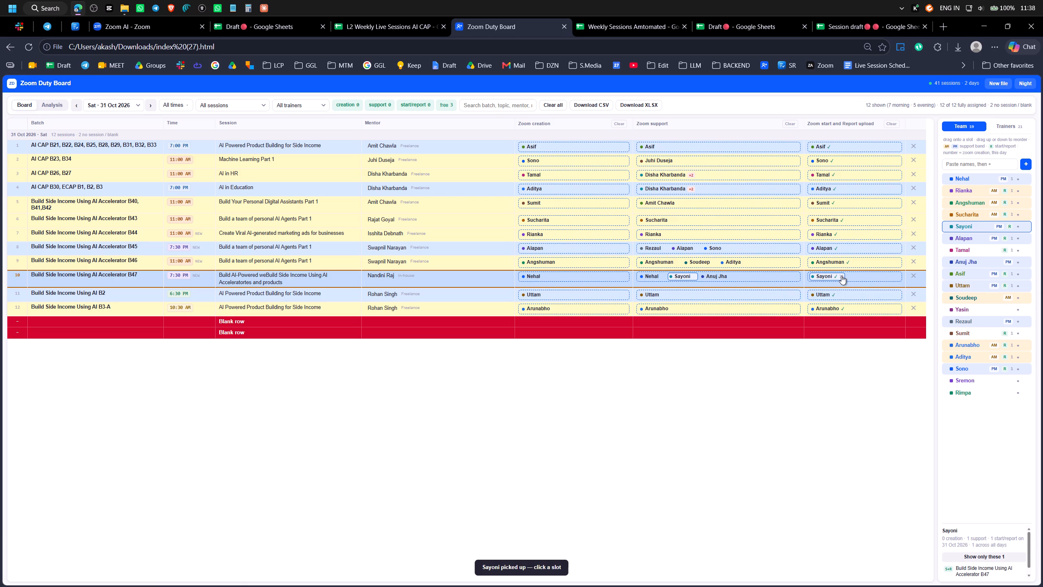
{"action": "left_click", "coordinate": [841, 276]}
{"action": "left_click", "coordinate": [387, 274]}
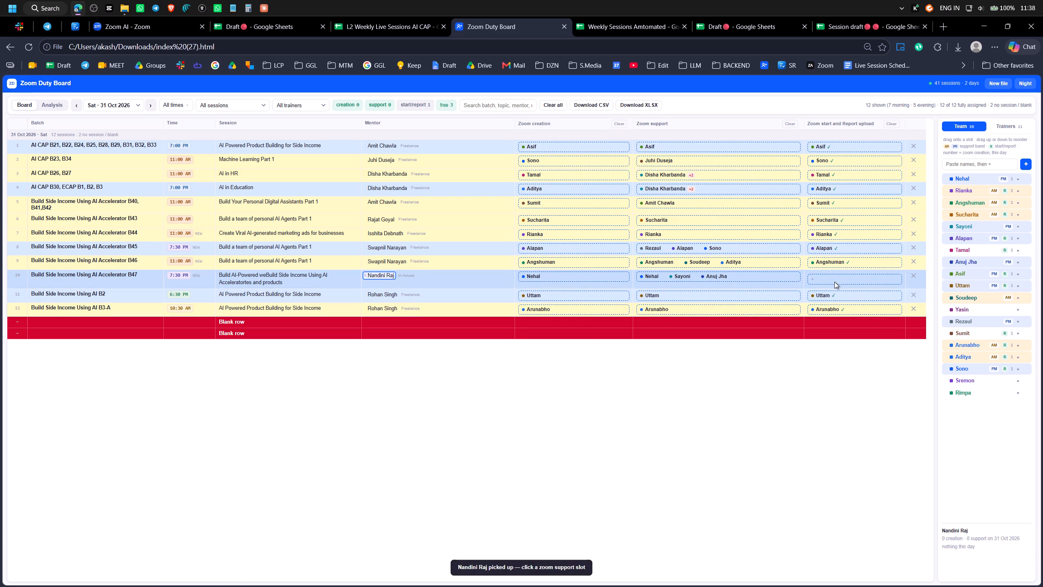
{"action": "left_click", "coordinate": [829, 277]}
{"action": "left_click", "coordinate": [799, 373]}
{"action": "left_click", "coordinate": [828, 276]}
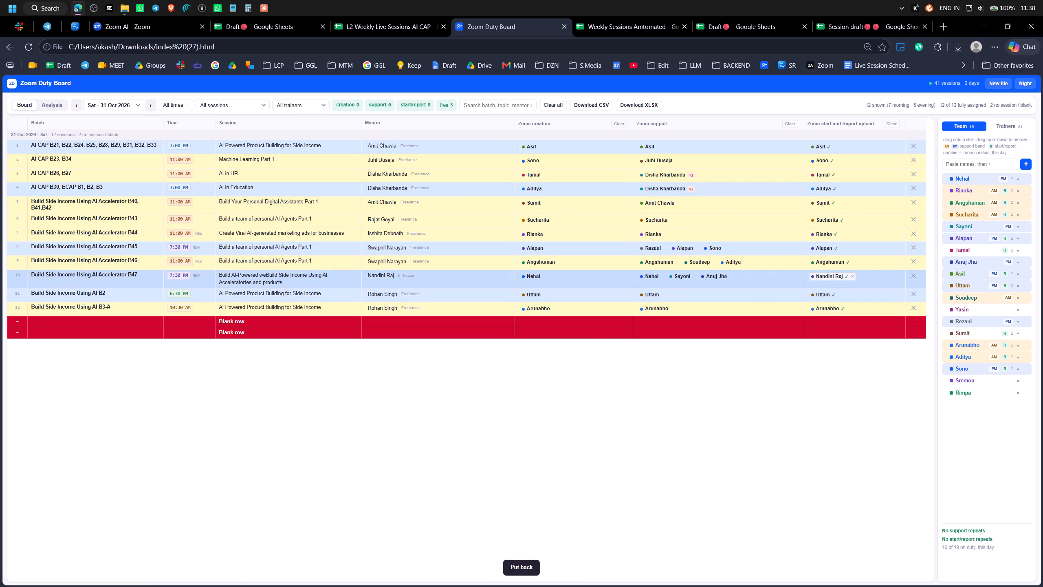
{"action": "scroll", "coordinate": [828, 276], "scroll_direction": "up", "scroll_amount": 5}
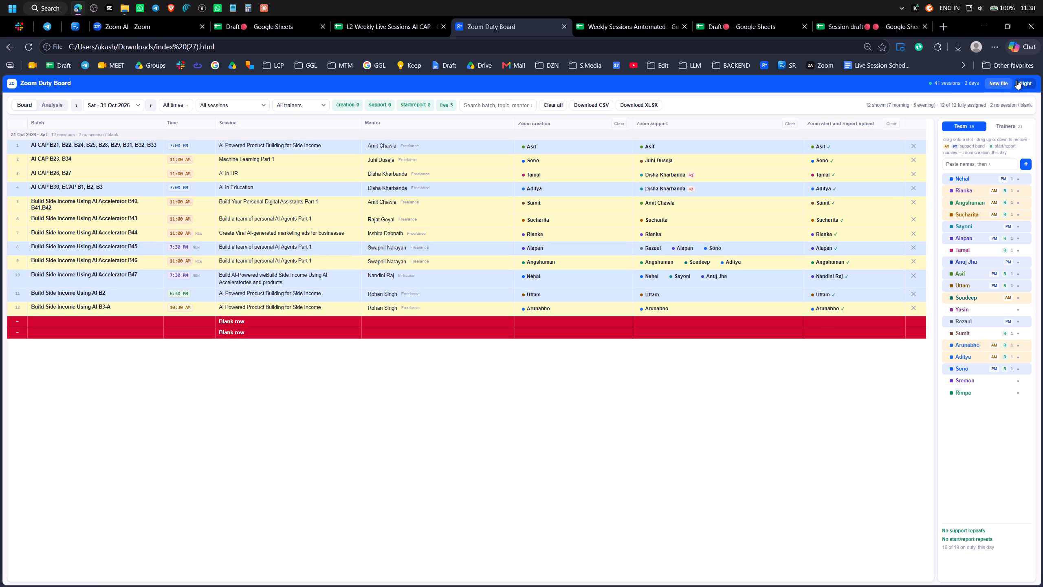
Export the 31 October 2026 duty board as an XLSX file and open it in Excel.
{"action": "left_click", "coordinate": [643, 105]}
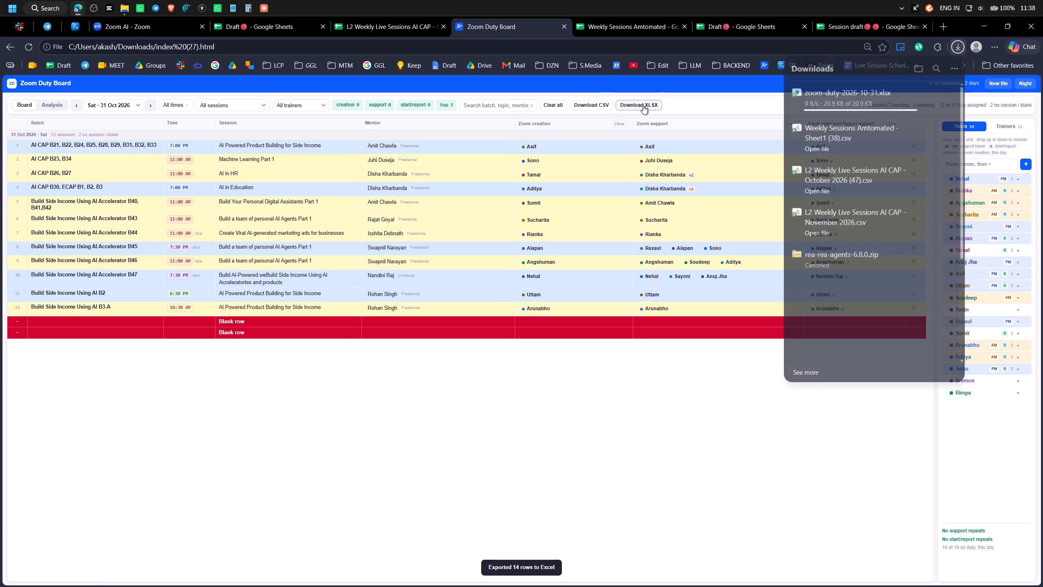
{"action": "left_click", "coordinate": [852, 96]}
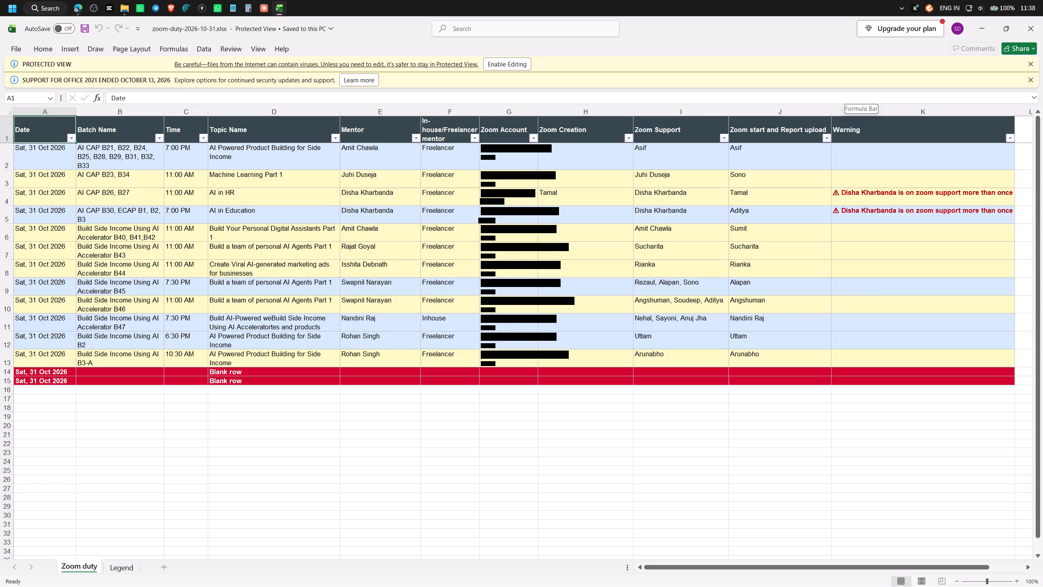
Copy the three duty columns for all sessions into the 31 October rows of the November 2026 sheet as values, fitting the Zoom Support column width.
{"action": "left_click_drag", "start_coordinate": [604, 160], "coordinate": [757, 329]}
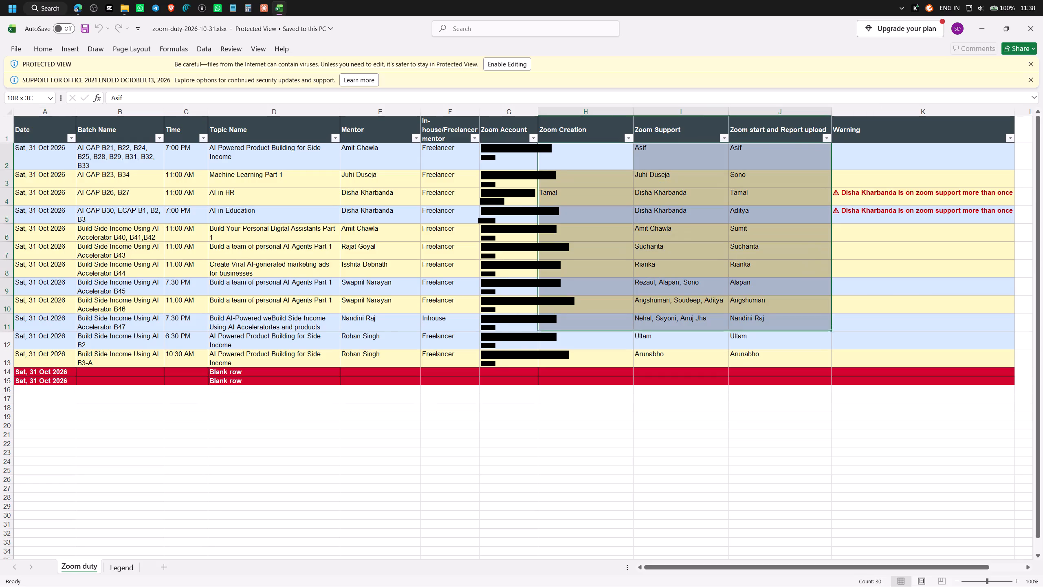
{"action": "left_click_drag", "start_coordinate": [757, 329], "coordinate": [750, 353]}
{"action": "key", "text": "ctrl+c"}
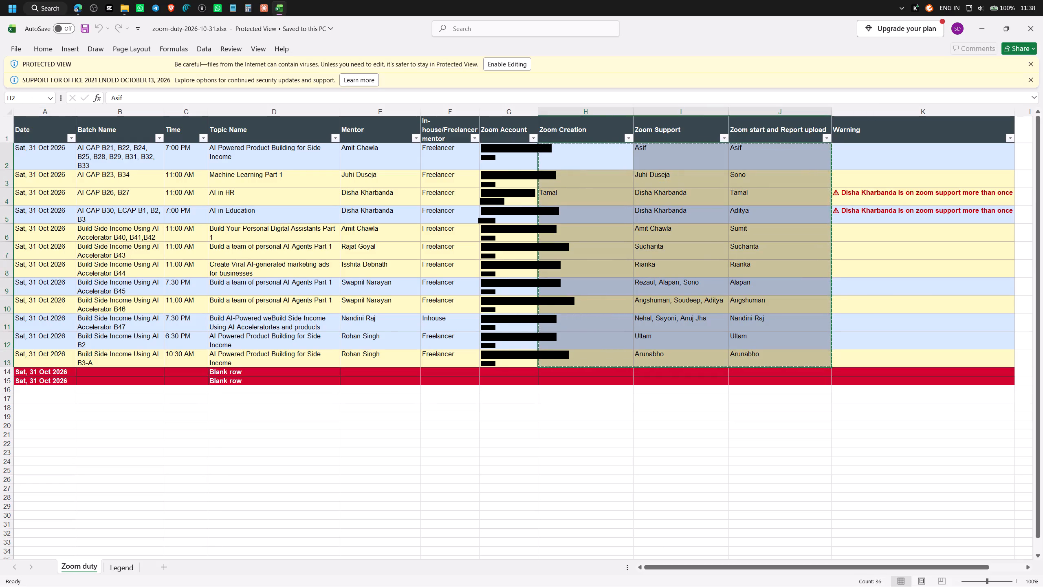
{"action": "key", "text": "alt+Tab"}
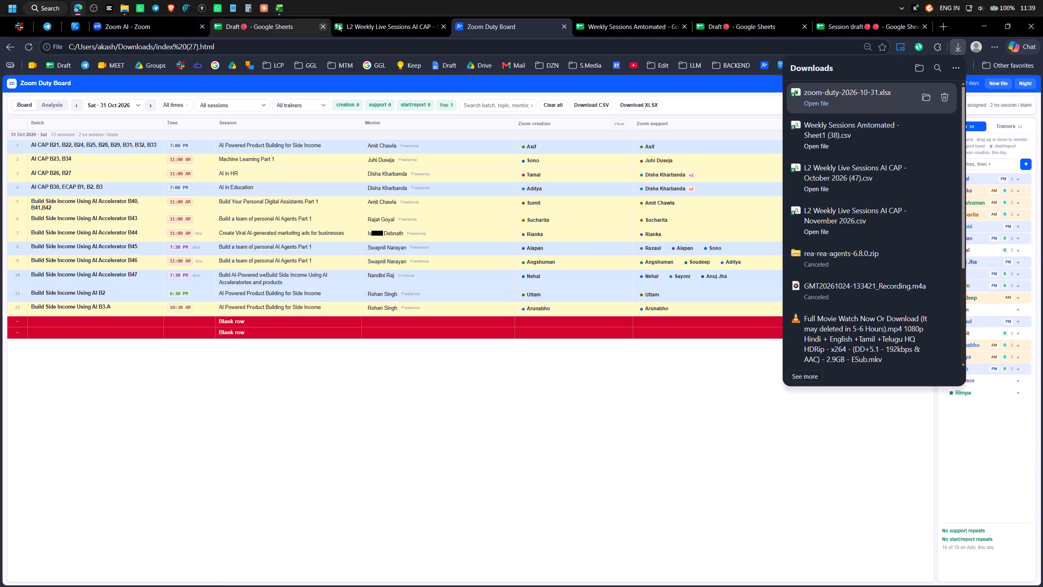
{"action": "left_click", "coordinate": [375, 26]}
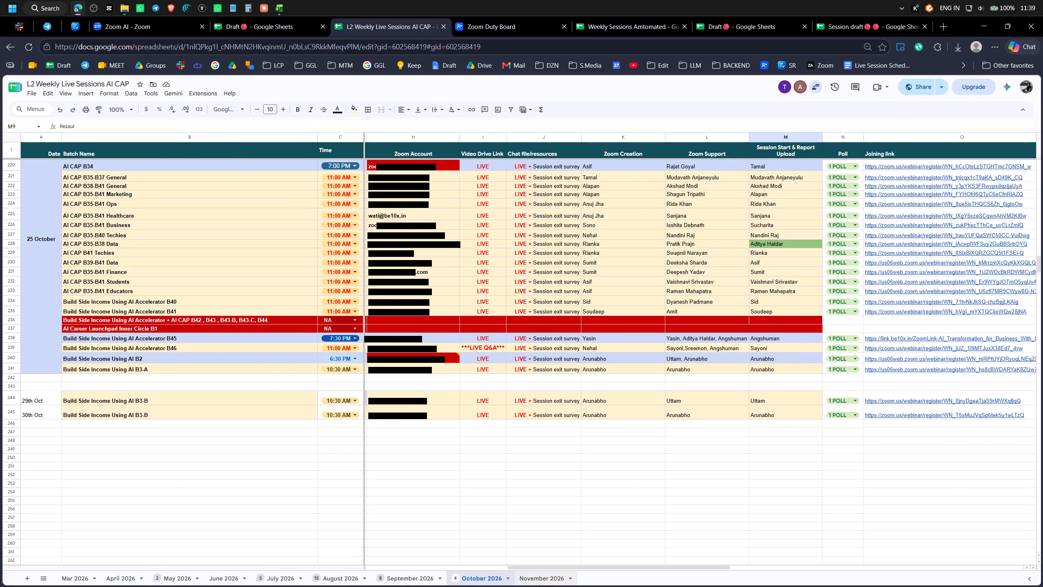
{"action": "left_click", "coordinate": [541, 574]}
{"action": "left_click_drag", "start_coordinate": [633, 567], "coordinate": [757, 559]}
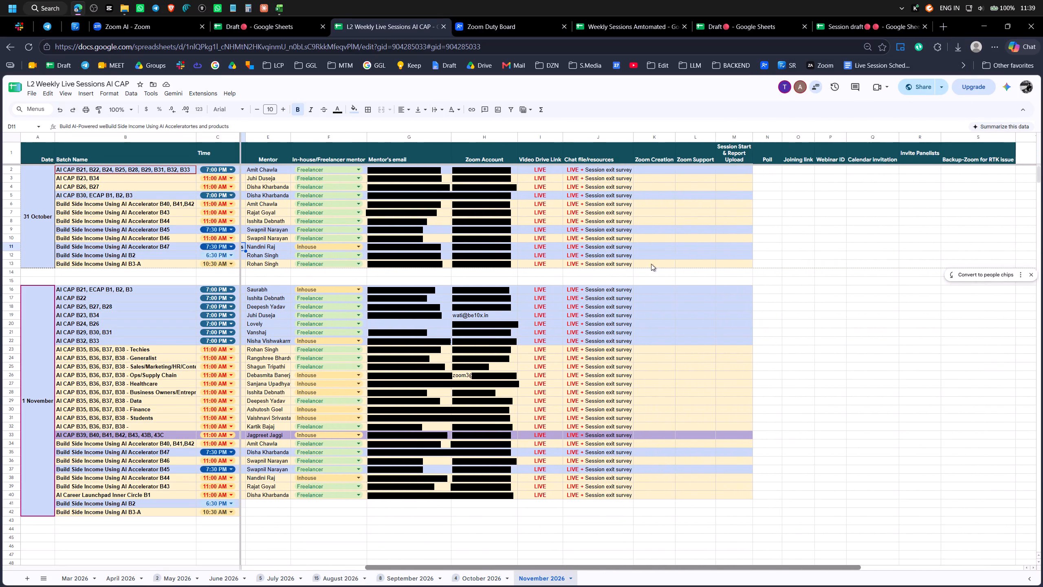
{"action": "left_click", "coordinate": [656, 172]}
{"action": "key", "text": "ctrl+shift+v"}
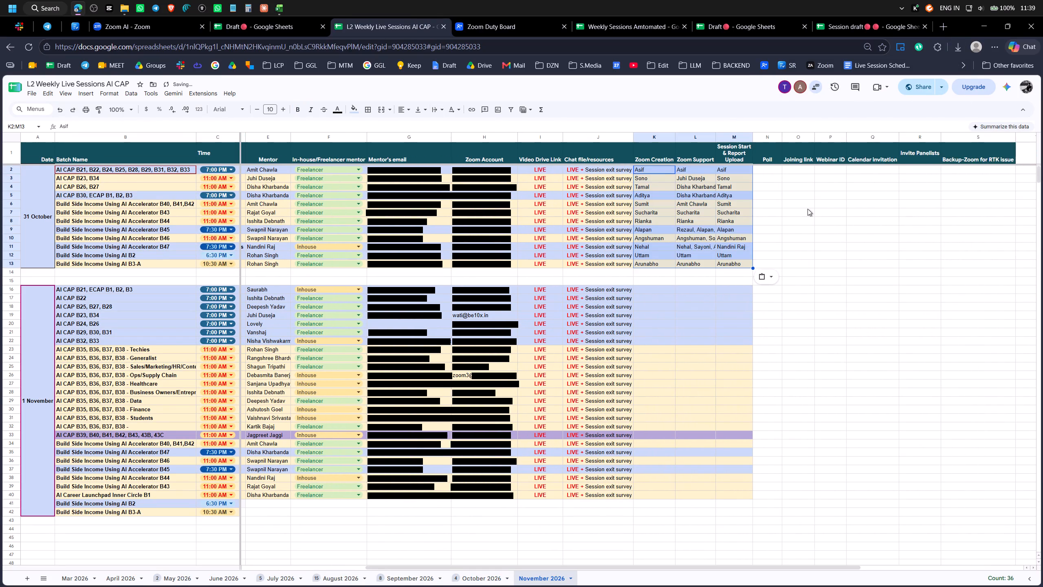
{"action": "double_click", "coordinate": [715, 137]}
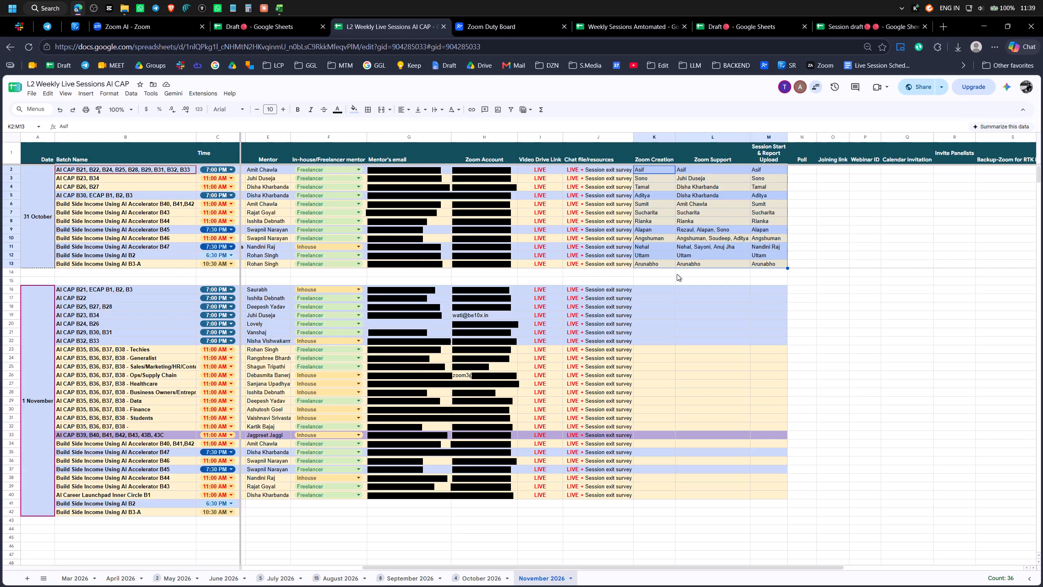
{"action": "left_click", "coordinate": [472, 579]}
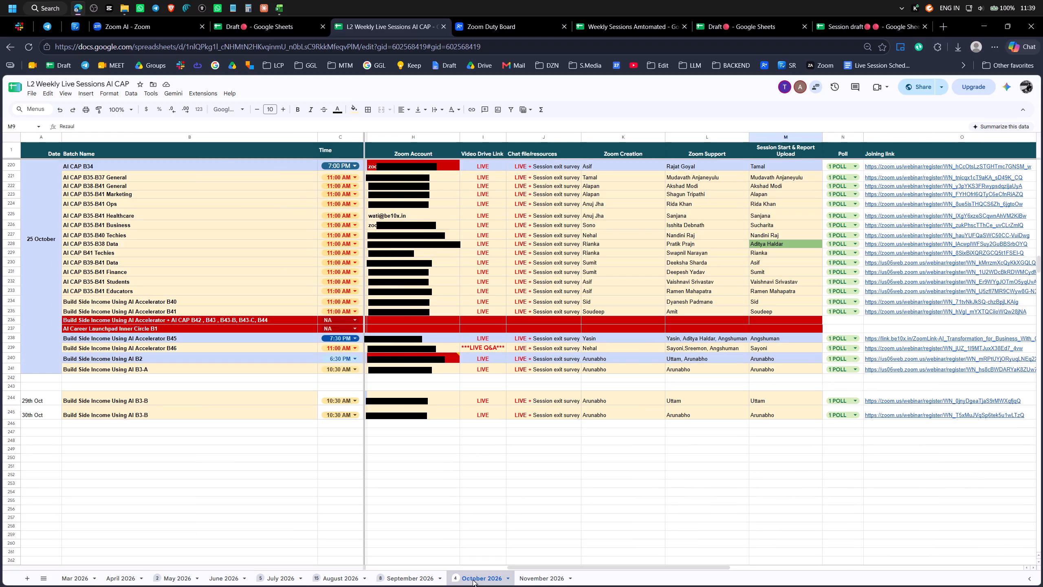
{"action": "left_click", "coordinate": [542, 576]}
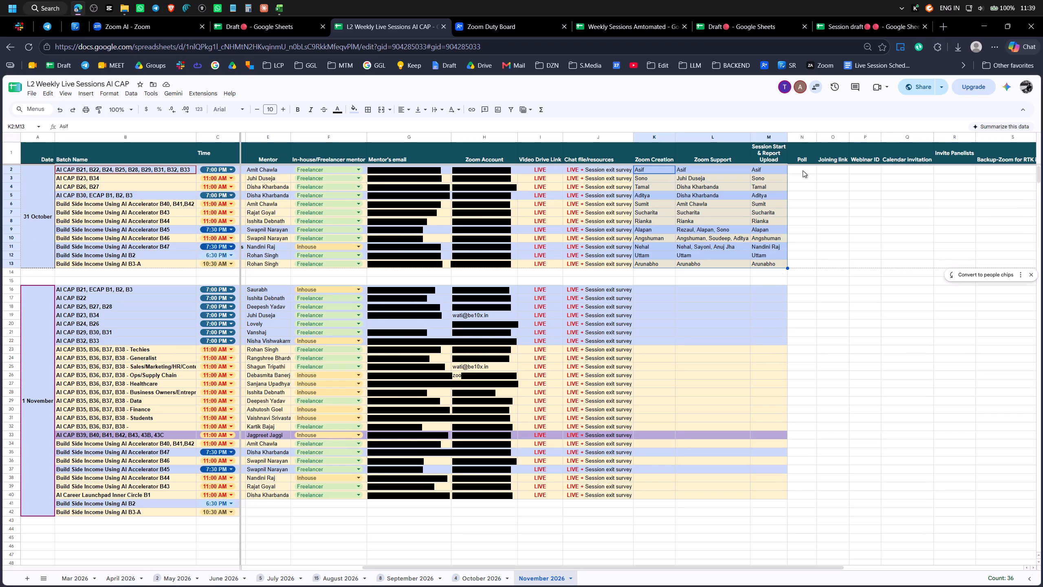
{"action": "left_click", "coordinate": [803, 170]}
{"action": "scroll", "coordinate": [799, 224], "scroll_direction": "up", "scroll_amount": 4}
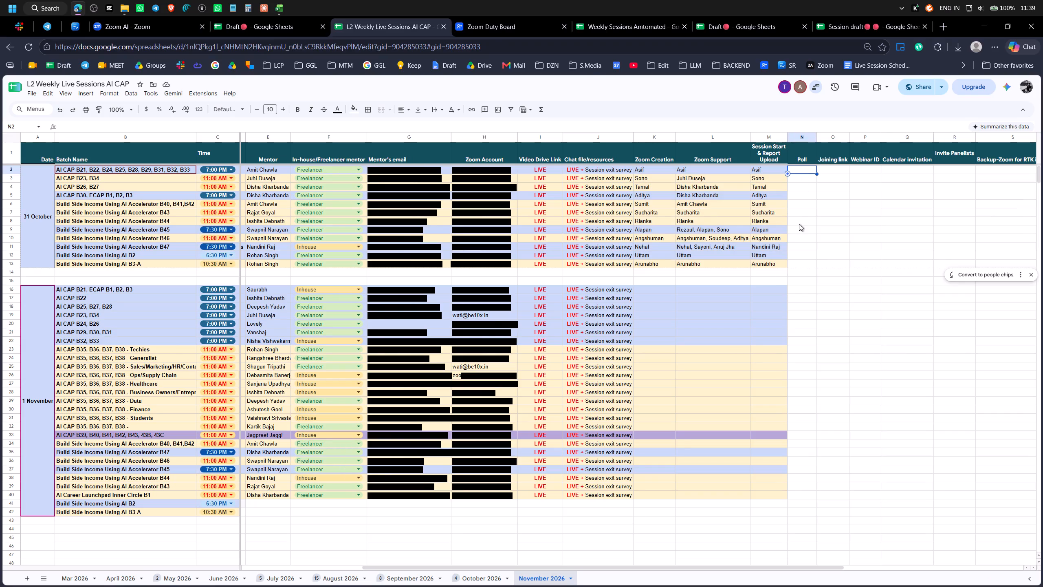
Switch to Live Session Ops Suite and examine the weekly session analytics for 19–25 Oct and 12–18 Oct 2026.
{"action": "left_click", "coordinate": [77, 26]}
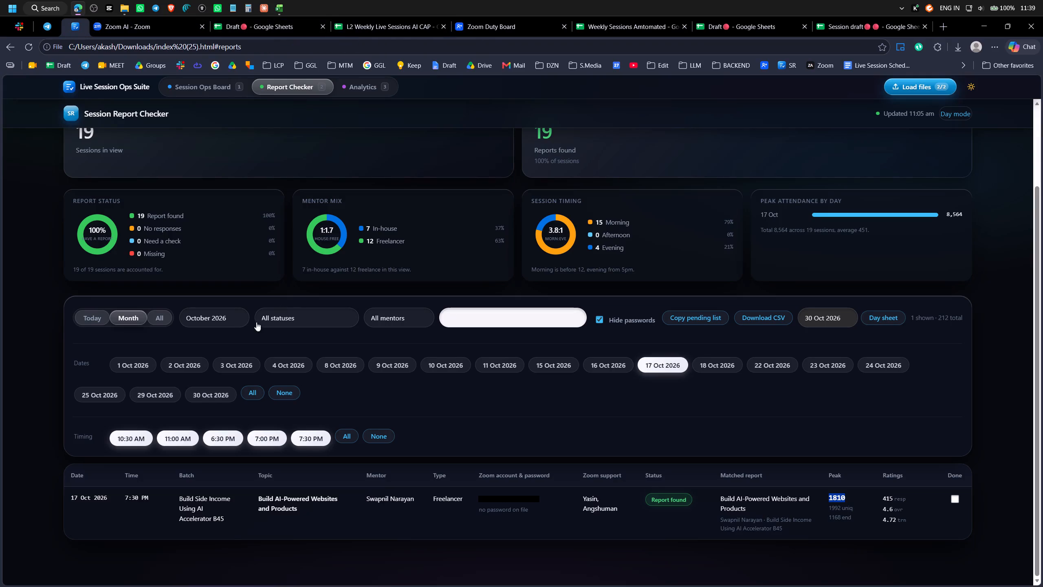
{"action": "left_click", "coordinate": [360, 89]}
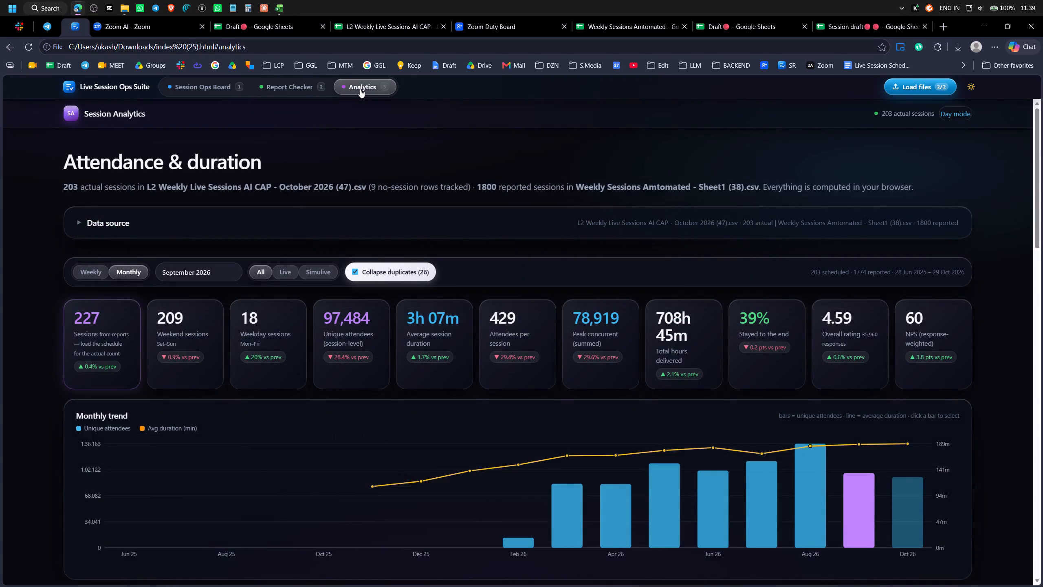
{"action": "left_click", "coordinate": [94, 271]}
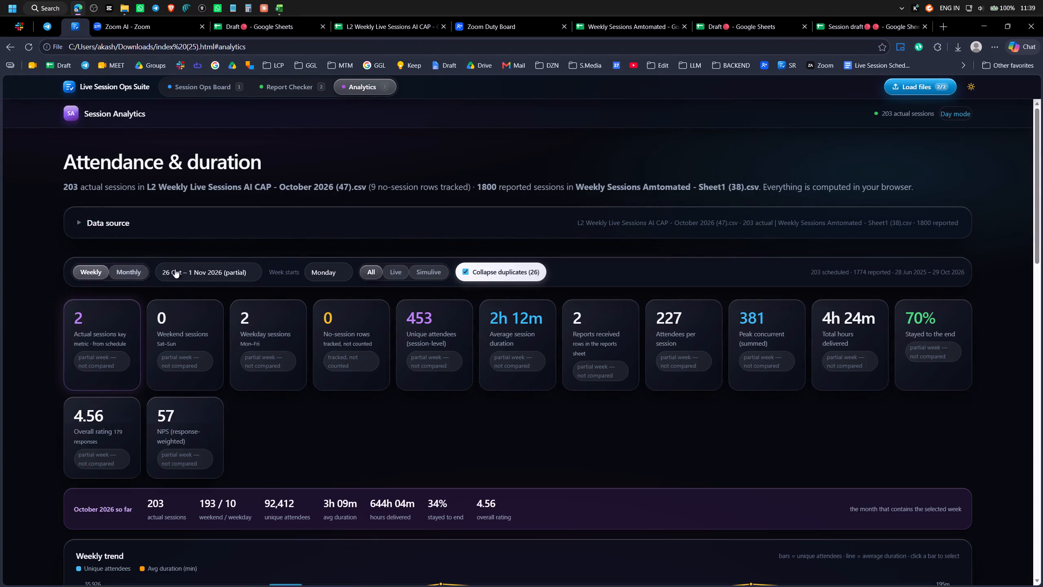
{"action": "left_click", "coordinate": [216, 271]}
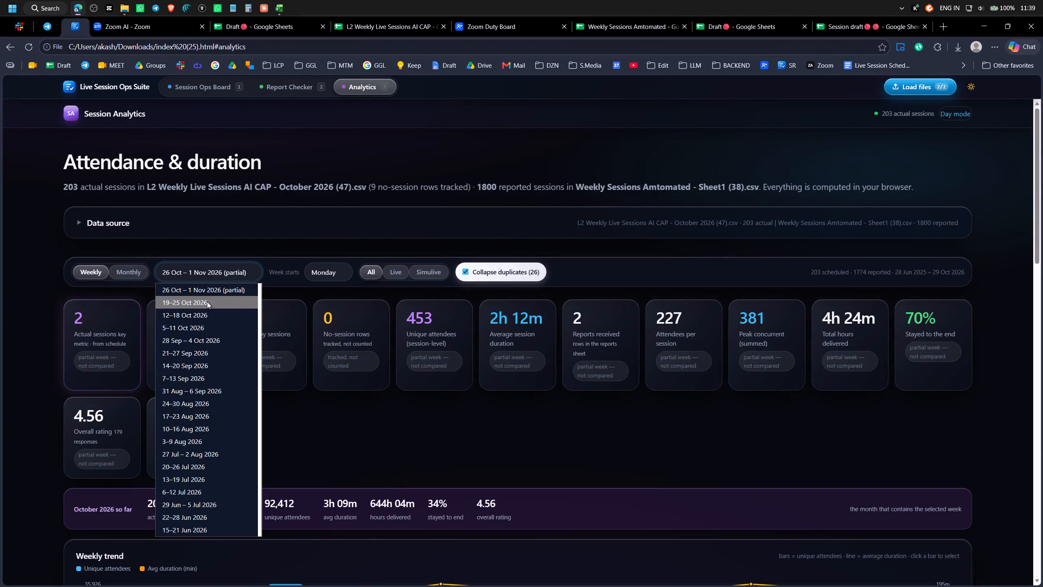
{"action": "left_click", "coordinate": [207, 302]}
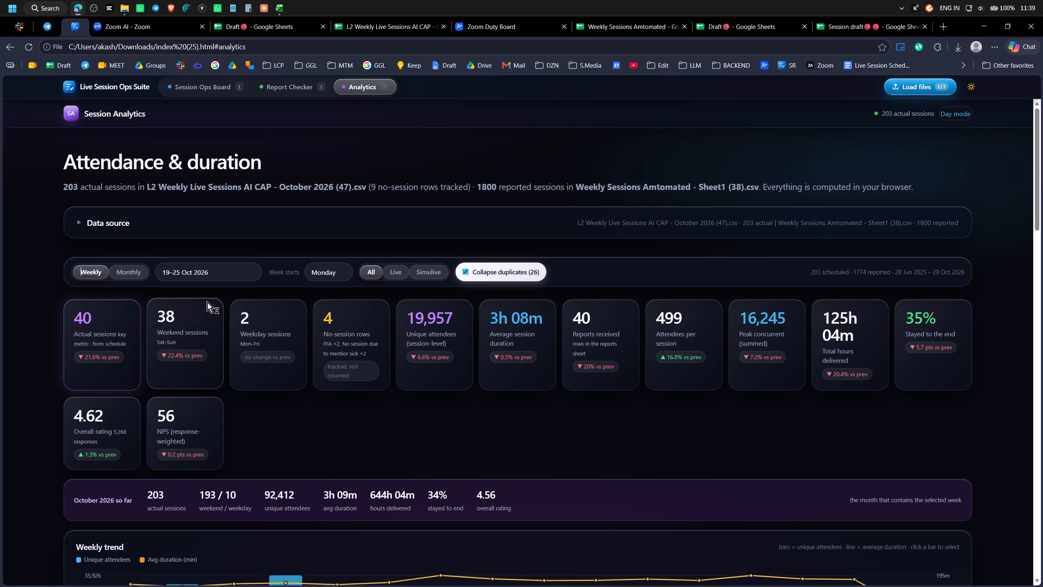
{"action": "left_click", "coordinate": [179, 269]}
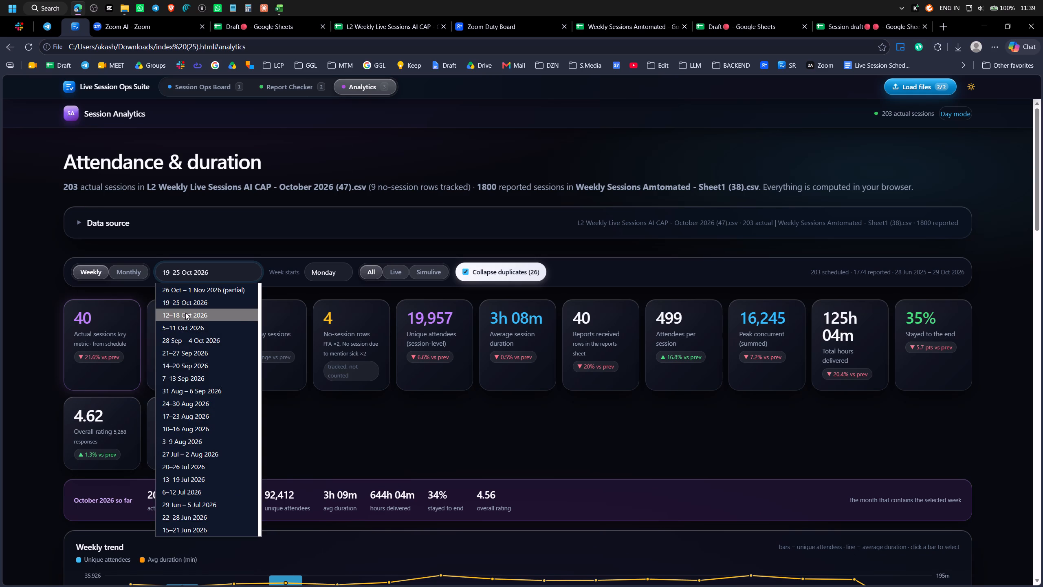
{"action": "left_click", "coordinate": [185, 313]}
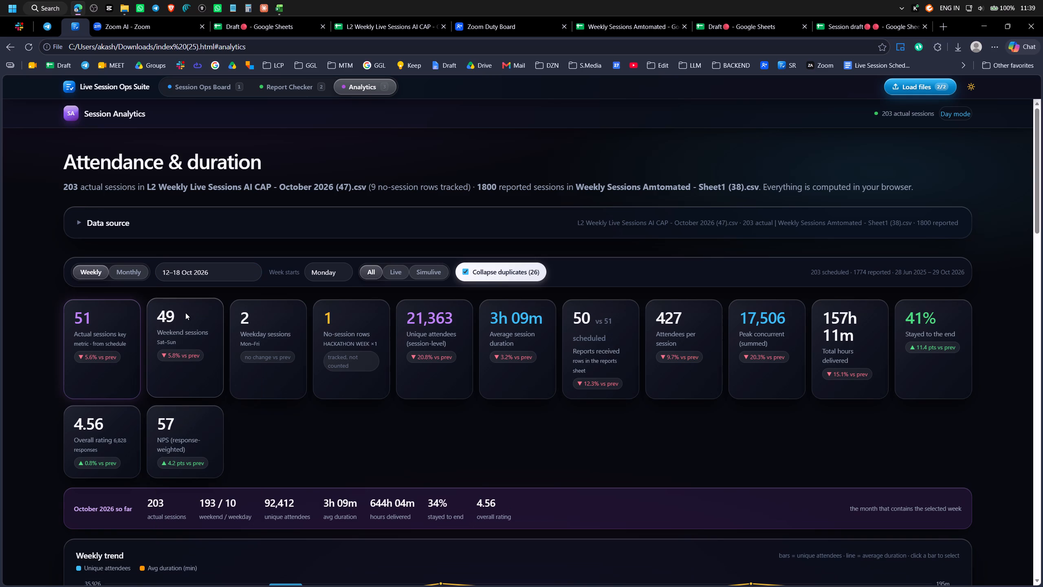
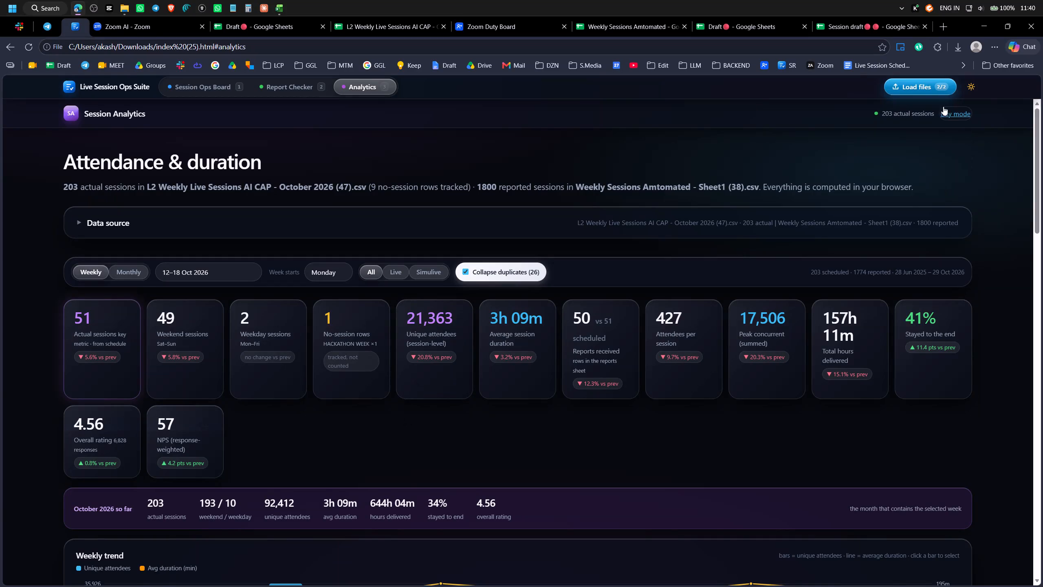
Check the suite's loaded files and look over its Session Ops Board and Report Checker.
{"action": "left_click", "coordinate": [927, 88]}
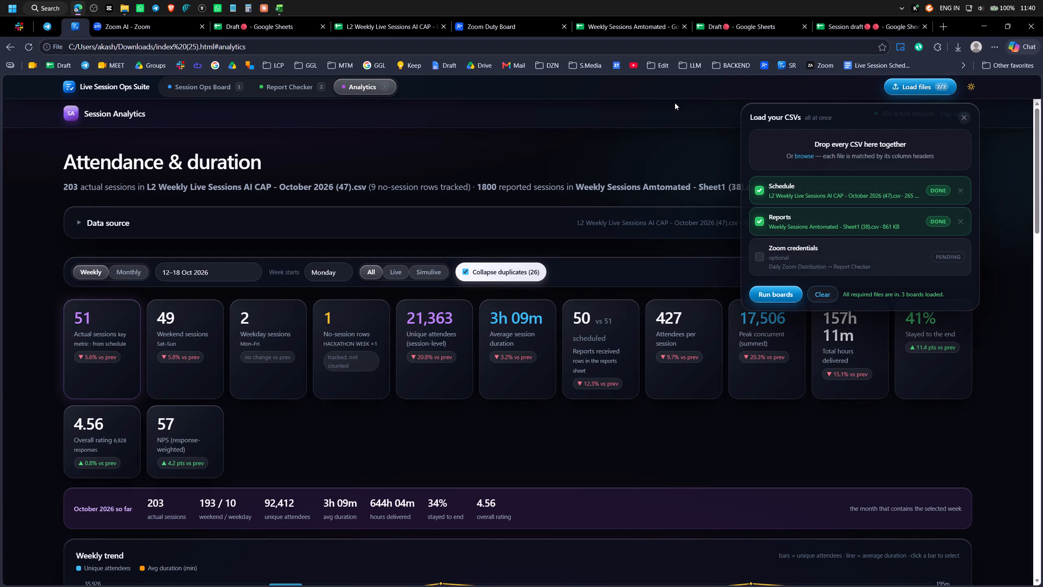
{"action": "left_click", "coordinate": [603, 98]}
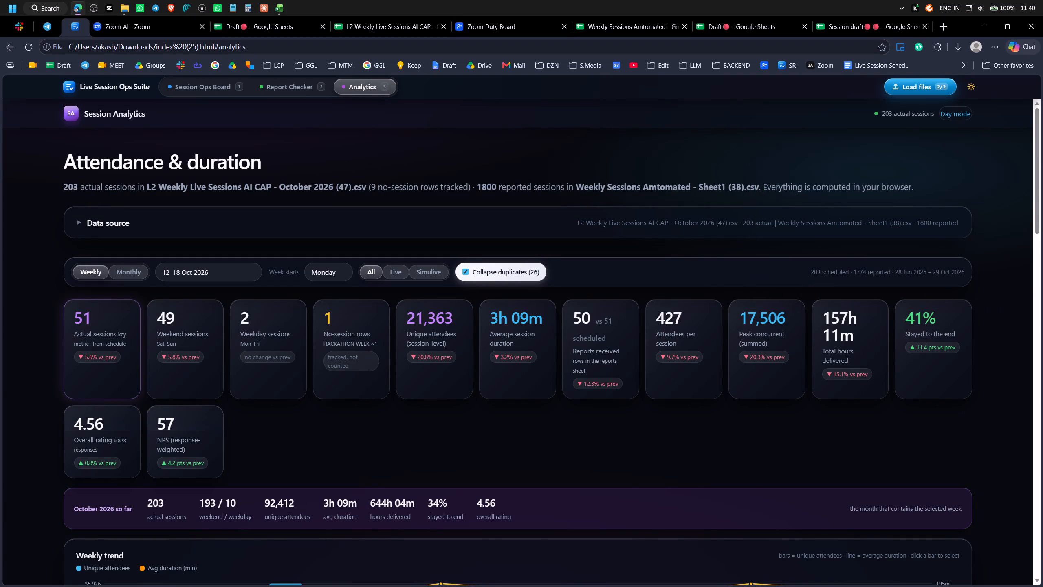
{"action": "left_click", "coordinate": [69, 148]}
{"action": "left_click", "coordinate": [40, 84]}
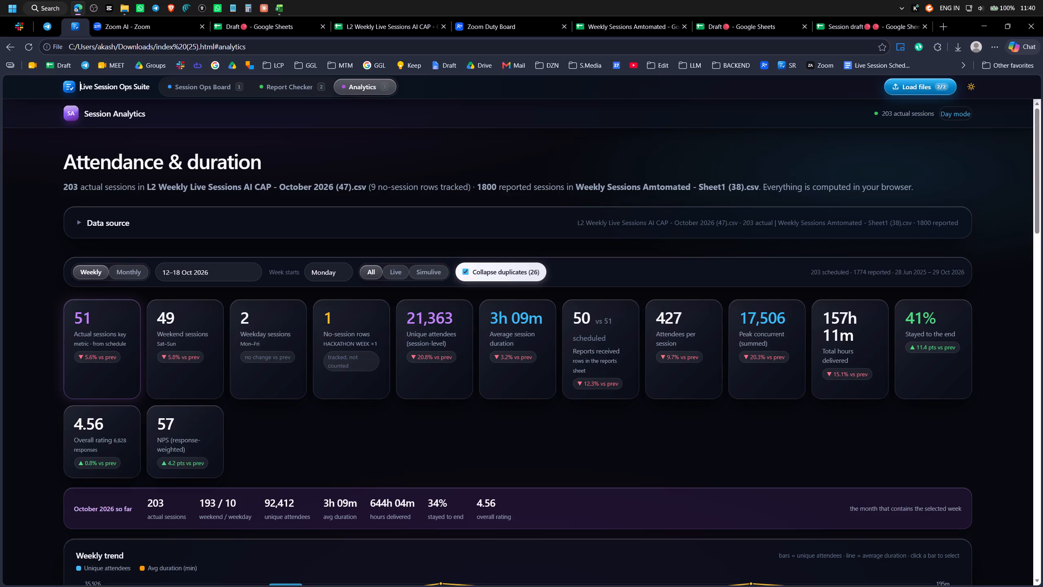
{"action": "left_click", "coordinate": [288, 89]}
{"action": "left_click", "coordinate": [199, 89]}
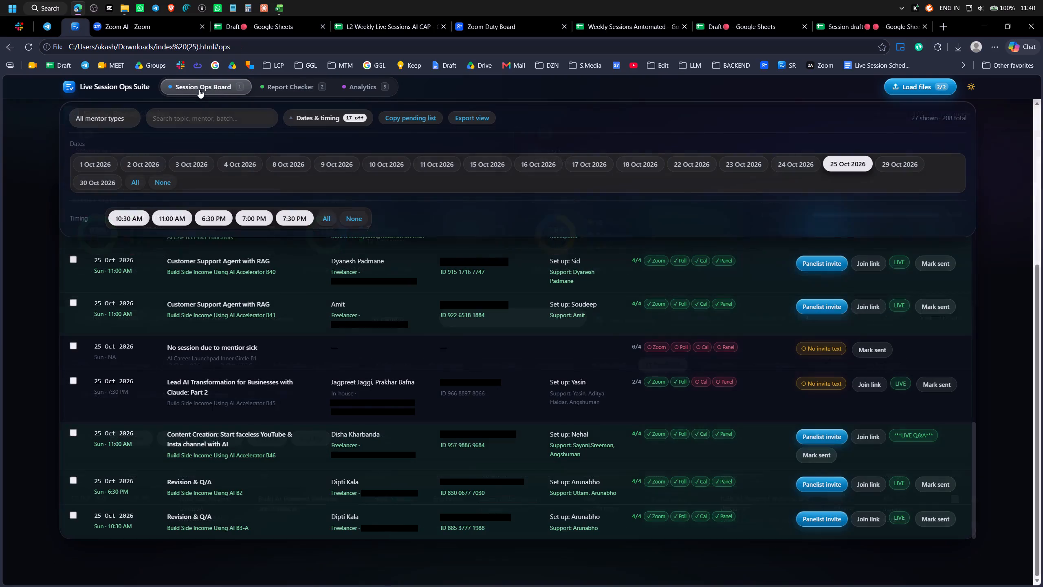
{"action": "left_click", "coordinate": [276, 85]}
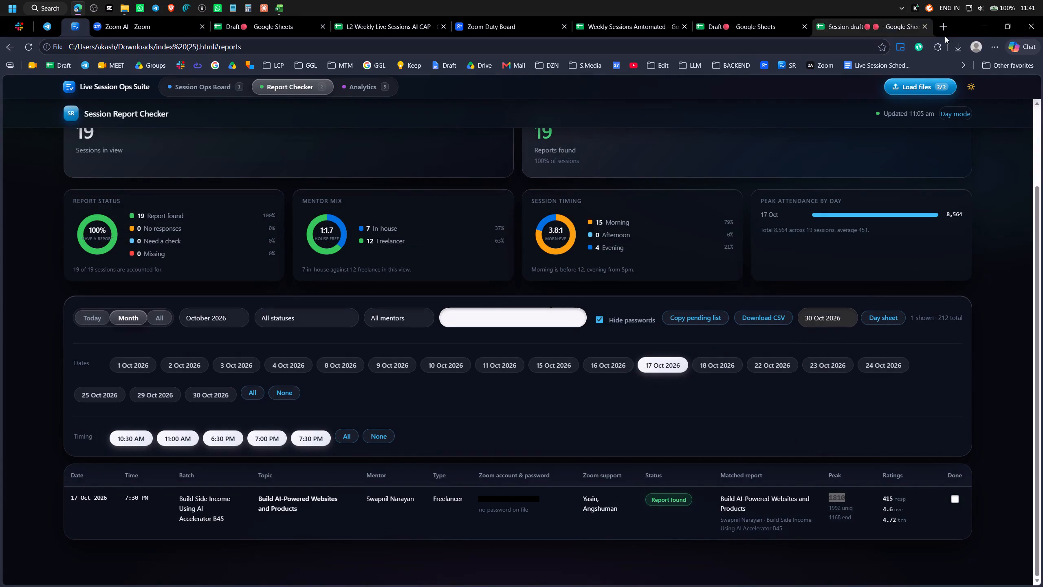
Open the Netlify projects page in a new browser tab.
{"action": "left_click", "coordinate": [945, 26]}
{"action": "type", "text": "net"}
{"action": "key", "text": "Return"}
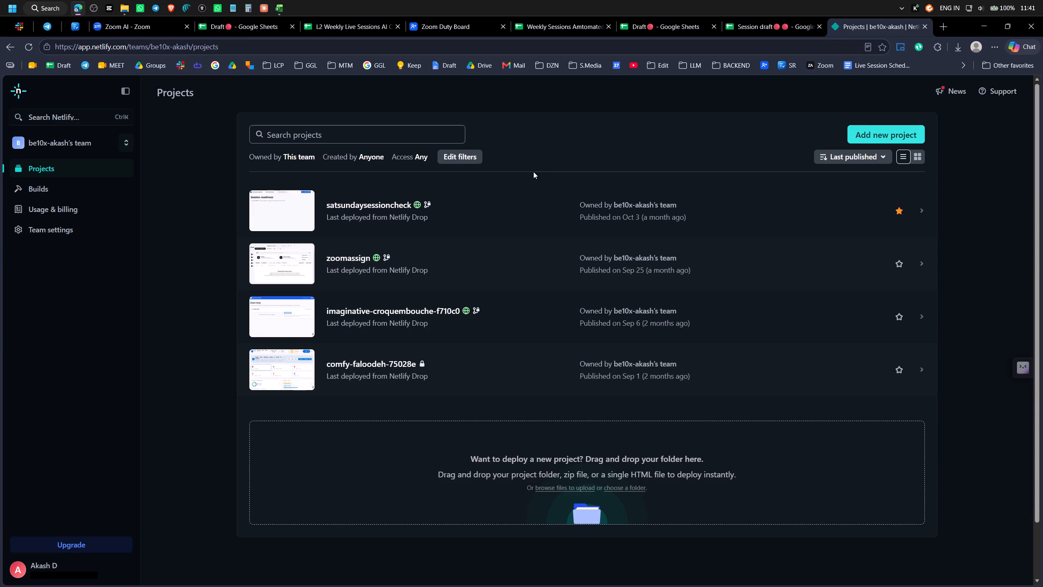
Open index (25).html from the Downloads folder and check its Session Ops Board, Report Checker and Analytics pages.
{"action": "left_click", "coordinate": [76, 26]}
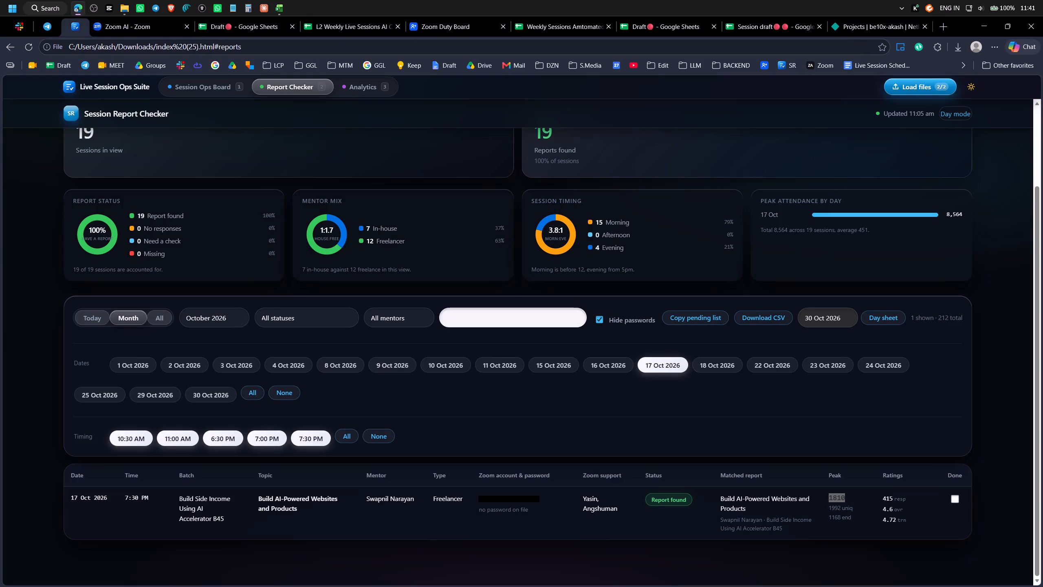
{"action": "left_click", "coordinate": [123, 7]}
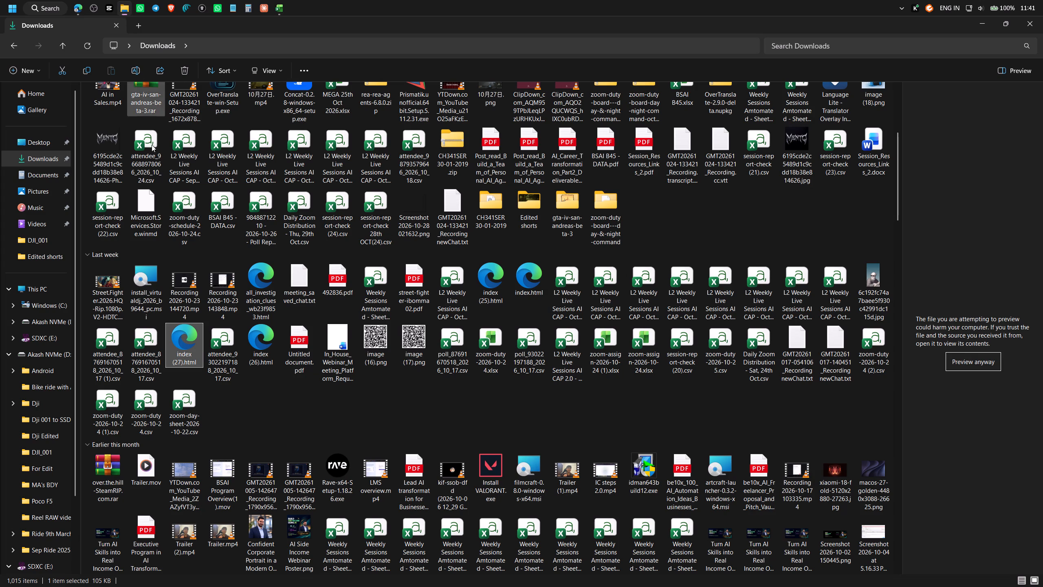
{"action": "double_click", "coordinate": [491, 280]}
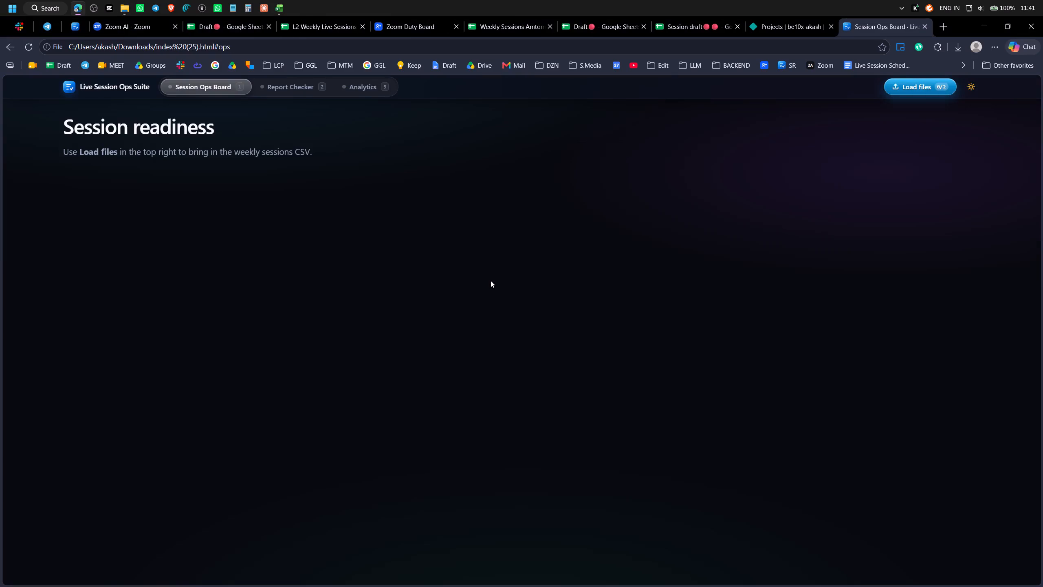
{"action": "left_click", "coordinate": [367, 85]}
{"action": "left_click", "coordinate": [288, 85]}
{"action": "left_click", "coordinate": [208, 86]}
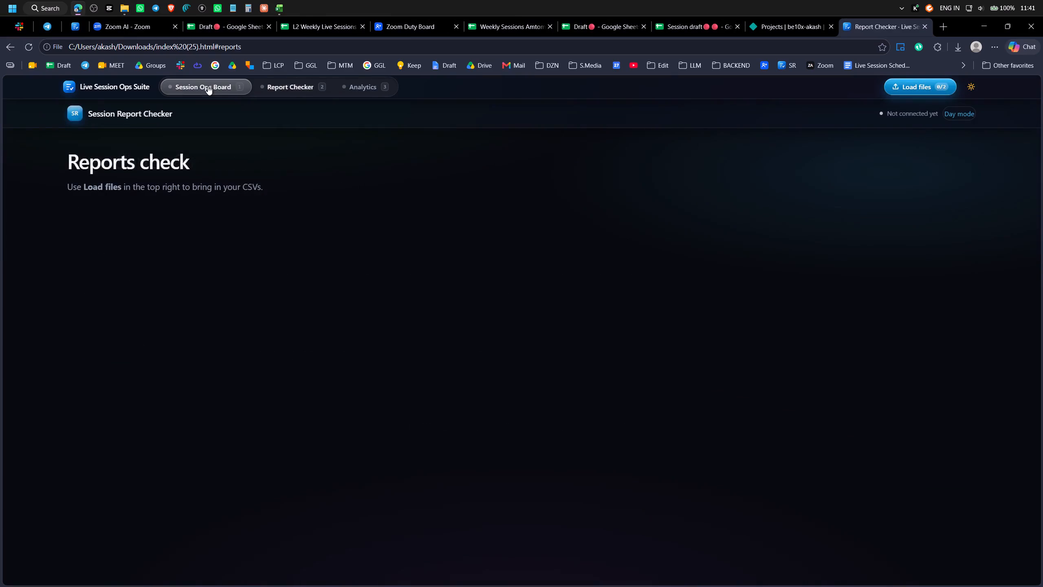
{"action": "left_click", "coordinate": [289, 87]}
{"action": "left_click", "coordinate": [355, 87]}
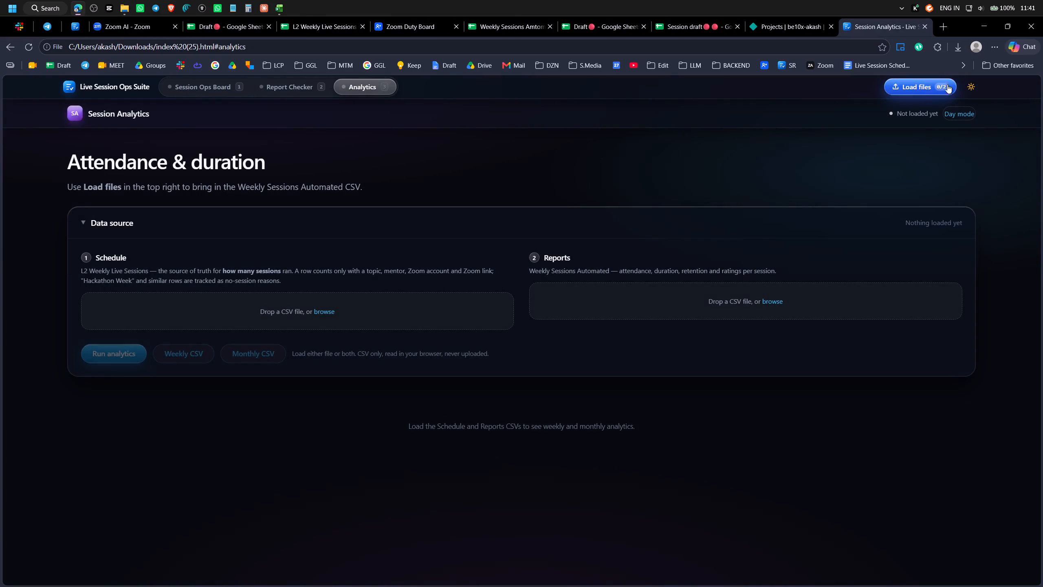
Open index.html from the Downloads folder and check its Analytics, Report Checker and Session Ops Board pages for comparison.
{"action": "left_click", "coordinate": [128, 10]}
{"action": "left_click", "coordinate": [128, 10]}
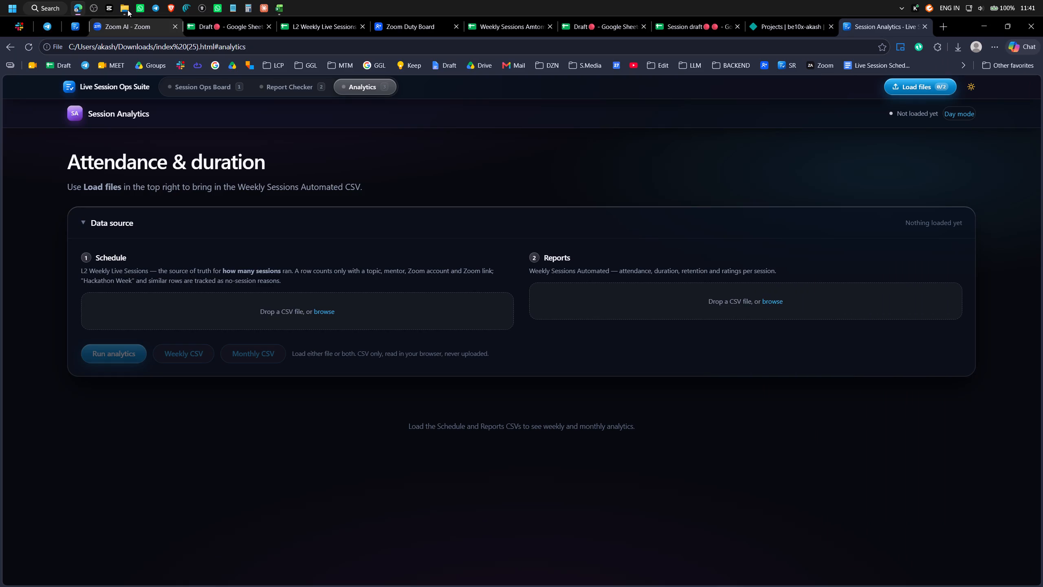
{"action": "left_click", "coordinate": [128, 10]}
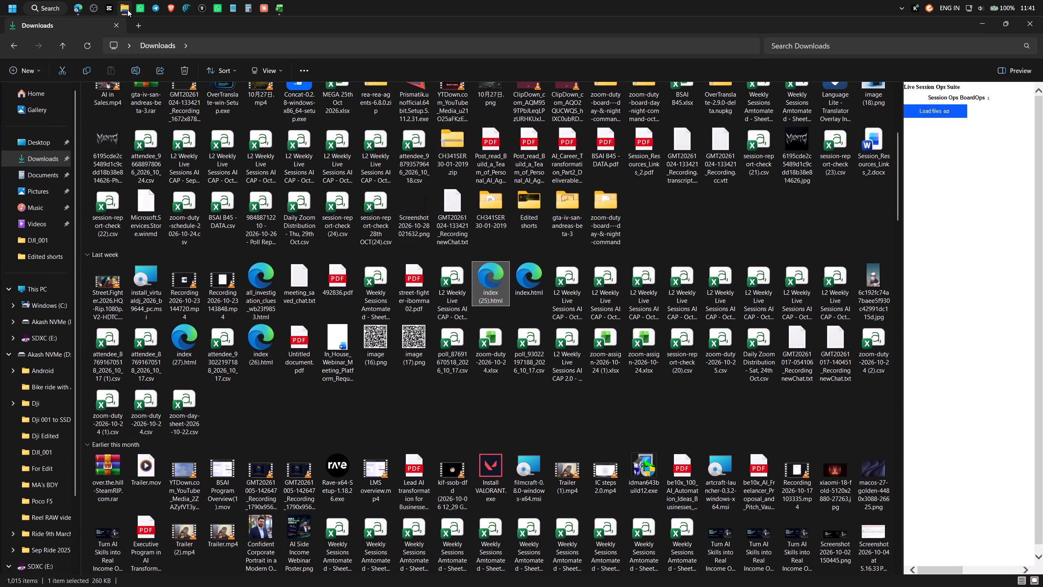
{"action": "double_click", "coordinate": [535, 268]}
{"action": "left_click", "coordinate": [365, 87]}
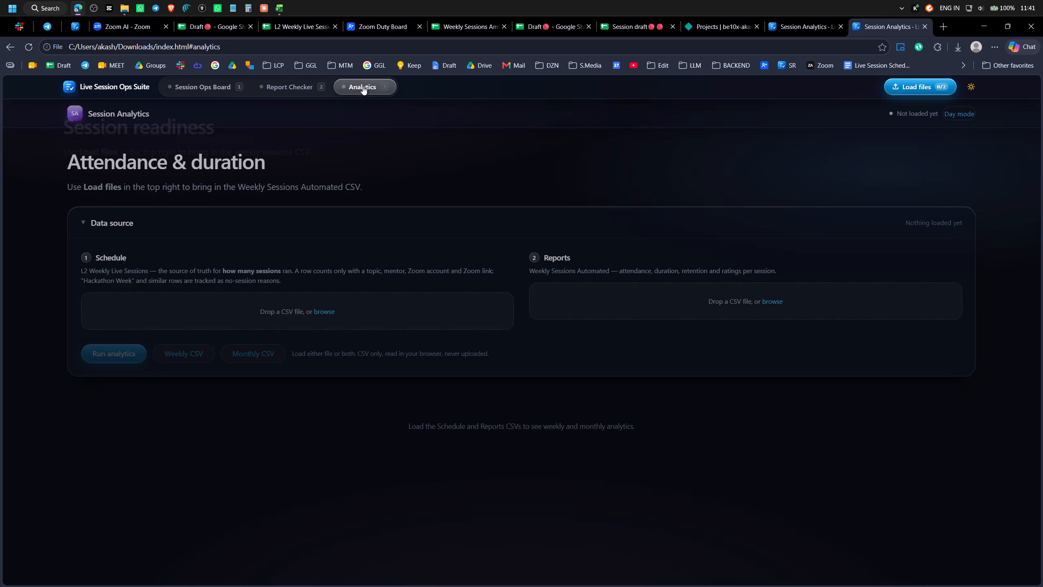
{"action": "left_click", "coordinate": [301, 85]}
{"action": "left_click", "coordinate": [215, 87]}
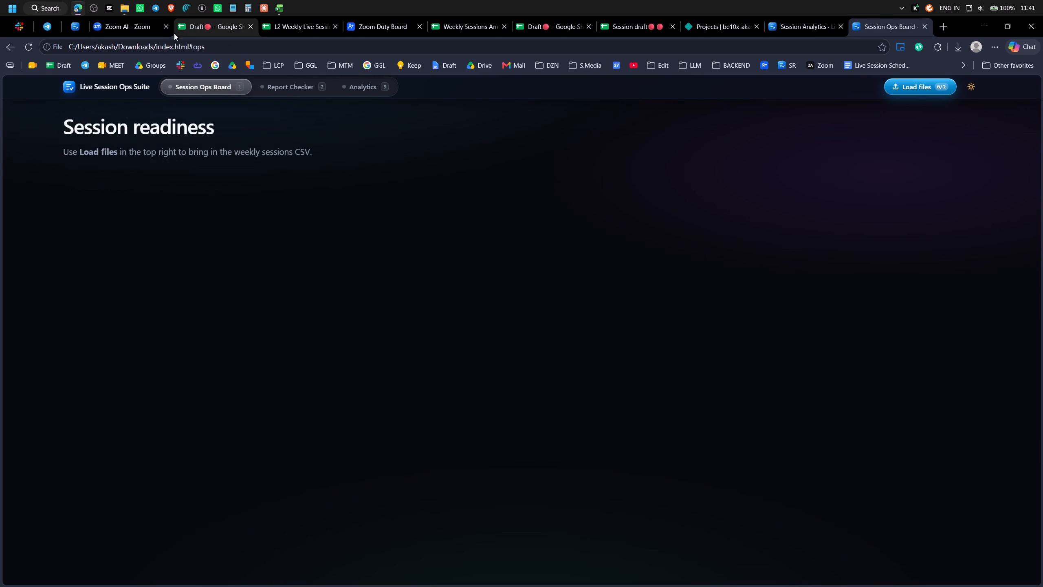
Delete the existing index.html file from the Downloads folder.
{"action": "left_click", "coordinate": [124, 4]}
{"action": "left_click", "coordinate": [528, 276]}
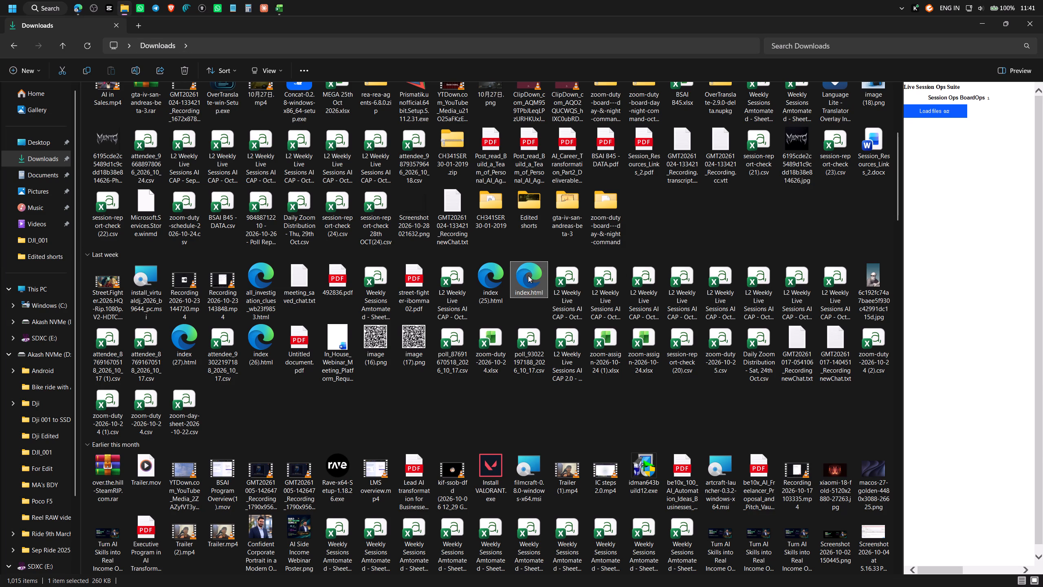
{"action": "key", "text": "Delete"}
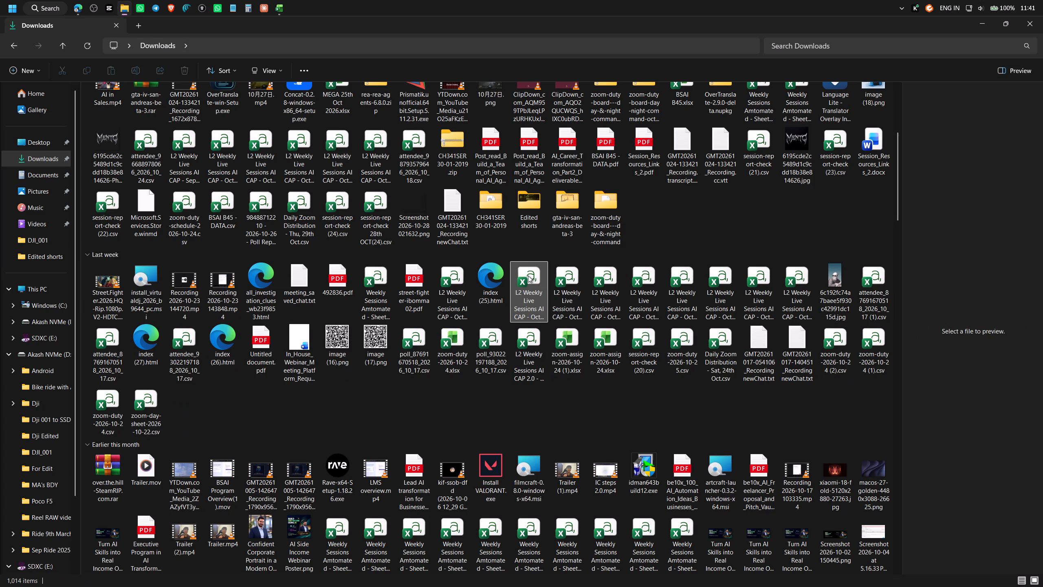
Rename index (25).html in the Downloads folder as index.html.
{"action": "left_click", "coordinate": [497, 274]}
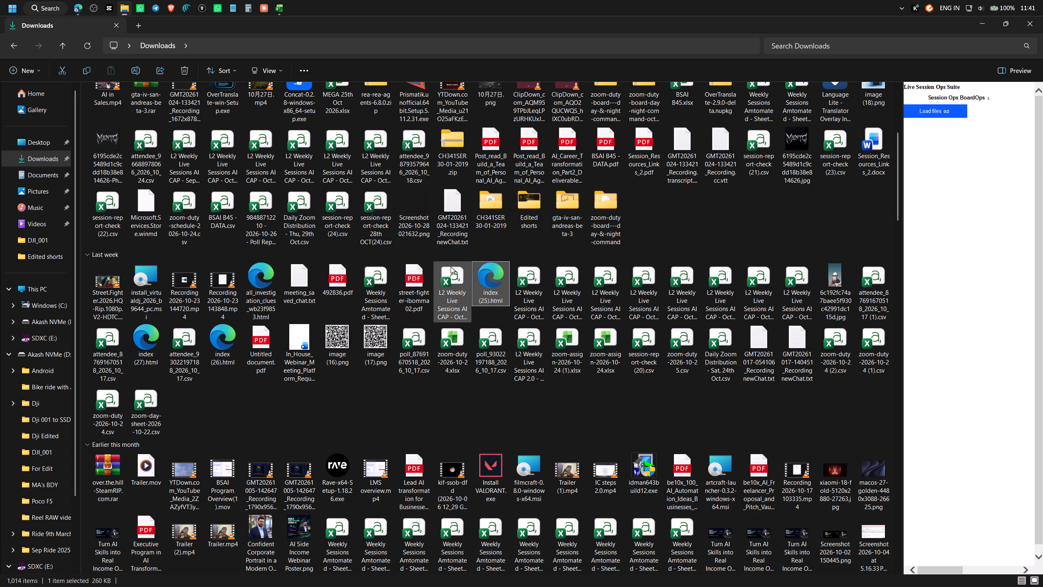
{"action": "key", "text": "F2"}
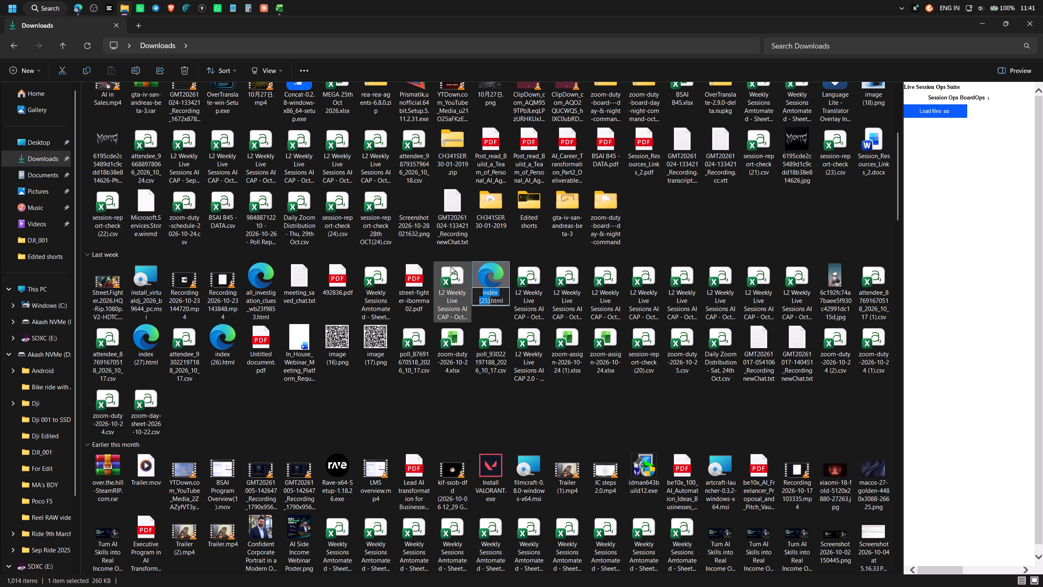
{"action": "key", "text": "Left"}
{"action": "key", "text": "Right"}
{"action": "key", "text": "Down"}
{"action": "key", "text": "Right"}
{"action": "key", "text": "Right"}
{"action": "key", "text": "BackSpace"}
{"action": "key", "text": "BackSpace"}
{"action": "key", "text": "BackSpace"}
{"action": "key", "text": "BackSpace"}
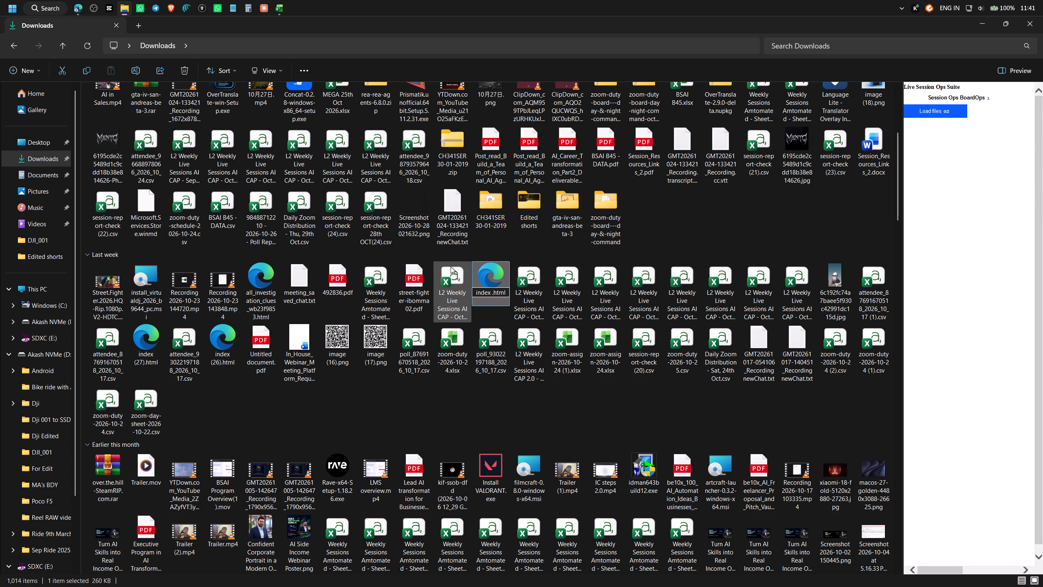
{"action": "key", "text": "BackSpace"}
{"action": "key", "text": "Return"}
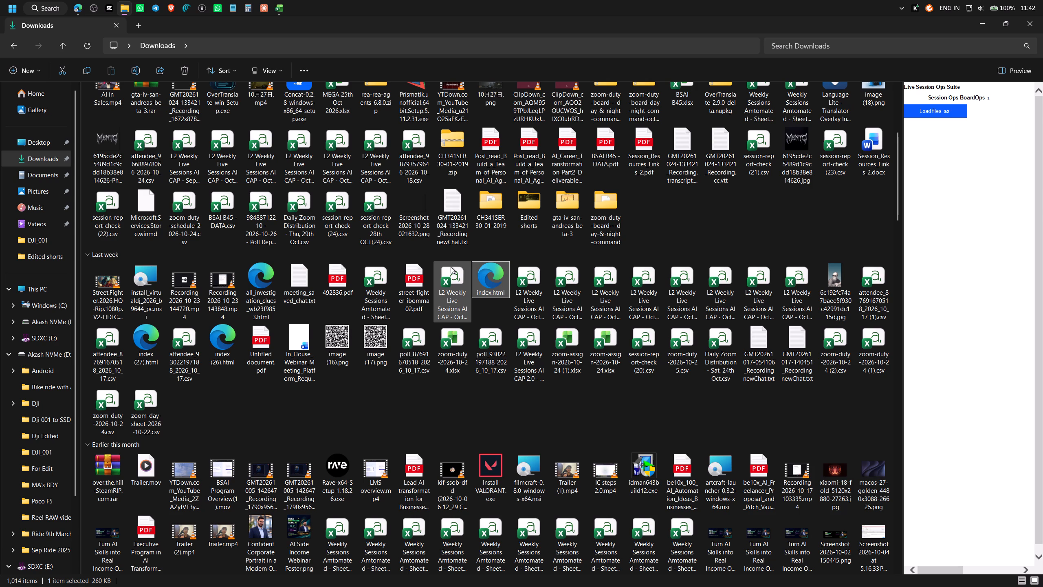
Load L2 Weekly Live Sessions AI CAP - October 2026 (47).csv and Weekly Sessions Amtomated - Sheet1 (38).csv into the newly opened suite page.
{"action": "left_click", "coordinate": [986, 21]}
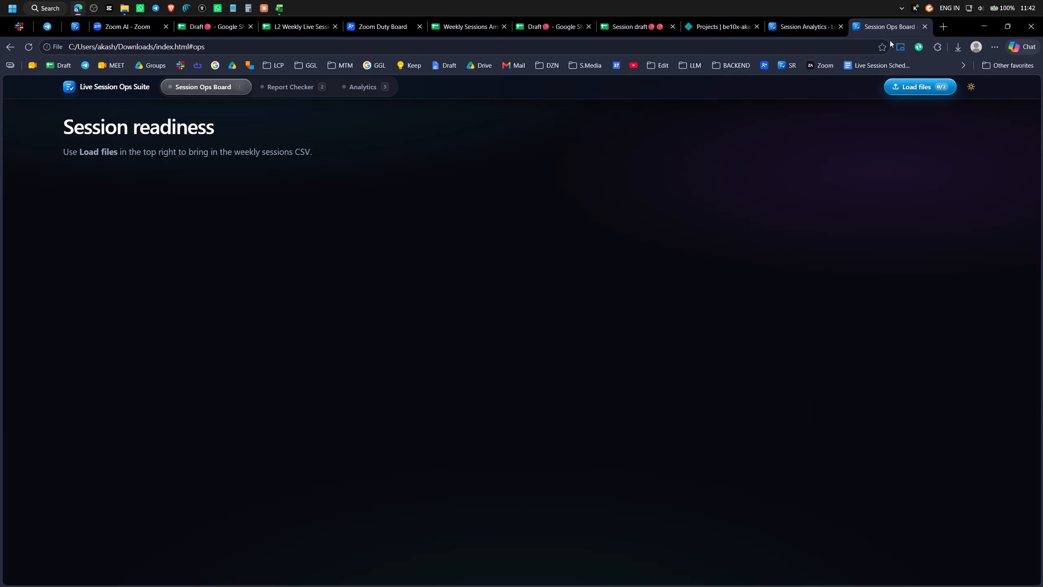
{"action": "left_click", "coordinate": [960, 49]}
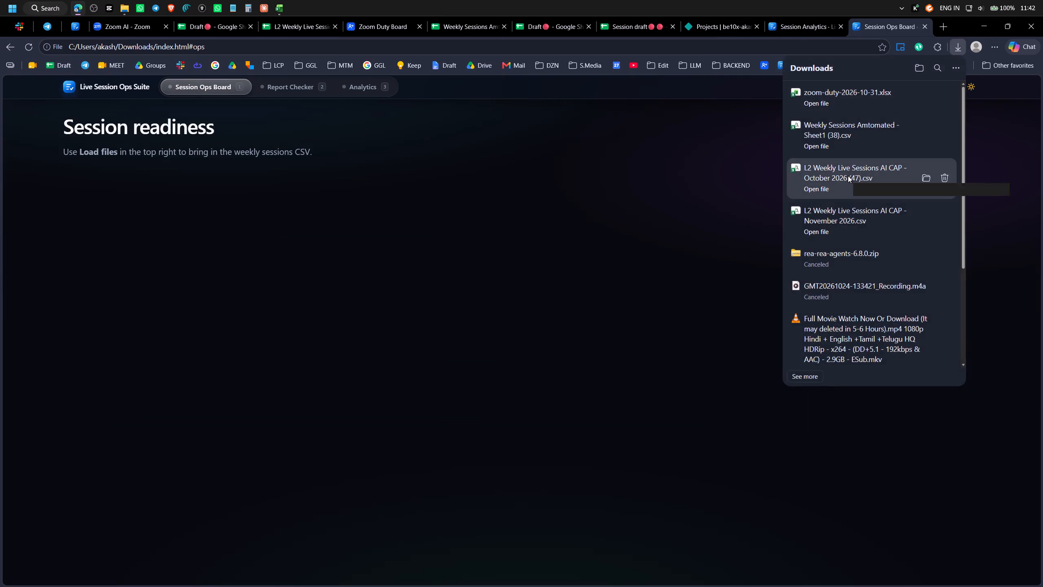
{"action": "left_click_drag", "start_coordinate": [848, 176], "coordinate": [668, 224]}
{"action": "left_click", "coordinate": [955, 46]}
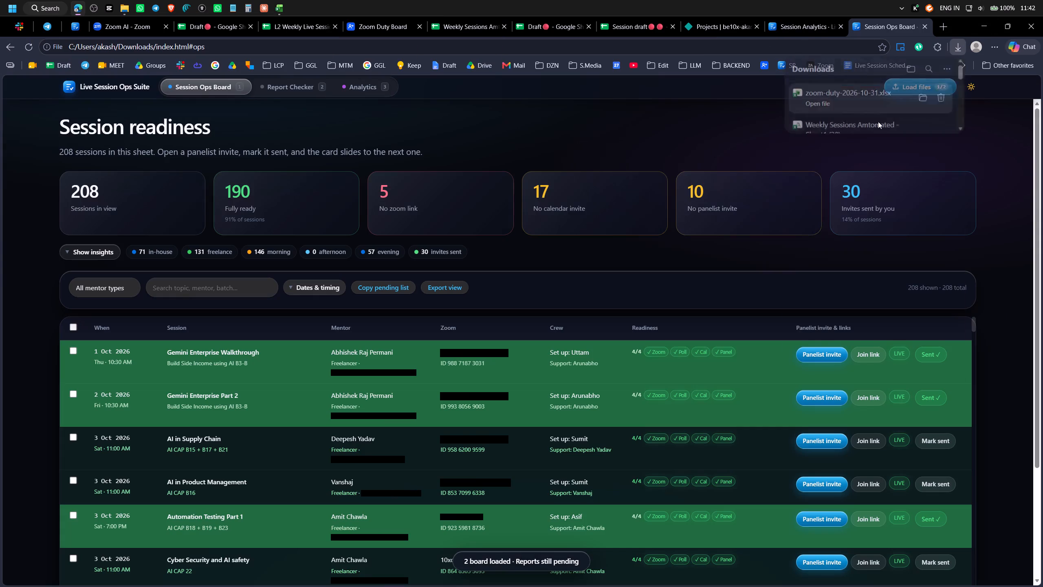
{"action": "left_click_drag", "start_coordinate": [831, 129], "coordinate": [630, 241]}
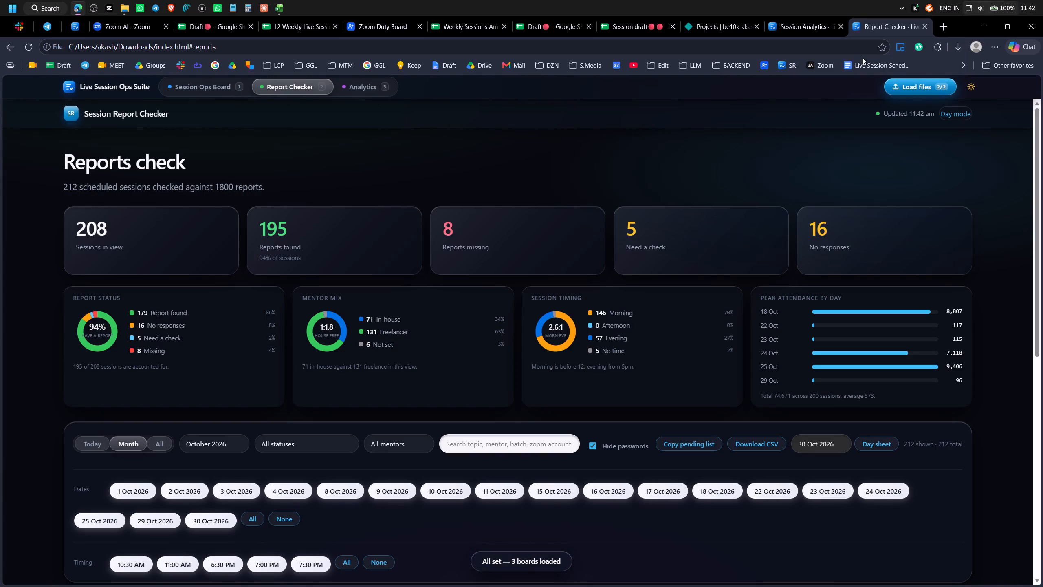
View the weekly session analytics for 19–25 Oct 2026 on the newly loaded page.
{"action": "left_click", "coordinate": [364, 90]}
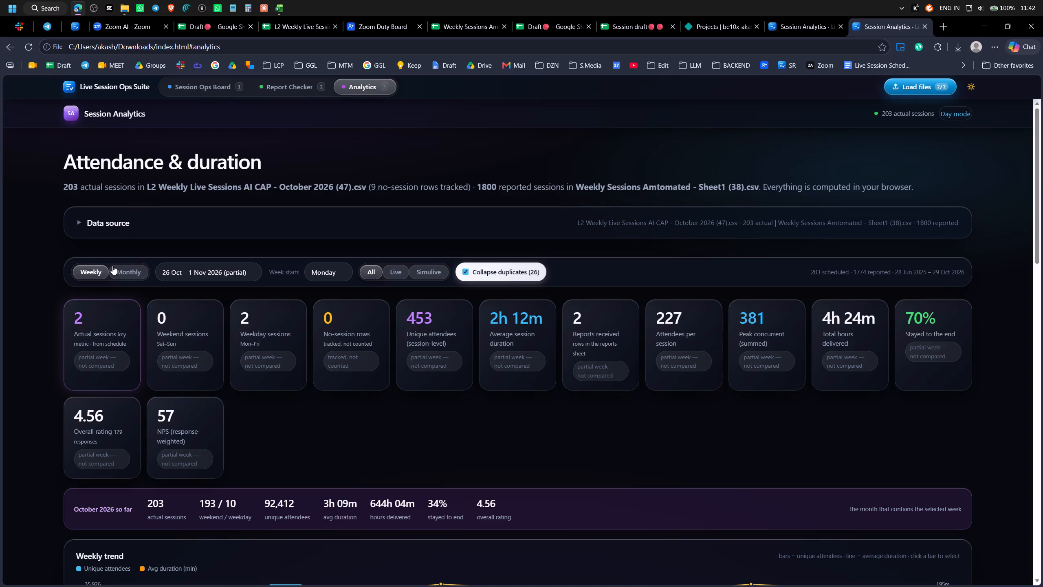
{"action": "left_click", "coordinate": [202, 268]}
{"action": "left_click", "coordinate": [196, 305]}
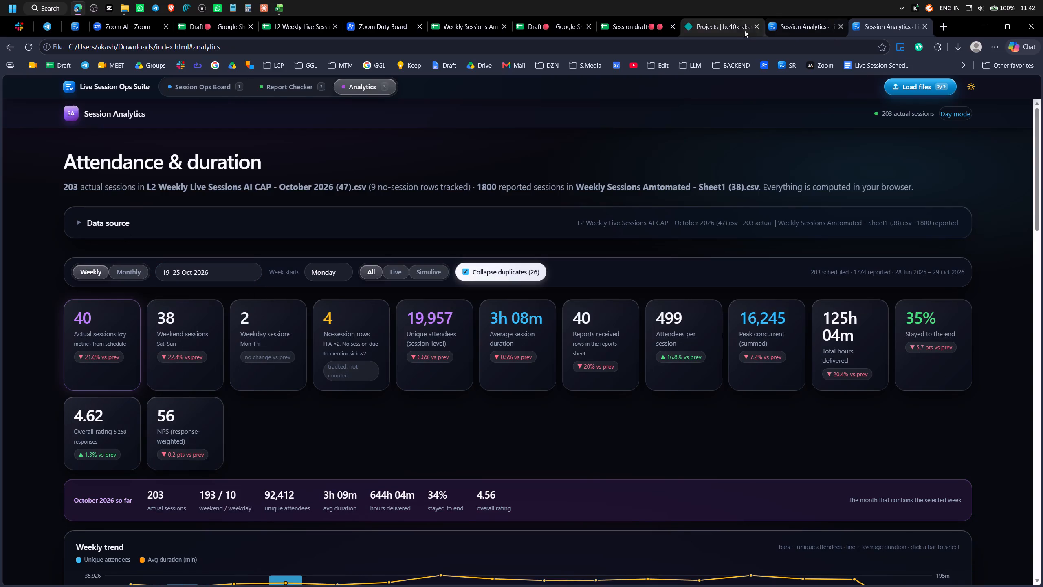
Open the satsundaysessioncheck project in Netlify and check the suite version on its live site.
{"action": "left_click", "coordinate": [721, 26]}
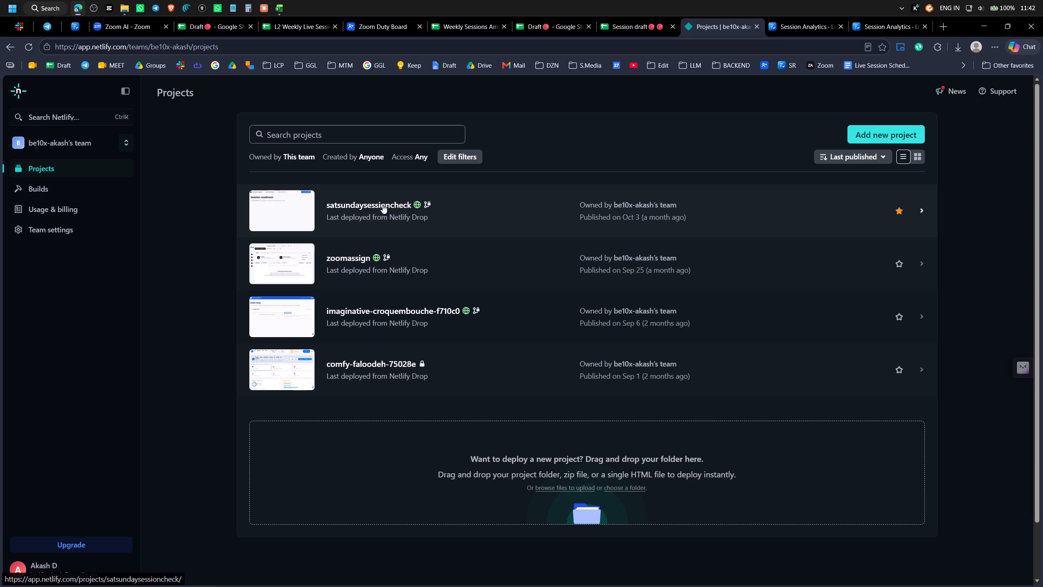
{"action": "left_click", "coordinate": [383, 205]}
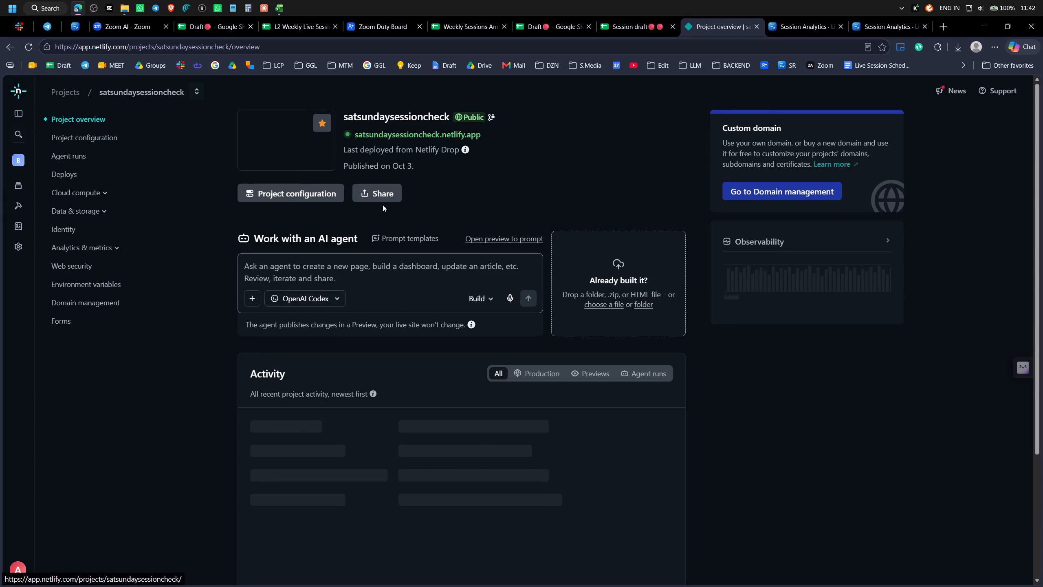
{"action": "left_click", "coordinate": [400, 136]}
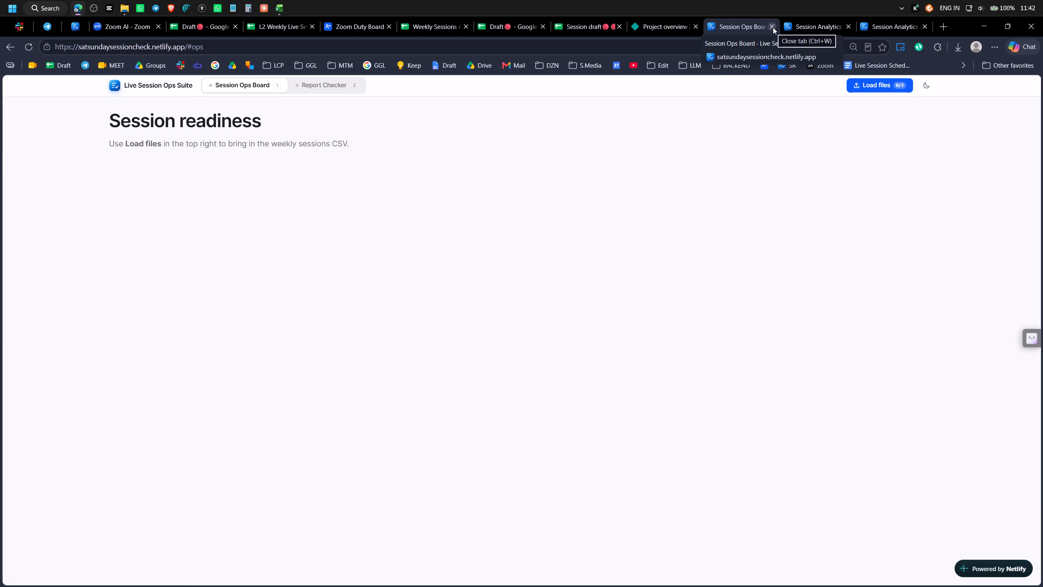
{"action": "left_click", "coordinate": [773, 27]}
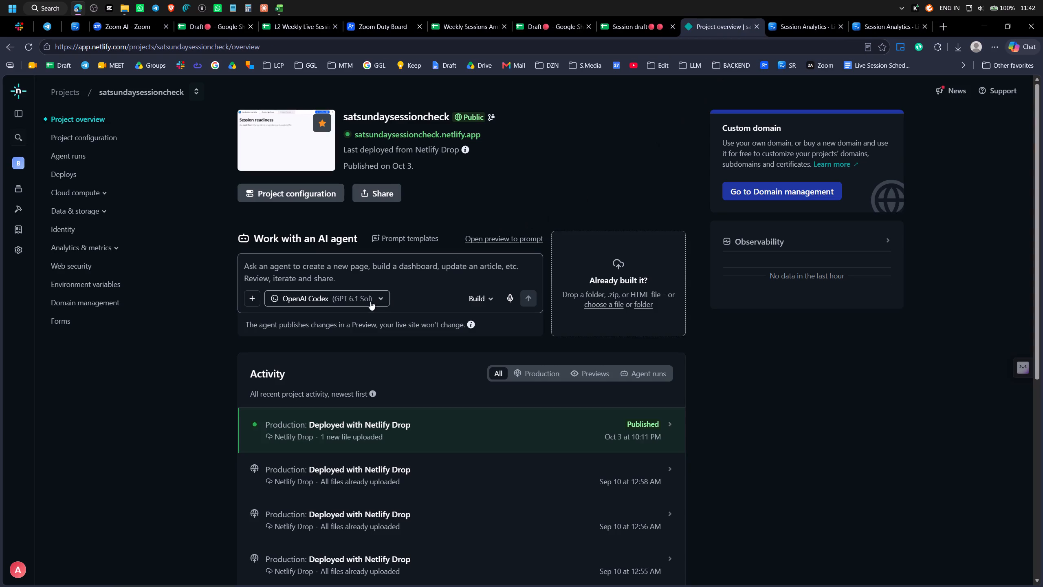
Review the project's deploy activity and open the details of the published Oct 3 deploy.
{"action": "scroll", "coordinate": [566, 287], "scroll_direction": "down", "scroll_amount": 1}
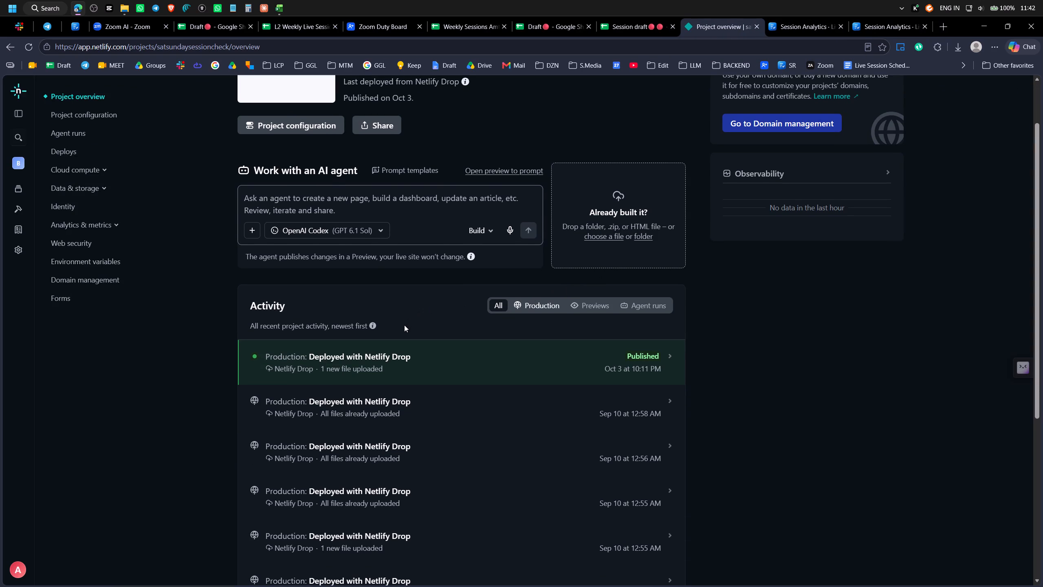
{"action": "scroll", "coordinate": [404, 325], "scroll_direction": "up", "scroll_amount": 2}
{"action": "scroll", "coordinate": [404, 325], "scroll_direction": "down", "scroll_amount": 9}
{"action": "scroll", "coordinate": [404, 325], "scroll_direction": "up", "scroll_amount": 4}
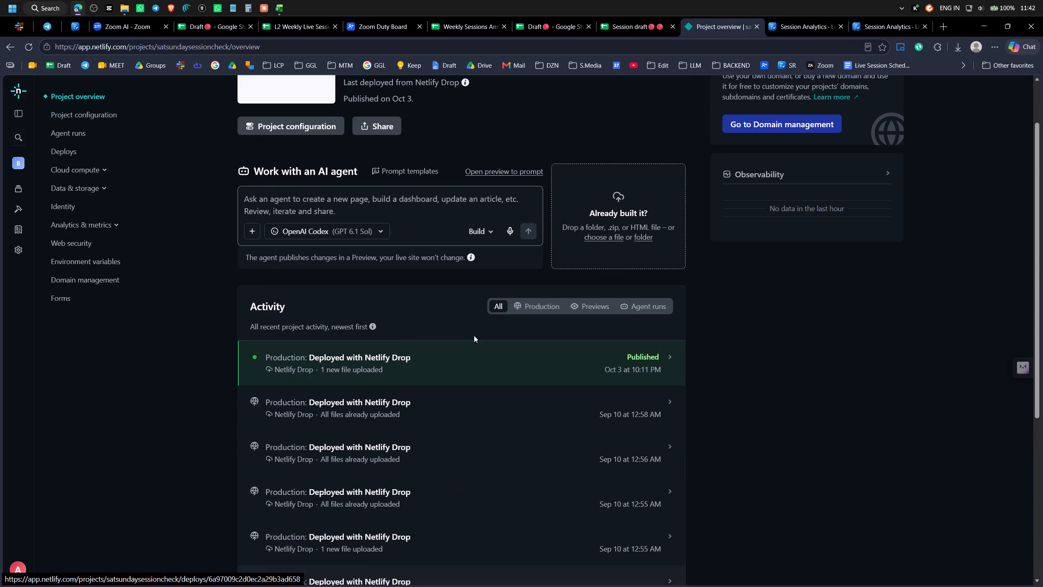
{"action": "left_click", "coordinate": [648, 354]}
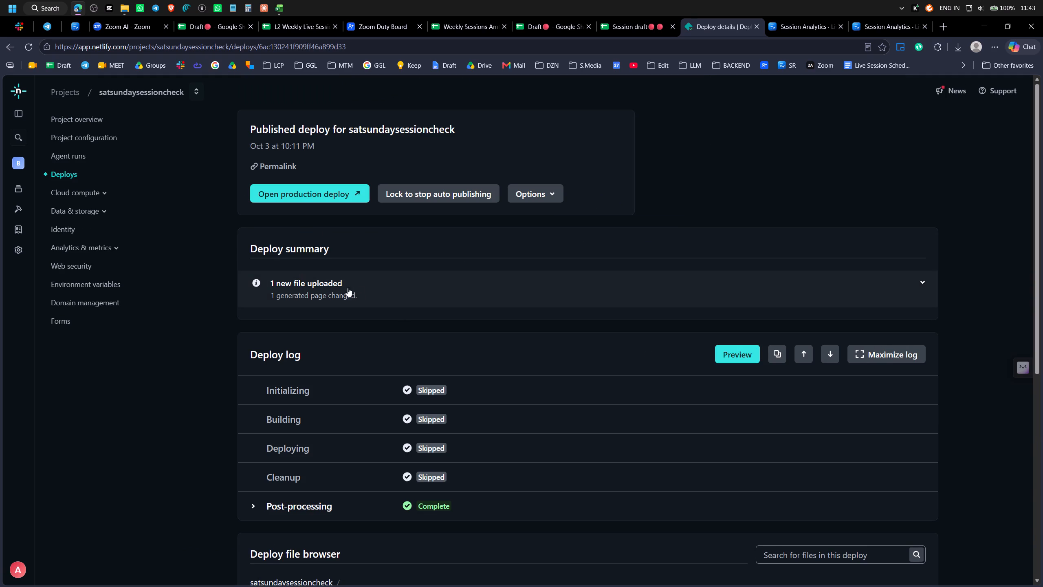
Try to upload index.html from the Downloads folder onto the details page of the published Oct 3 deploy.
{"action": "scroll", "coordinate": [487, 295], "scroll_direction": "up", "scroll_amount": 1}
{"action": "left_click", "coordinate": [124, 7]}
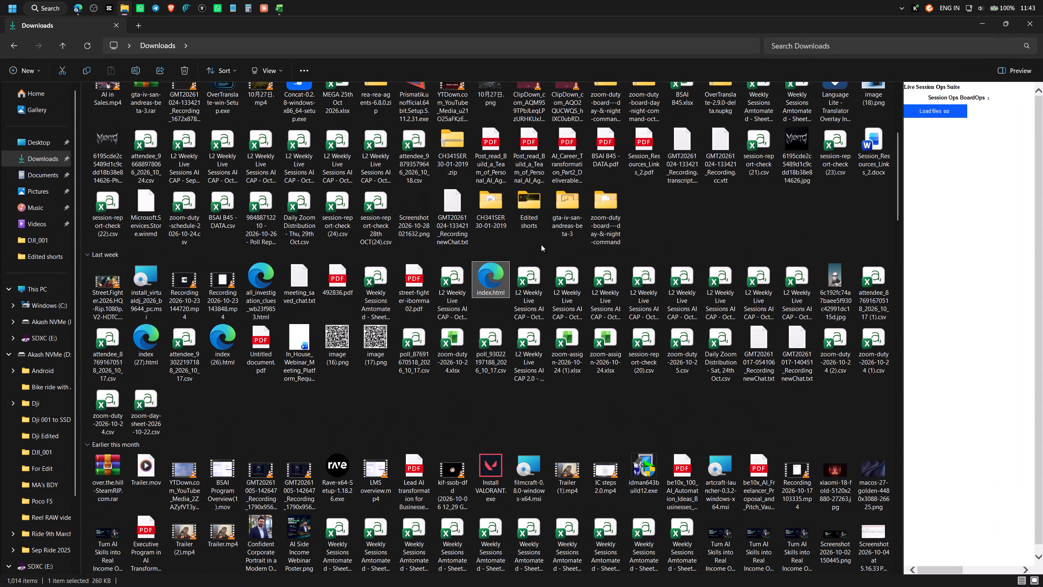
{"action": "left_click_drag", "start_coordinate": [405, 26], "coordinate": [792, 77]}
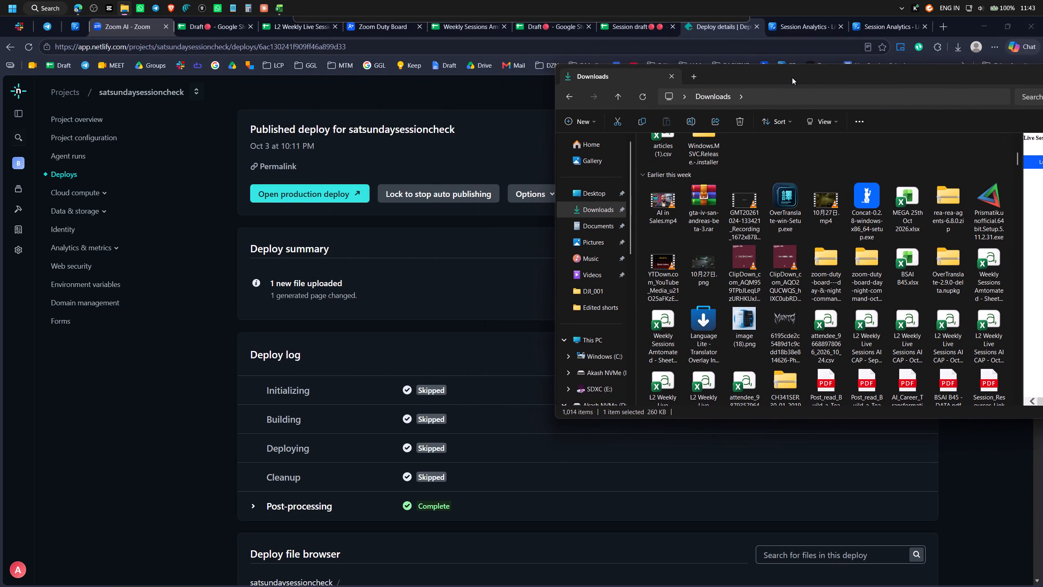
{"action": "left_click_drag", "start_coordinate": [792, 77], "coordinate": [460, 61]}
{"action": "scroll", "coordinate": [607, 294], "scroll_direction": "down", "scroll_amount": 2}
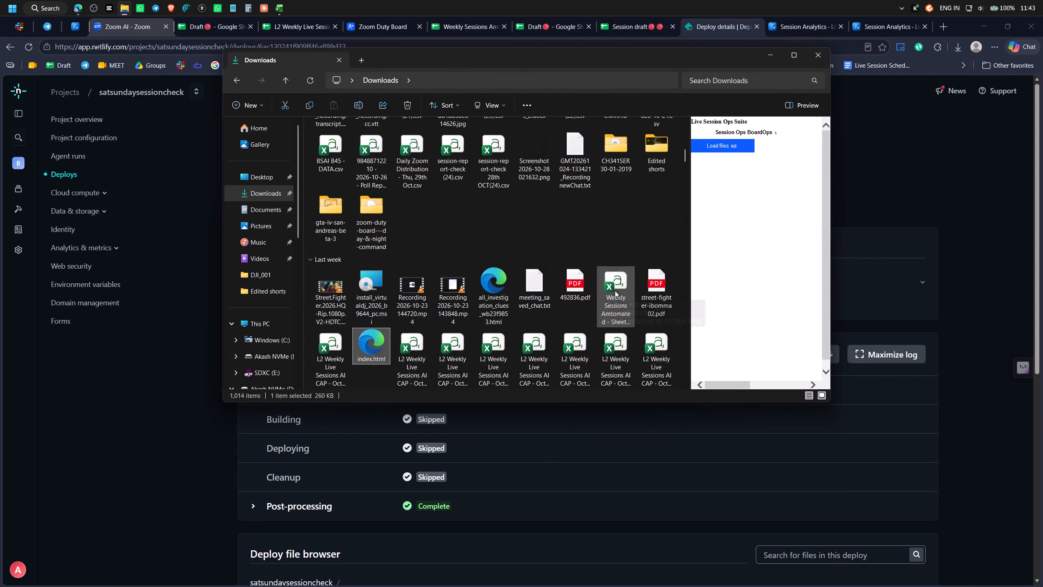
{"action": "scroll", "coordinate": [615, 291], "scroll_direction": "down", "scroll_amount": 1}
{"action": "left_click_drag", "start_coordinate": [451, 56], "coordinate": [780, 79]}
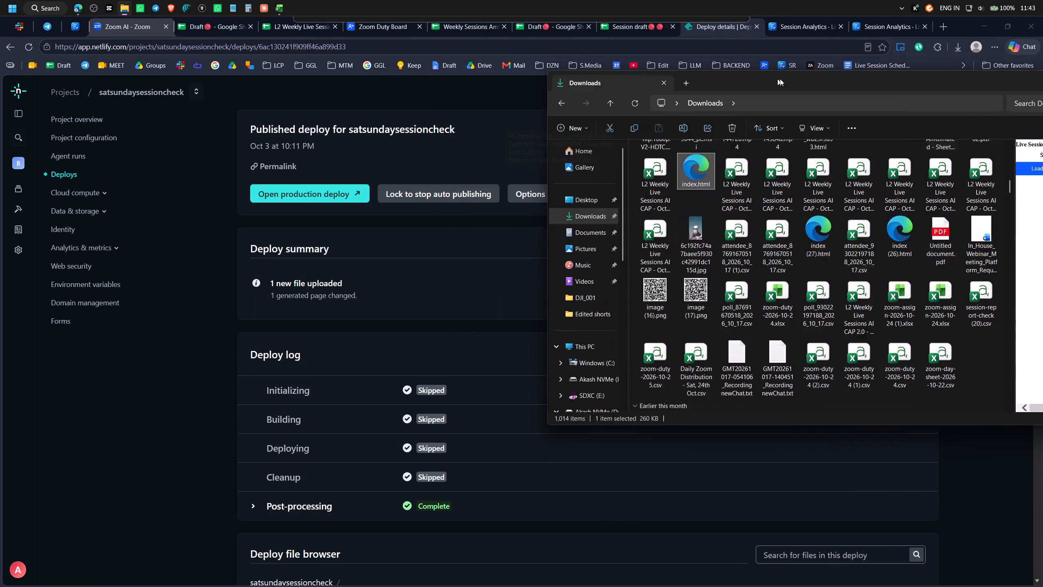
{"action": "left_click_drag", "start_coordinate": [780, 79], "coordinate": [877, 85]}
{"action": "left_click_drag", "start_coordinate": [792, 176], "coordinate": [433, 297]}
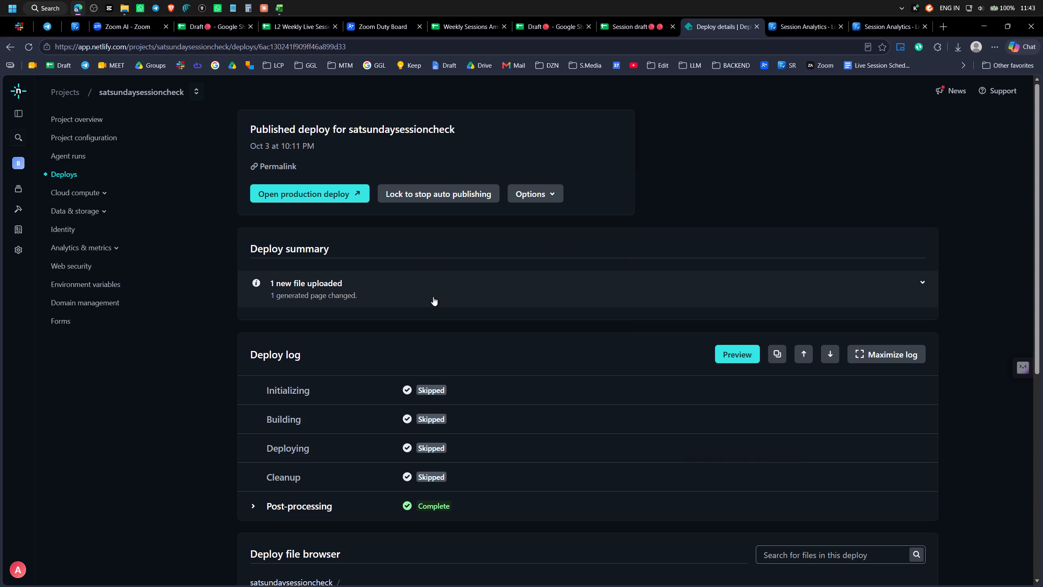
Examine the Oct 3 deploy's summary, post-processing log and file browser for a way to update the site.
{"action": "scroll", "coordinate": [433, 297], "scroll_direction": "down", "scroll_amount": 3}
{"action": "scroll", "coordinate": [433, 297], "scroll_direction": "up", "scroll_amount": 2}
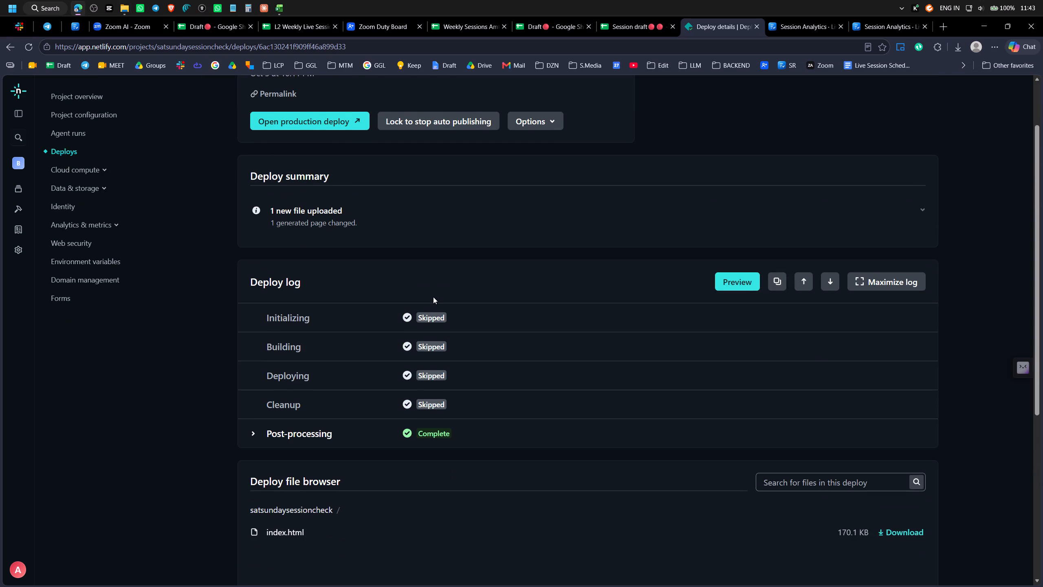
{"action": "scroll", "coordinate": [433, 297], "scroll_direction": "up", "scroll_amount": 1}
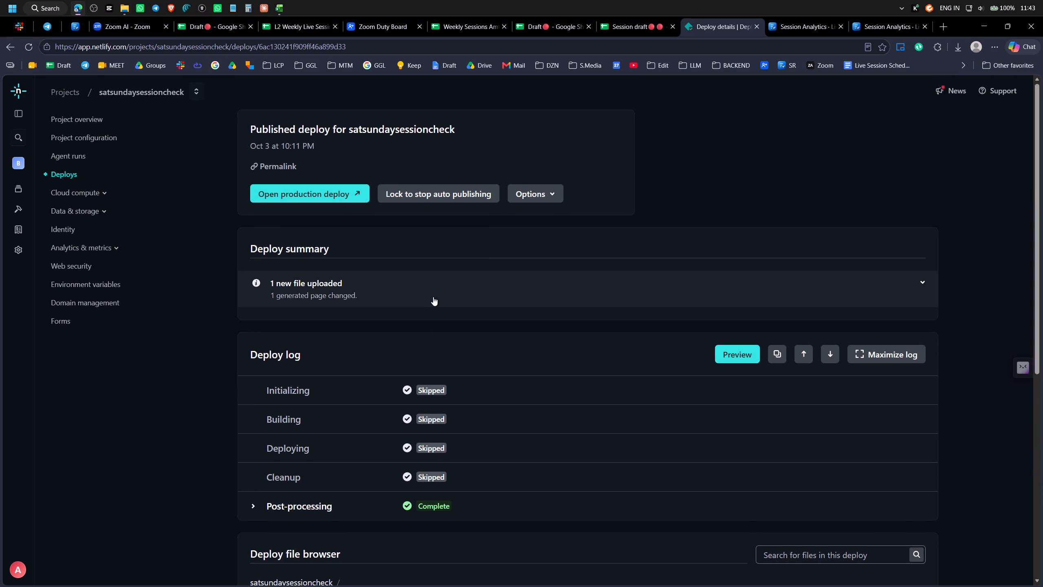
{"action": "left_click", "coordinate": [257, 507]}
{"action": "scroll", "coordinate": [517, 417], "scroll_direction": "down", "scroll_amount": 2}
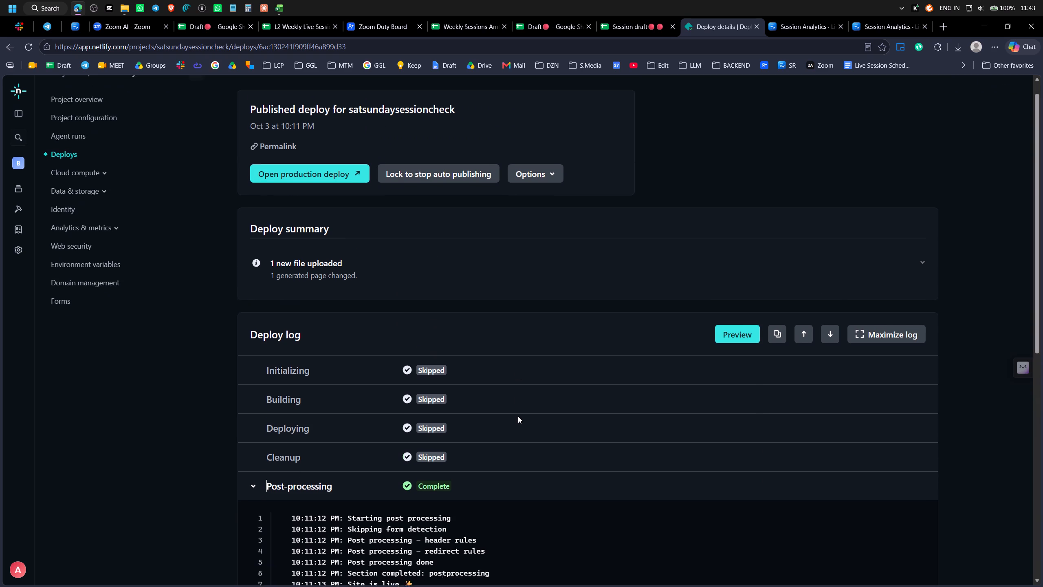
{"action": "scroll", "coordinate": [518, 416], "scroll_direction": "down", "scroll_amount": 1}
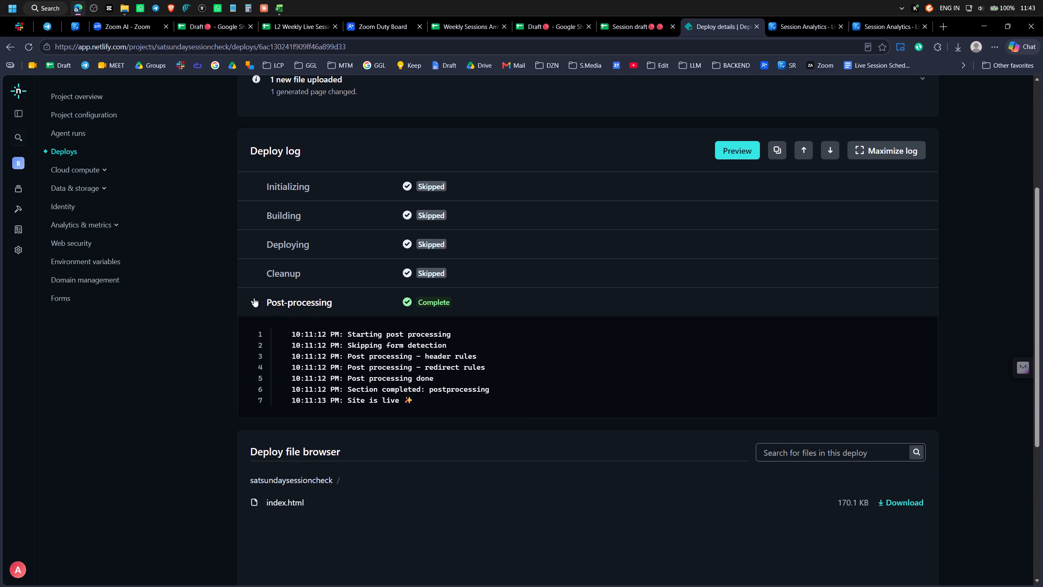
{"action": "left_click", "coordinate": [251, 297]}
{"action": "scroll", "coordinate": [550, 331], "scroll_direction": "up", "scroll_amount": 2}
{"action": "left_click", "coordinate": [504, 204]}
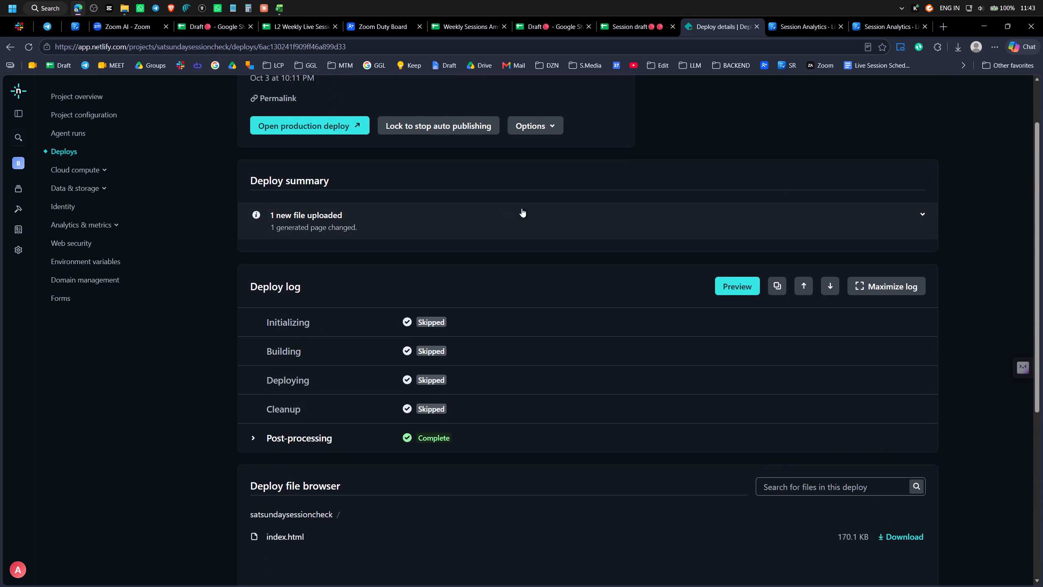
{"action": "left_click", "coordinate": [926, 213]}
{"action": "left_click", "coordinate": [922, 213]}
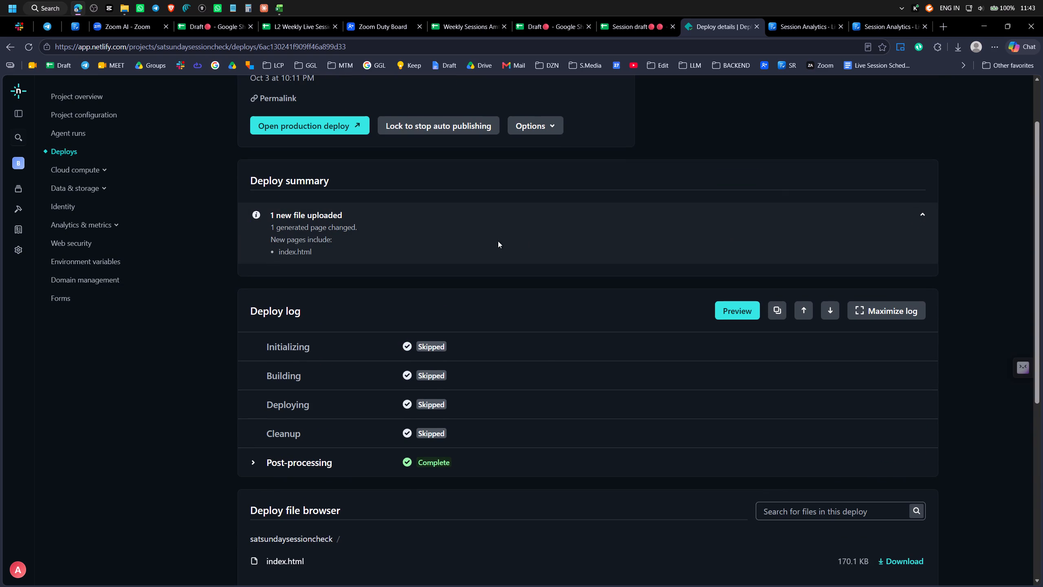
{"action": "left_click", "coordinate": [473, 240]}
{"action": "scroll", "coordinate": [448, 274], "scroll_direction": "up", "scroll_amount": 2}
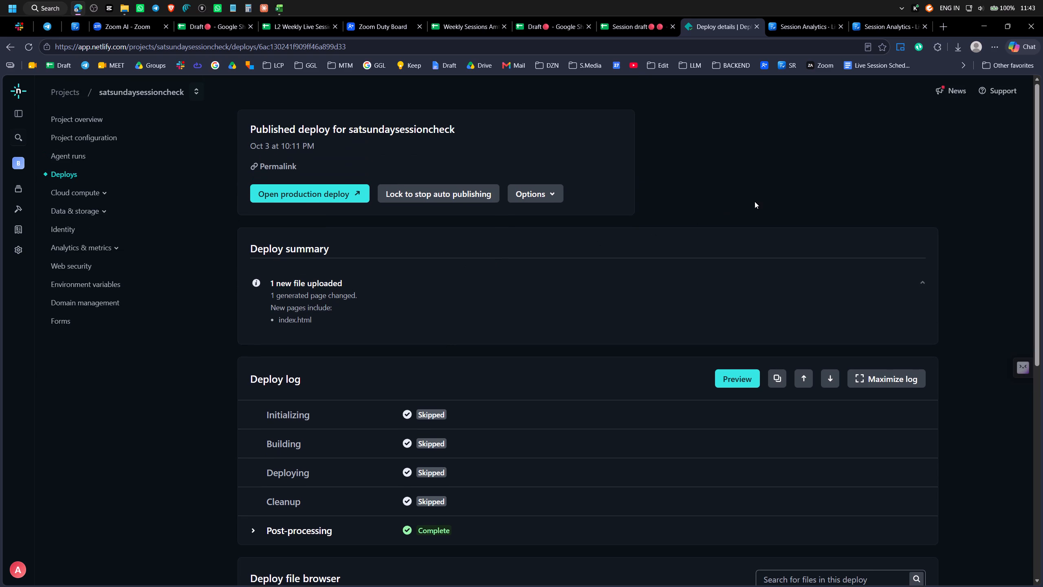
{"action": "left_click", "coordinate": [755, 201]}
{"action": "scroll", "coordinate": [757, 325], "scroll_direction": "down", "scroll_amount": 3}
{"action": "scroll", "coordinate": [679, 338], "scroll_direction": "down", "scroll_amount": 2}
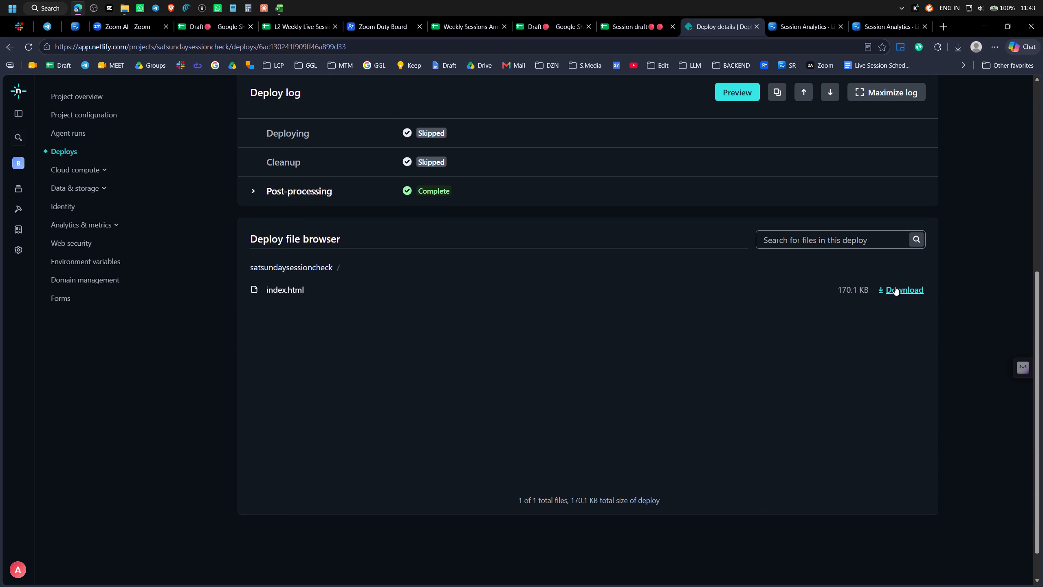
{"action": "scroll", "coordinate": [640, 370], "scroll_direction": "up", "scroll_amount": 7}
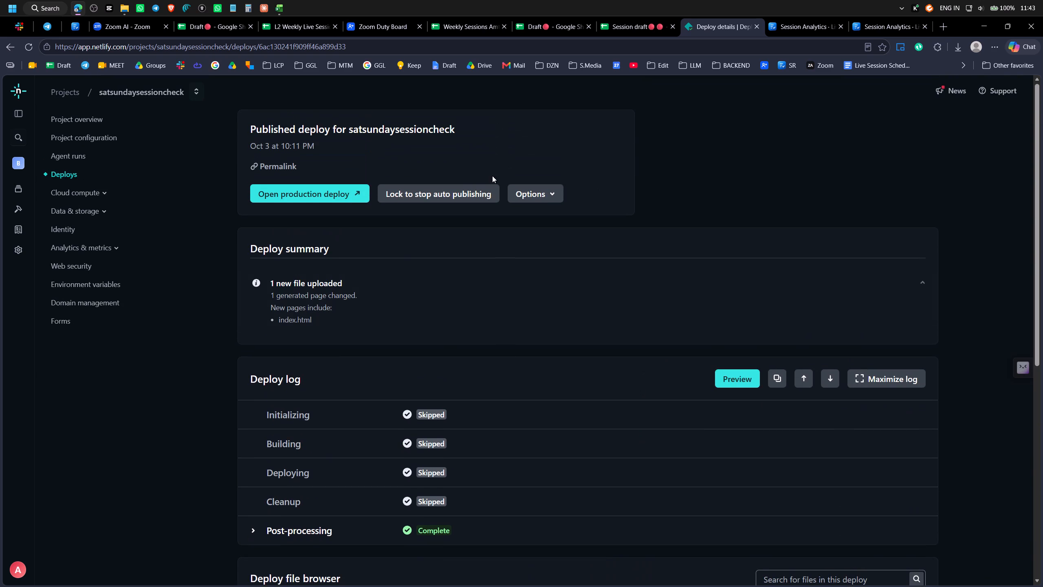
Return to the satsundaysessioncheck project overview and deploy index.html from the Downloads folder to the site.
{"action": "left_click", "coordinate": [9, 47]}
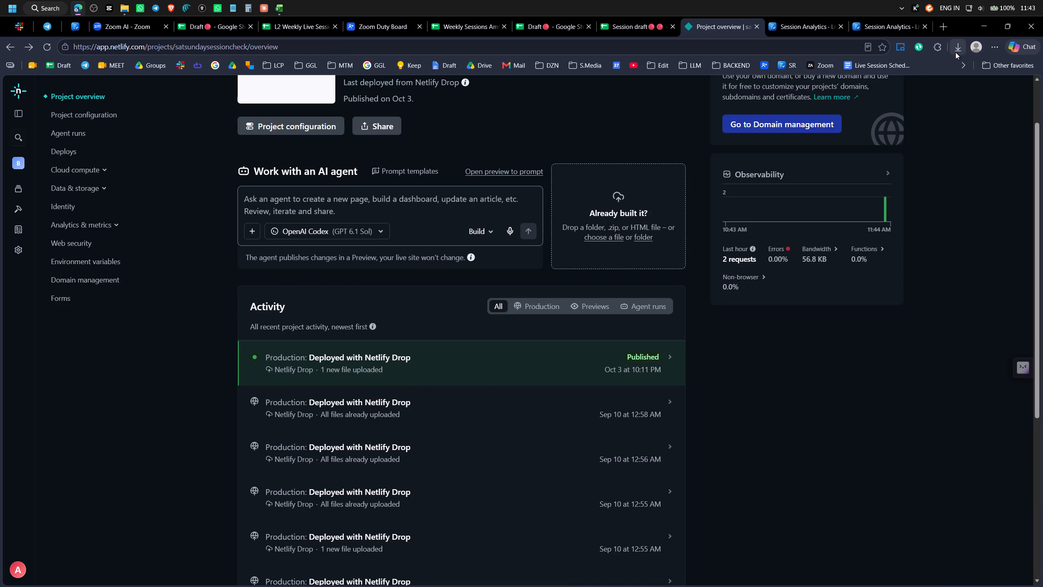
{"action": "left_click", "coordinate": [120, 5]}
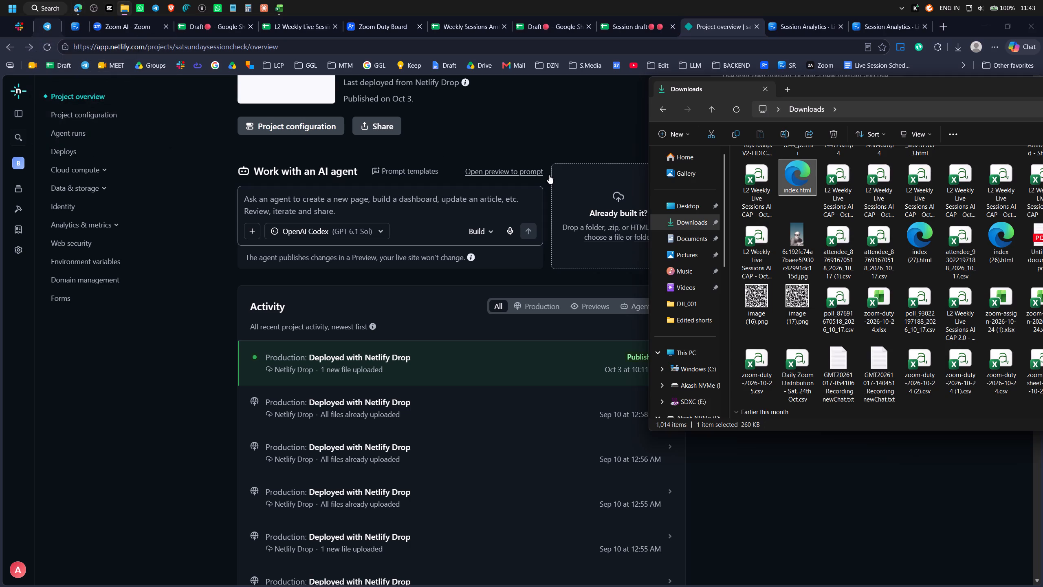
{"action": "left_click_drag", "start_coordinate": [804, 174], "coordinate": [617, 216]}
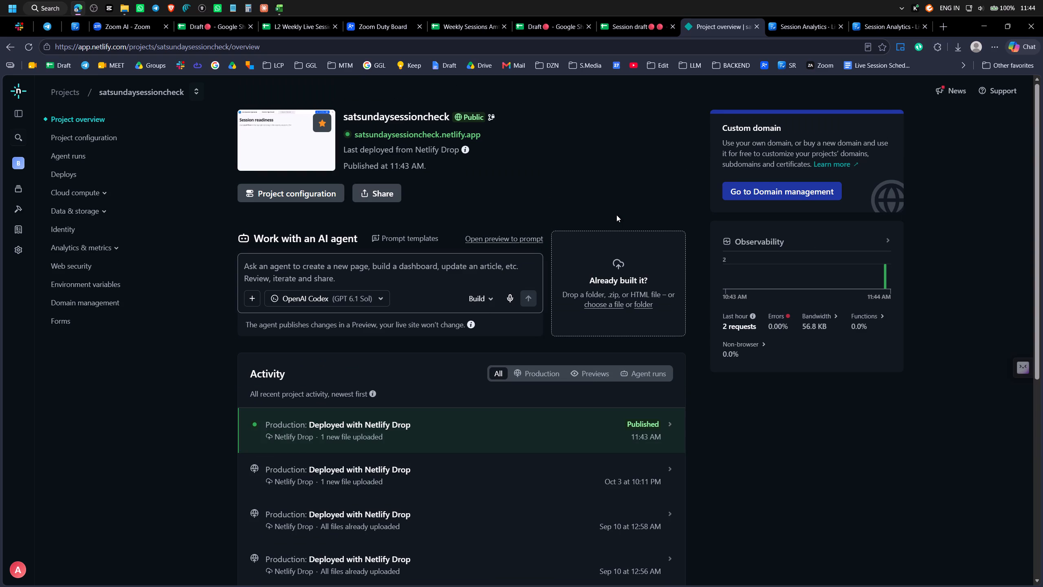
Open the project's live site and check its Session Ops Board, Report Checker and Analytics views.
{"action": "left_click", "coordinate": [404, 137]}
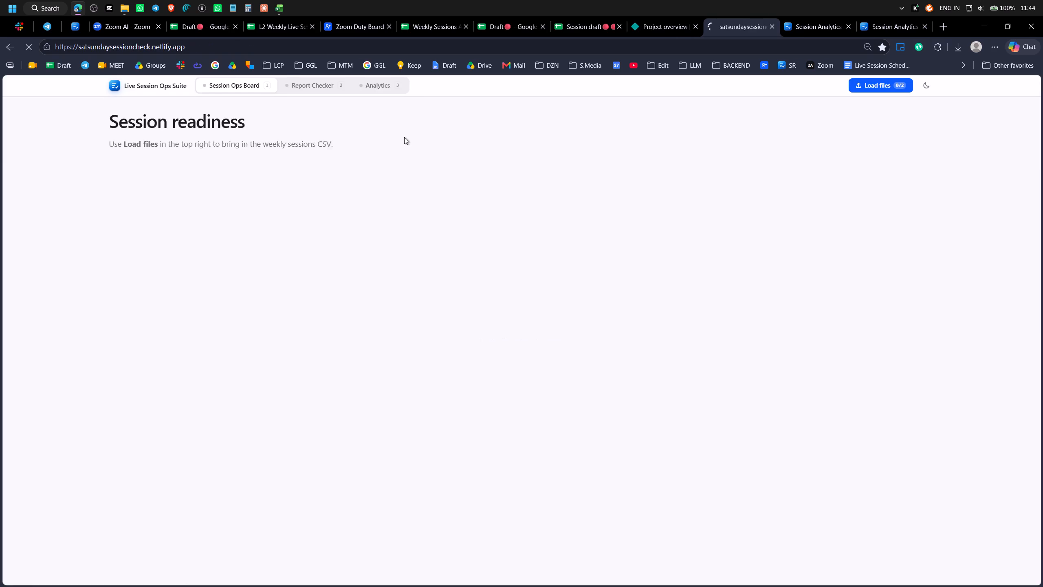
{"action": "left_click", "coordinate": [330, 87]}
{"action": "left_click", "coordinate": [402, 87]}
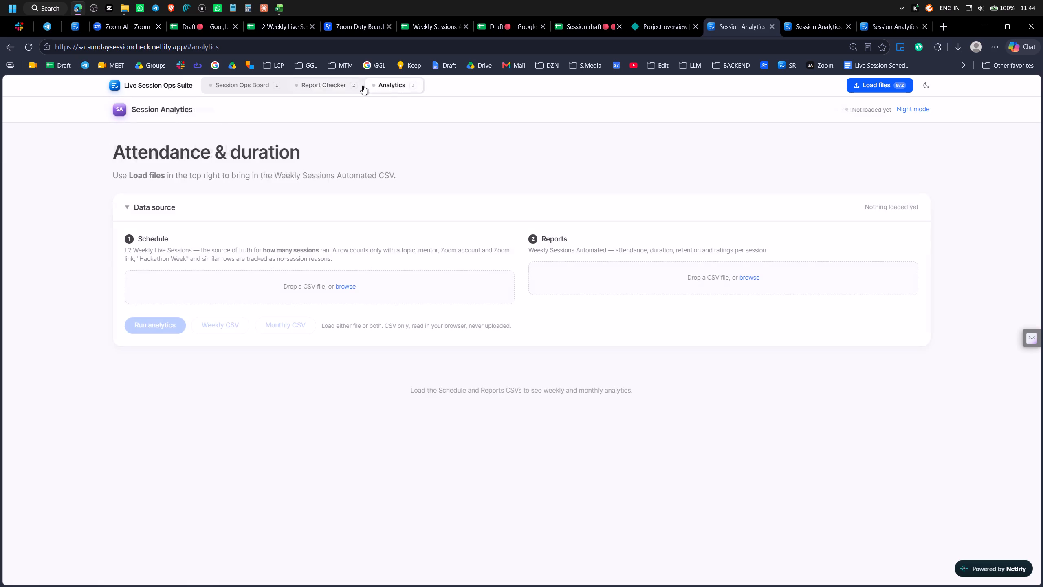
{"action": "left_click", "coordinate": [259, 85]}
{"action": "left_click", "coordinate": [313, 84]}
{"action": "left_click", "coordinate": [395, 84]}
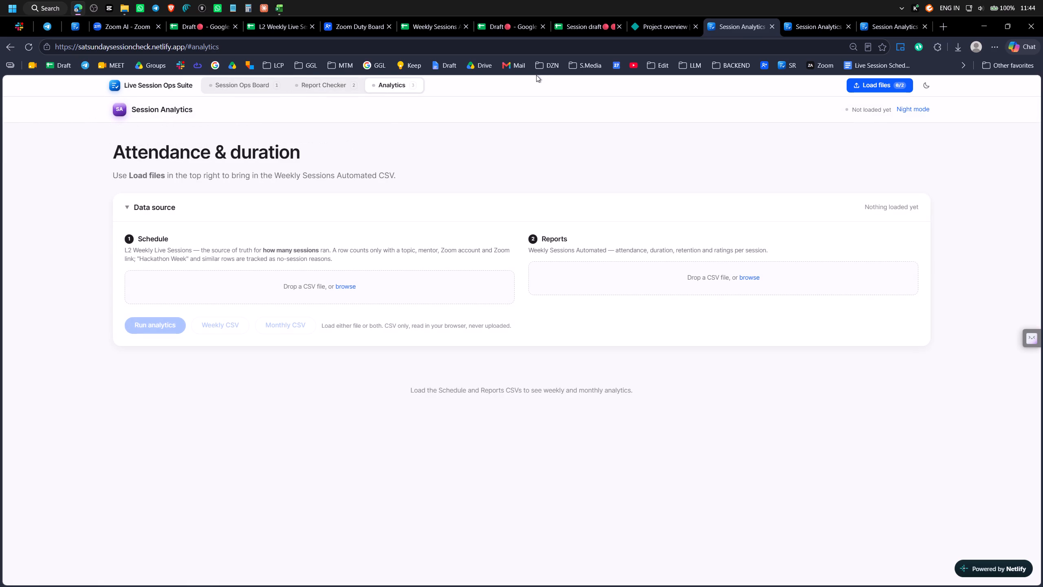
Open the local index.html from Downloads and check its Report Checker, Analytics and Session Ops Board views for comparison.
{"action": "left_click", "coordinate": [124, 7]}
{"action": "double_click", "coordinate": [794, 177]}
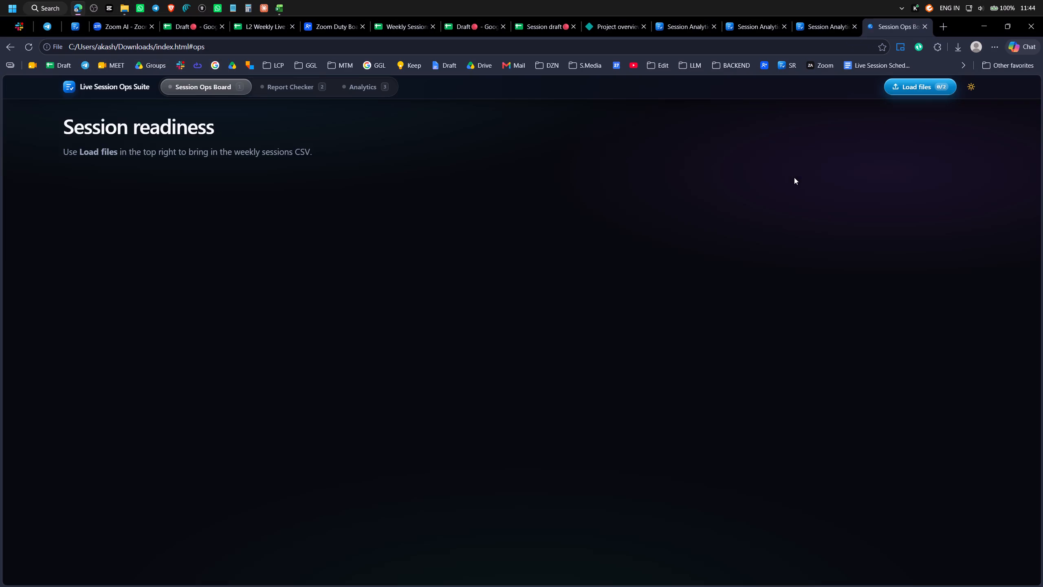
{"action": "left_click", "coordinate": [276, 88]}
{"action": "left_click", "coordinate": [364, 88]}
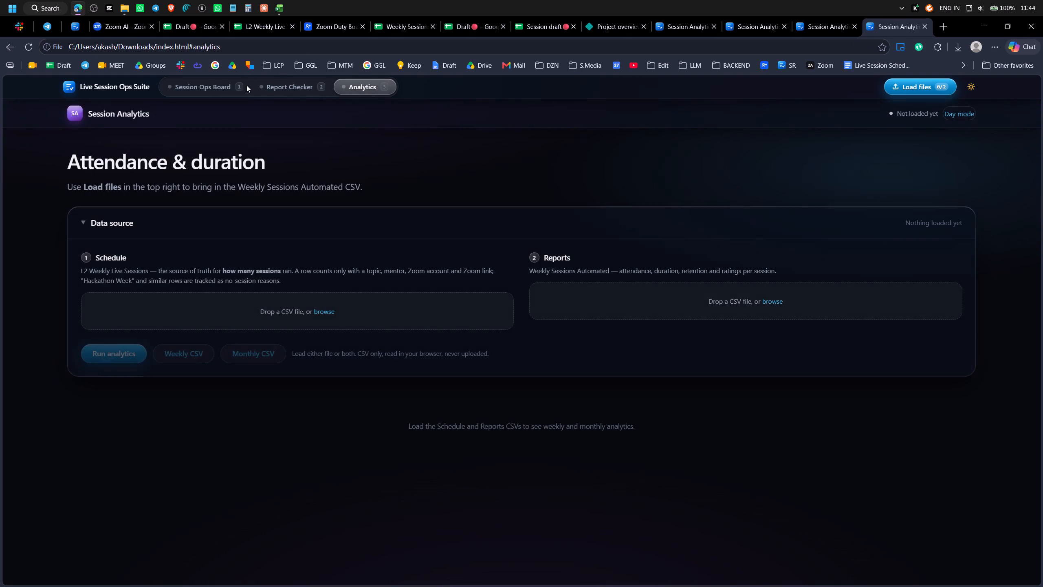
{"action": "left_click", "coordinate": [232, 85]}
Download index.html from the newly published deploy's files, open the downloaded copy and compare it with the live site.
{"action": "left_click", "coordinate": [599, 28]}
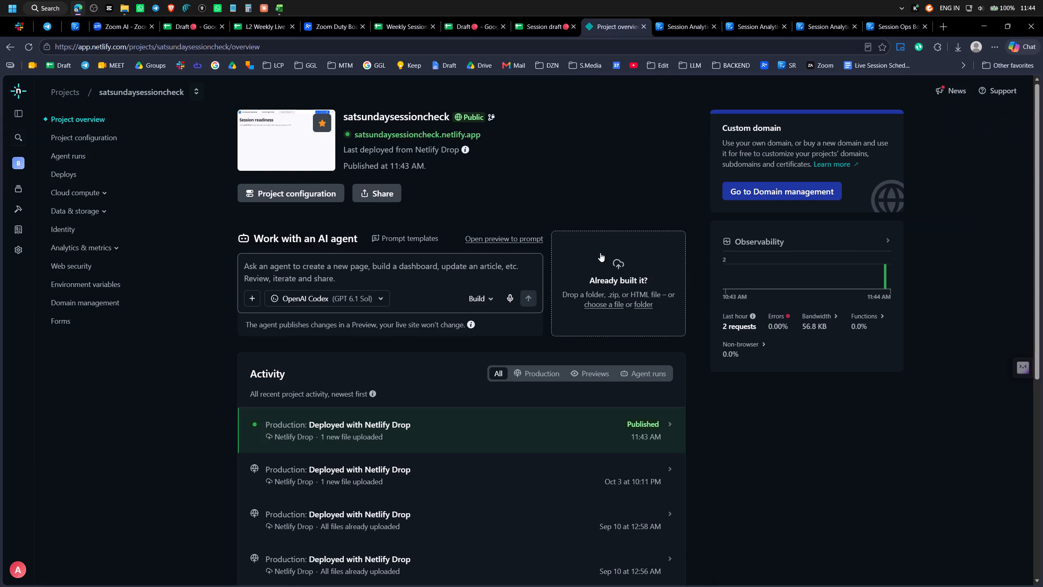
{"action": "scroll", "coordinate": [603, 253], "scroll_direction": "down", "scroll_amount": 2}
{"action": "left_click", "coordinate": [666, 288]}
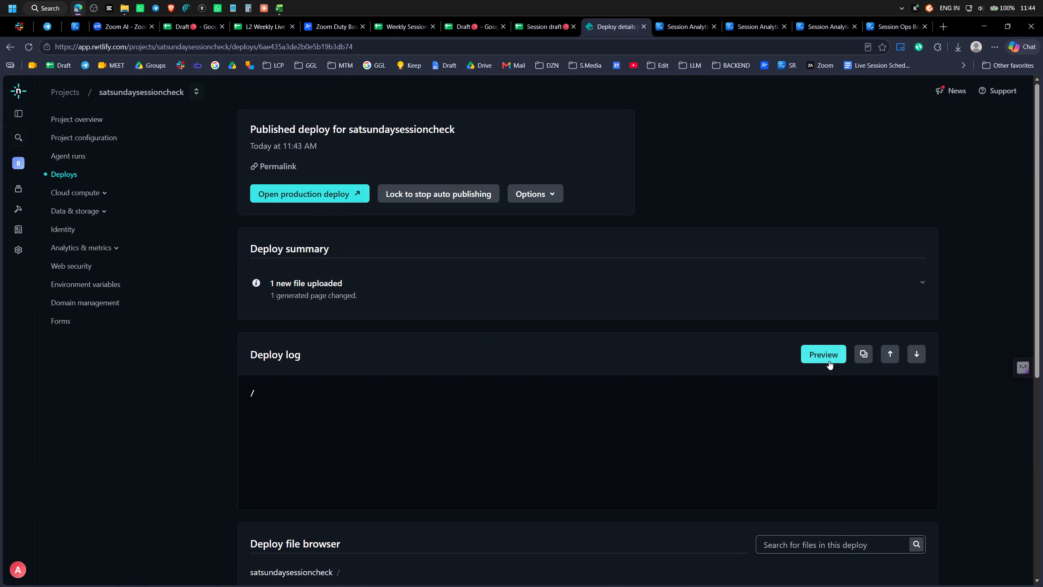
{"action": "left_click", "coordinate": [827, 349]}
{"action": "scroll", "coordinate": [570, 342], "scroll_direction": "down", "scroll_amount": 3}
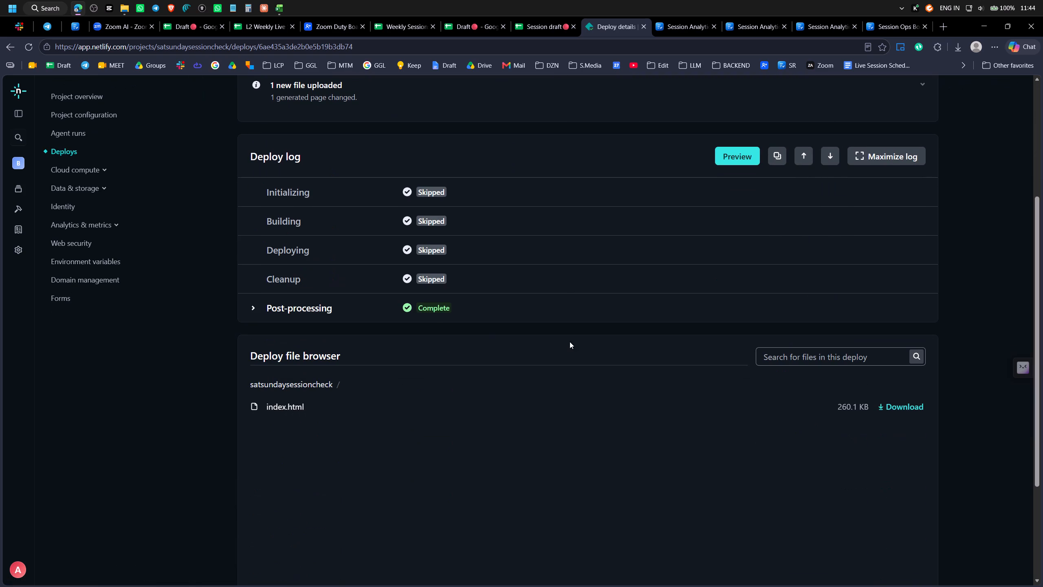
{"action": "left_click", "coordinate": [898, 402]}
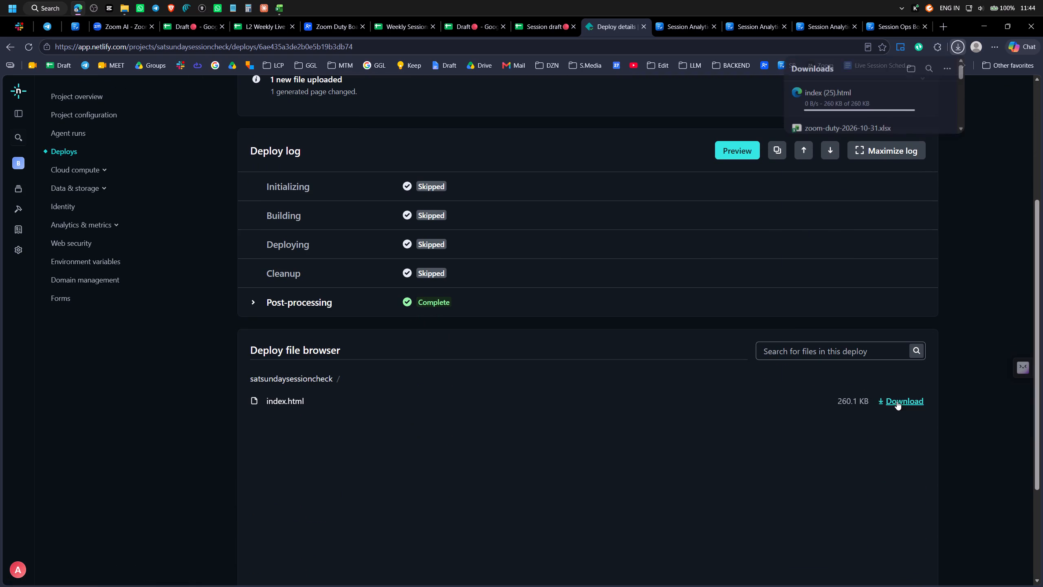
{"action": "left_click", "coordinate": [874, 95]}
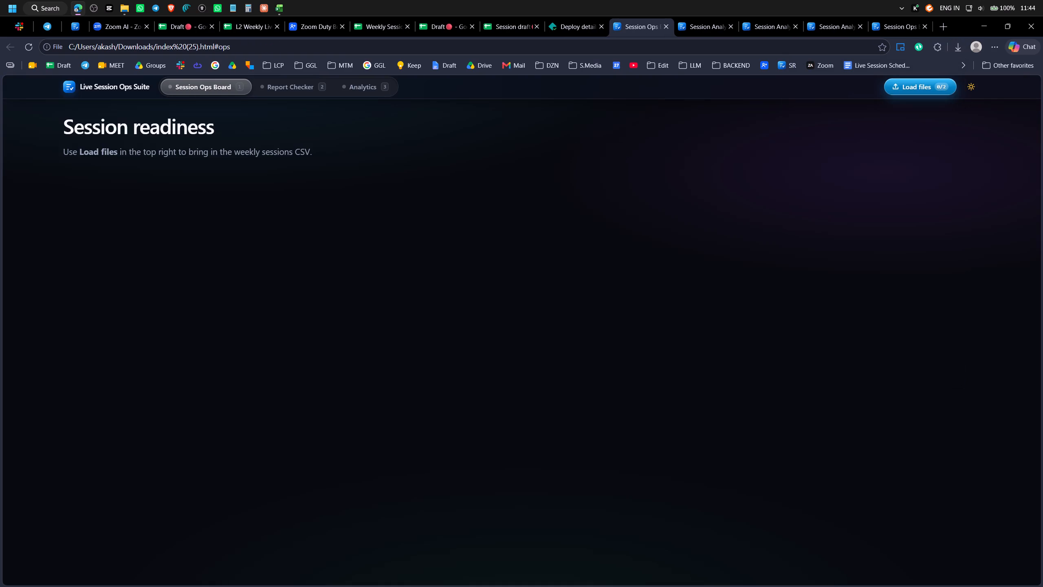
{"action": "left_click", "coordinate": [698, 24]}
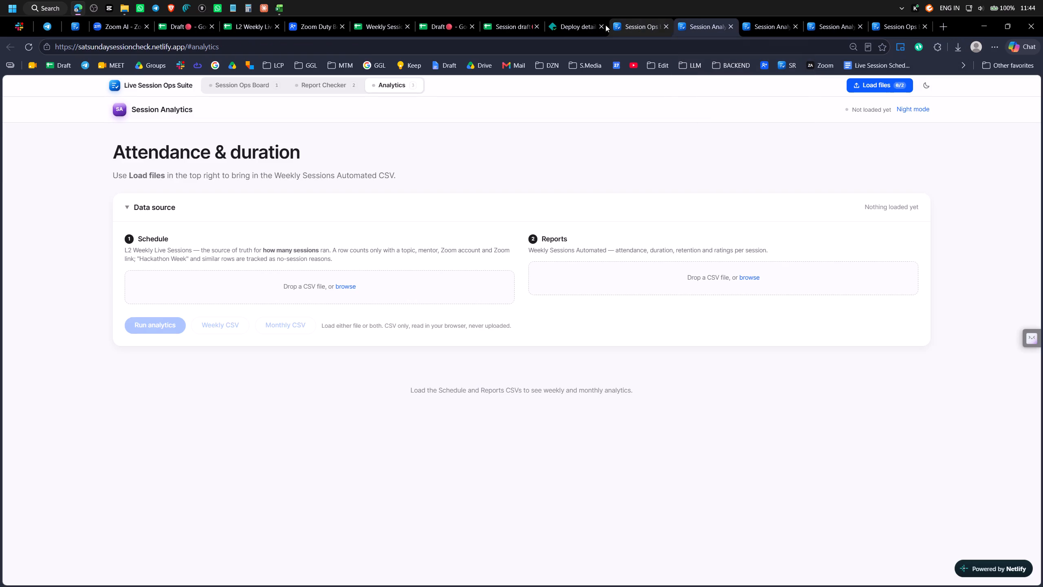
Open the new deploy's permalink and check its Report Checker, Analytics and Session Ops Board views.
{"action": "left_click", "coordinate": [555, 27]}
{"action": "scroll", "coordinate": [522, 262], "scroll_direction": "up", "scroll_amount": 7}
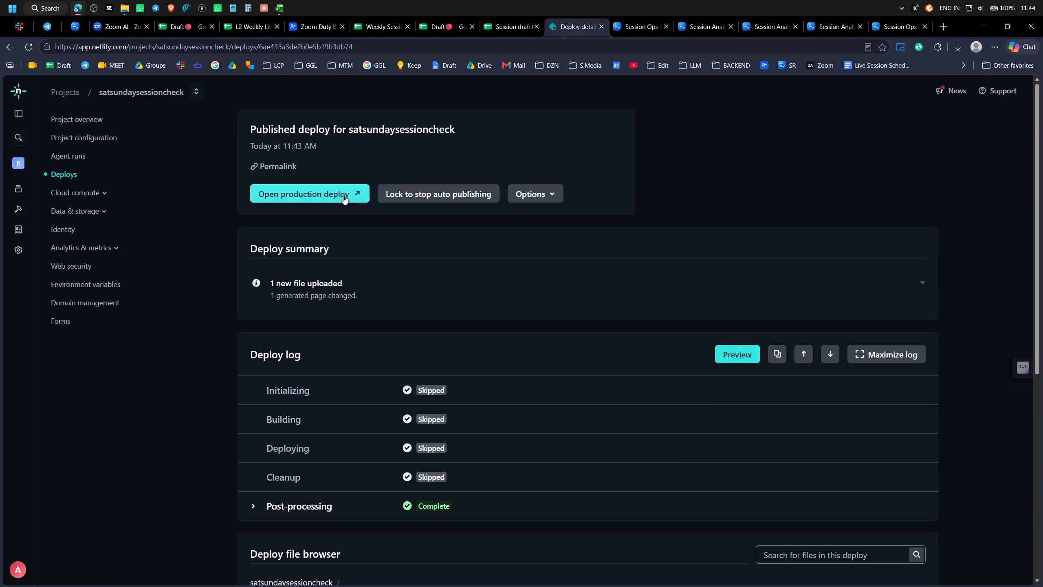
{"action": "left_click", "coordinate": [270, 168]}
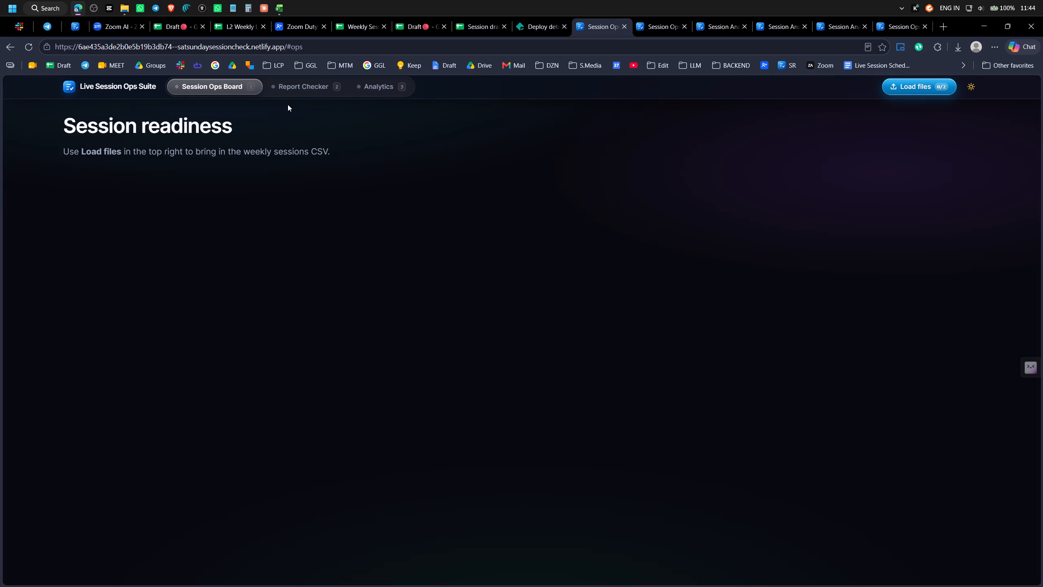
{"action": "left_click", "coordinate": [290, 90]}
{"action": "left_click", "coordinate": [368, 88]}
{"action": "left_click", "coordinate": [218, 90]}
Open the live site from the SR bookmark and check its Analytics, Report Checker and Session Ops Board views.
{"action": "left_click", "coordinate": [784, 67], "text": "ctrl"}
{"action": "left_click", "coordinate": [905, 28]}
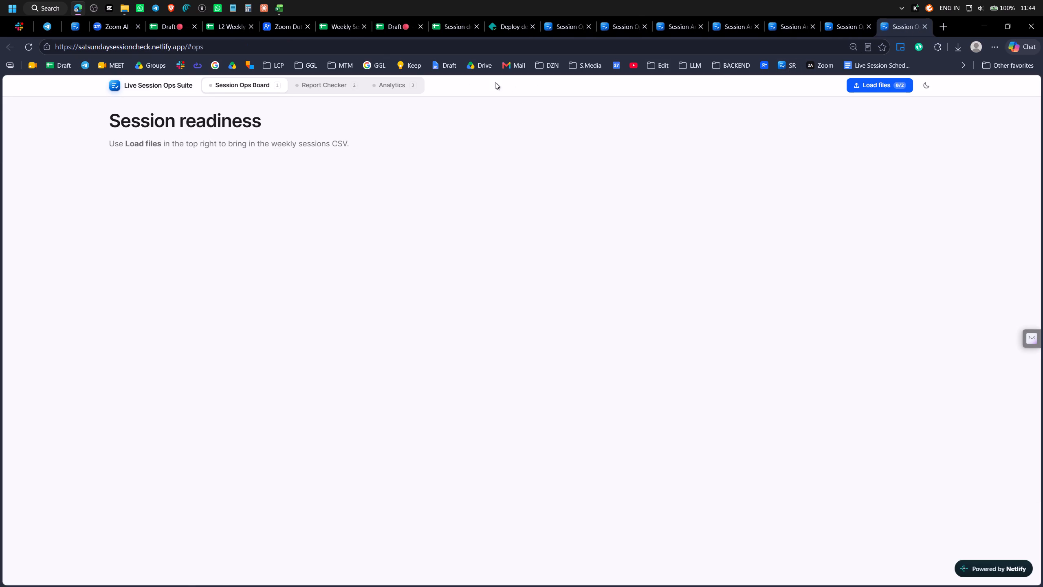
{"action": "left_click", "coordinate": [386, 85]}
{"action": "left_click", "coordinate": [326, 85]}
{"action": "left_click", "coordinate": [238, 84]}
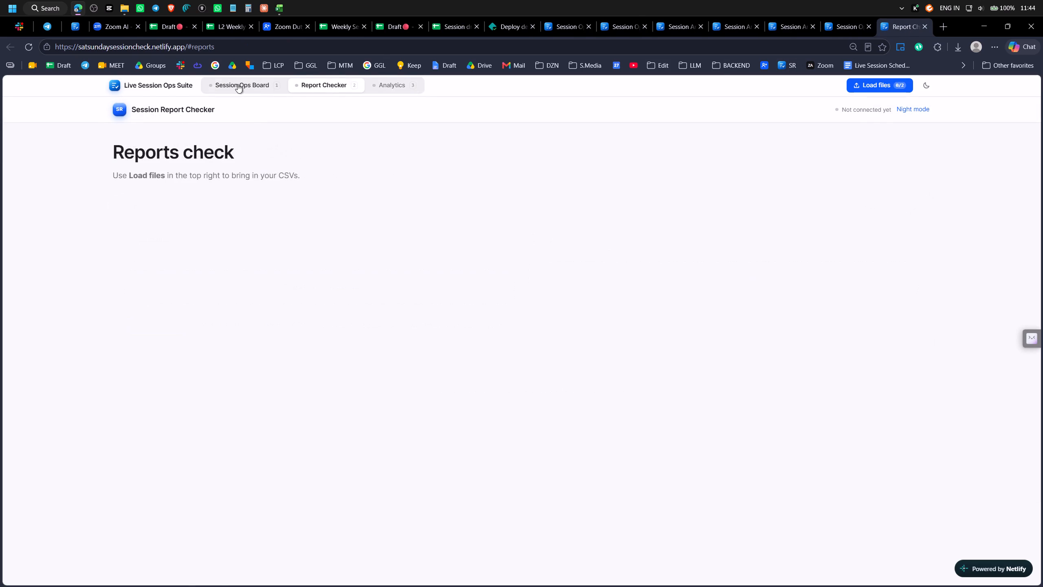
Check the live site's Report Checker, Analytics and Session Ops Board views once more with no data loaded.
{"action": "left_click", "coordinate": [322, 80]}
{"action": "left_click", "coordinate": [386, 84]}
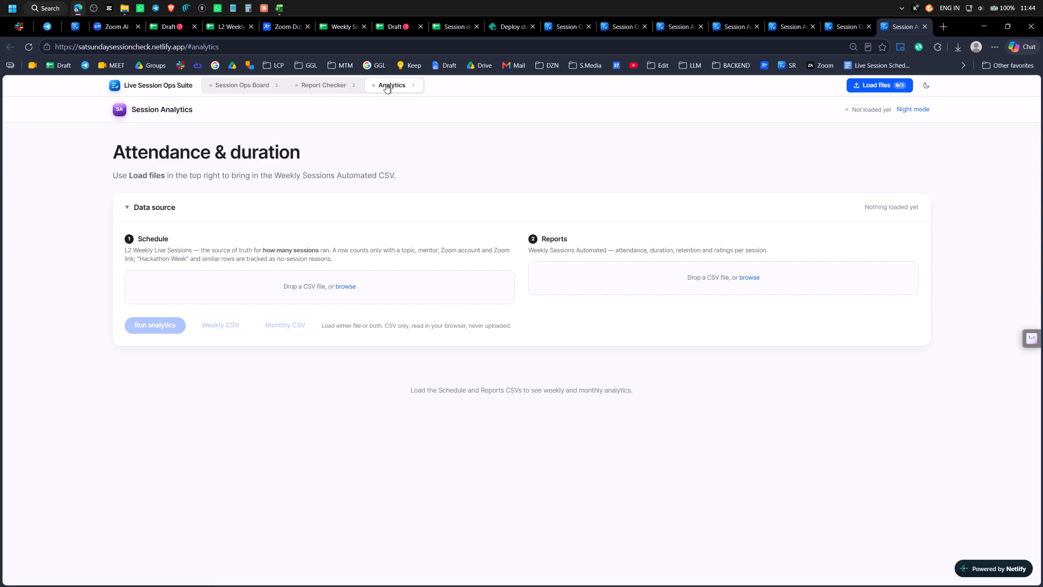
{"action": "left_click", "coordinate": [243, 84]}
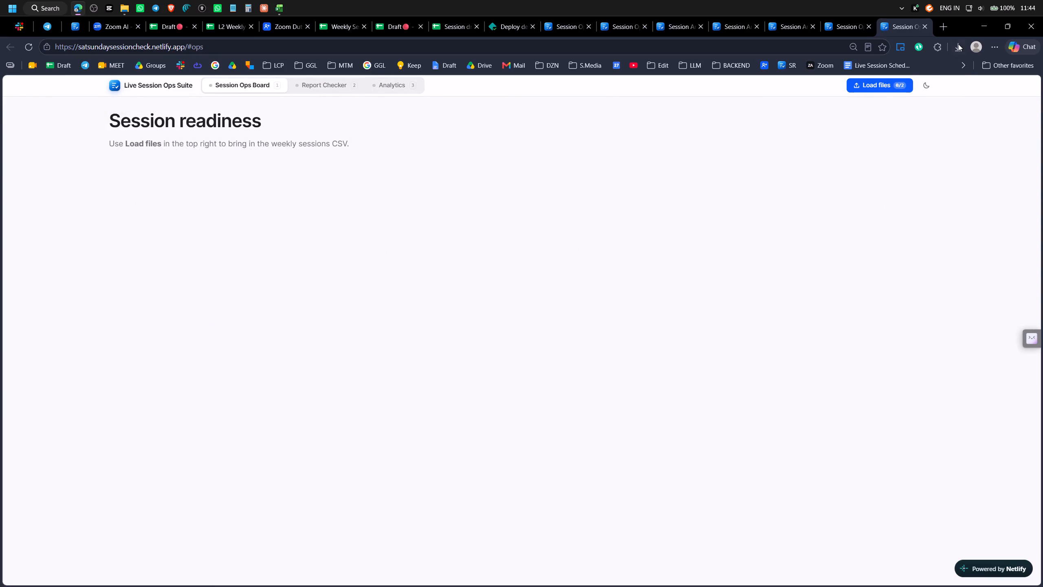
Load the downloaded L2 Weekly Live Sessions AI CAP - October 2026 (47) and Weekly Sessions Amtomated - Sheet1 (38) CSVs into the live site.
{"action": "left_click", "coordinate": [958, 44]}
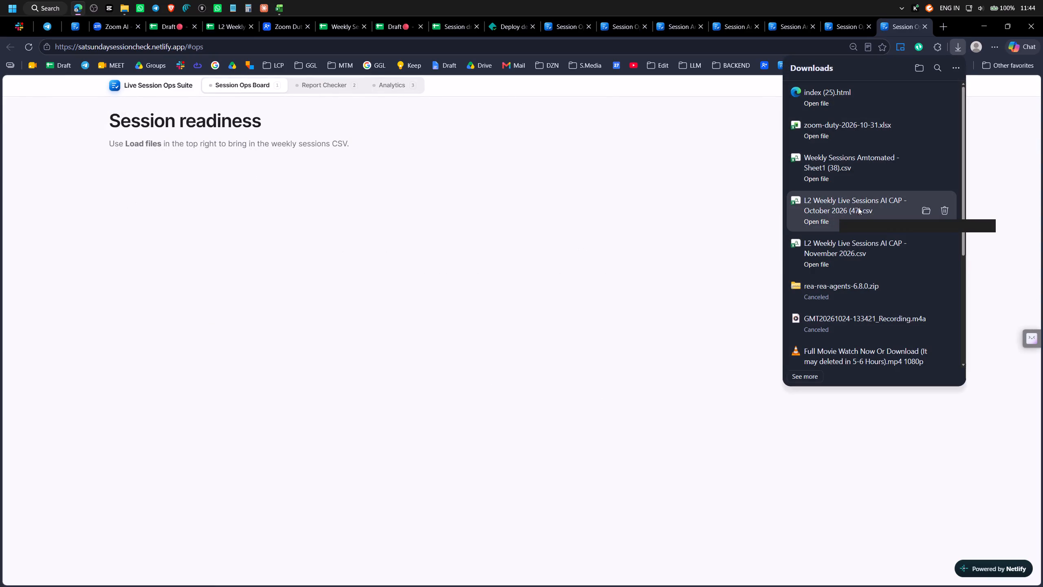
{"action": "left_click_drag", "start_coordinate": [865, 207], "coordinate": [679, 223]}
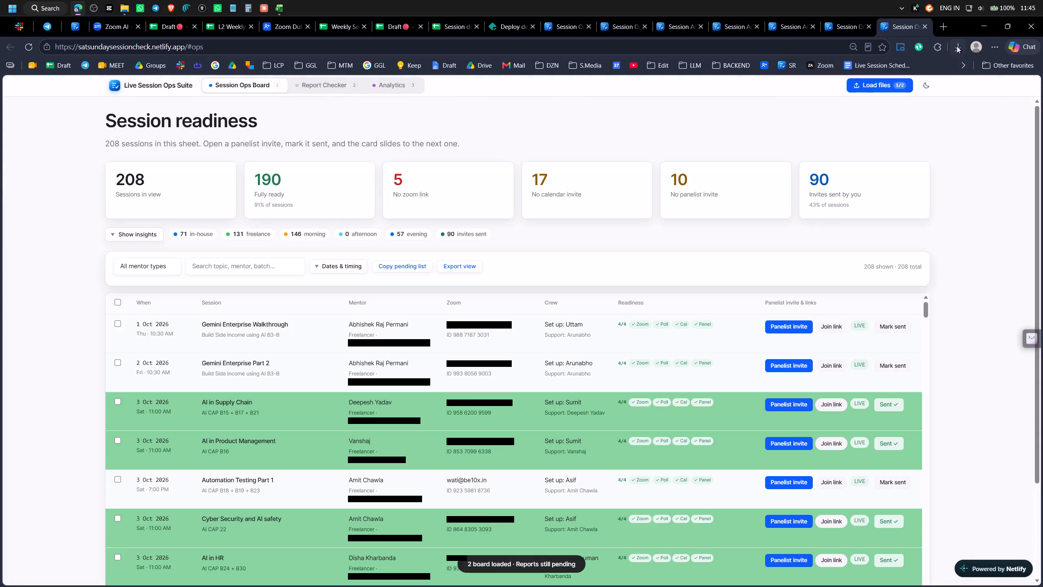
{"action": "left_click", "coordinate": [957, 46]}
{"action": "left_click_drag", "start_coordinate": [841, 172], "coordinate": [639, 230]}
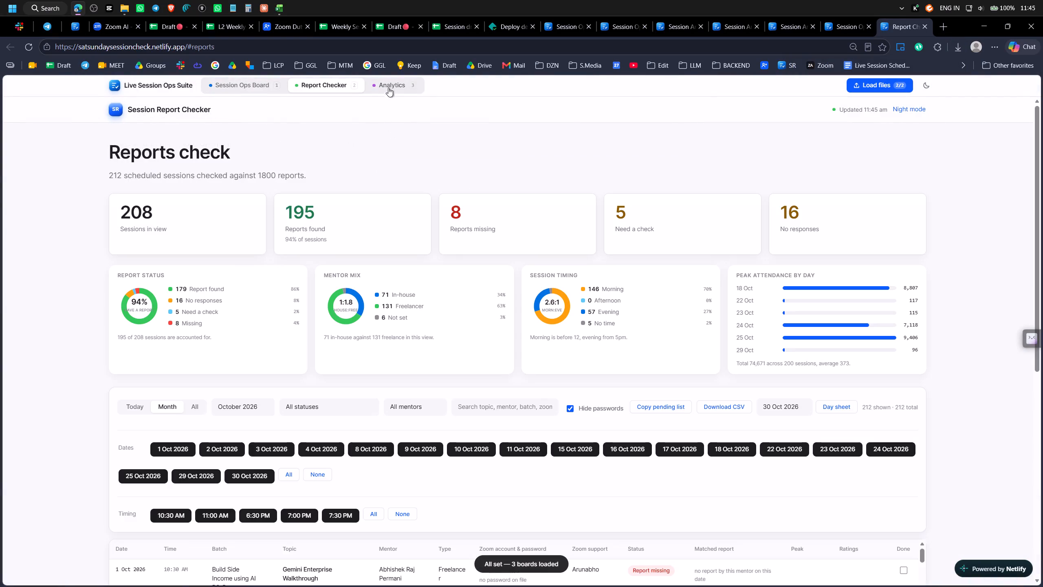
Review the Analytics view down to Data quality, compare its weekly and monthly figures, and check the loaded Report Checker and Session Ops Board.
{"action": "left_click", "coordinate": [388, 83]}
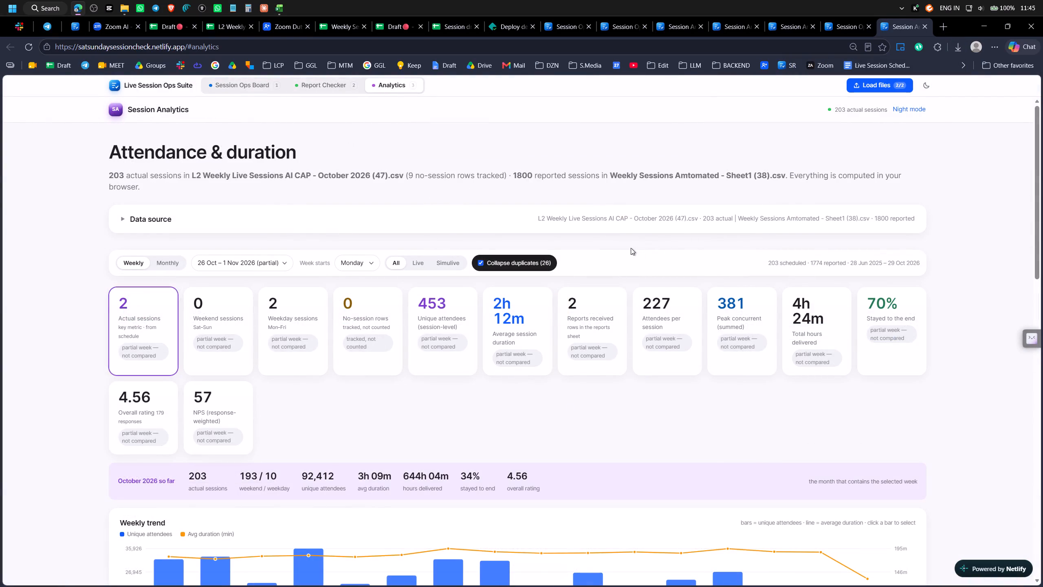
{"action": "scroll", "coordinate": [581, 253], "scroll_direction": "down", "scroll_amount": 4}
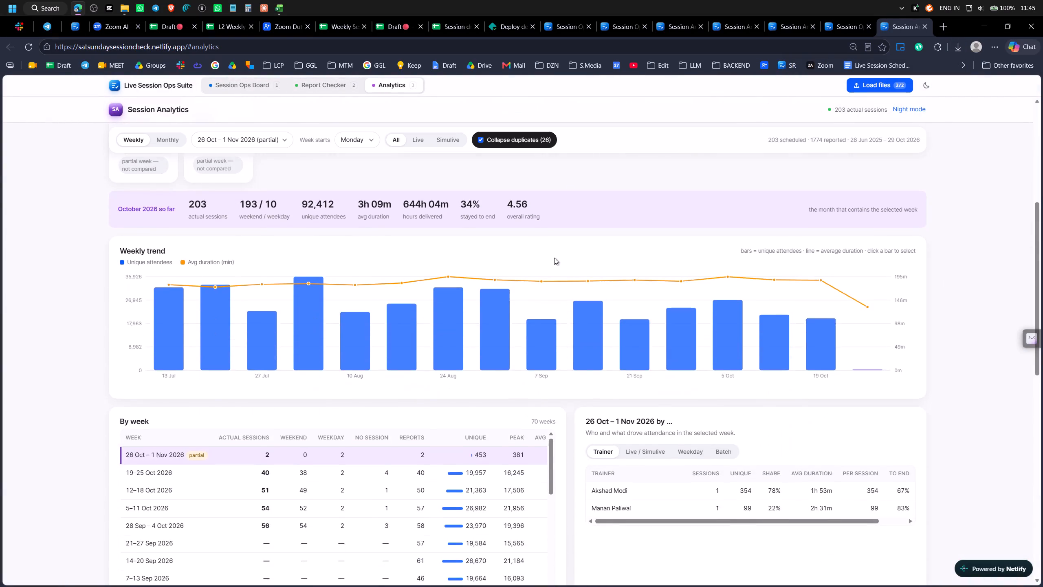
{"action": "scroll", "coordinate": [554, 258], "scroll_direction": "down", "scroll_amount": 11}
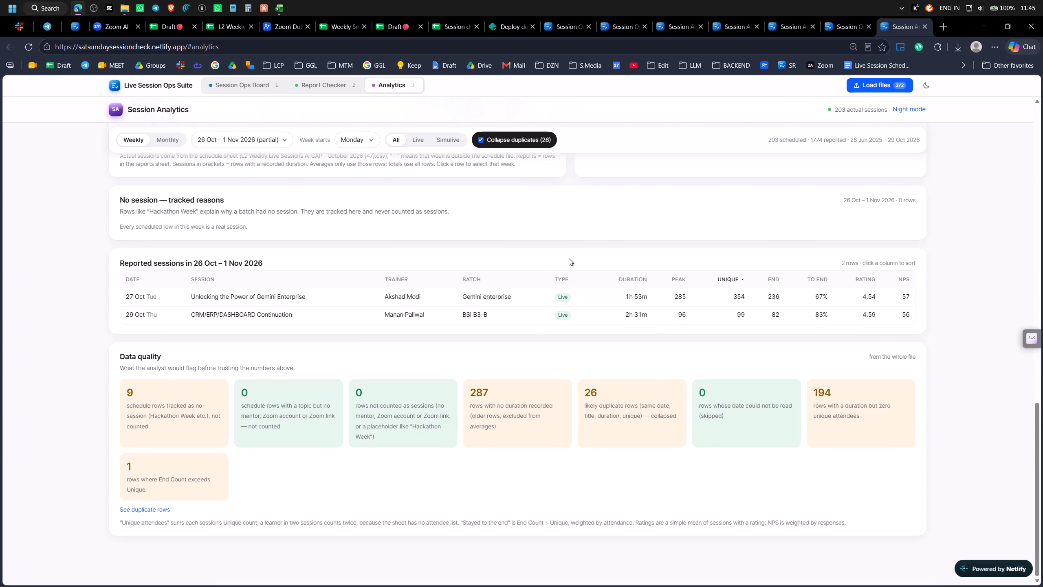
{"action": "scroll", "coordinate": [569, 258], "scroll_direction": "up", "scroll_amount": 17}
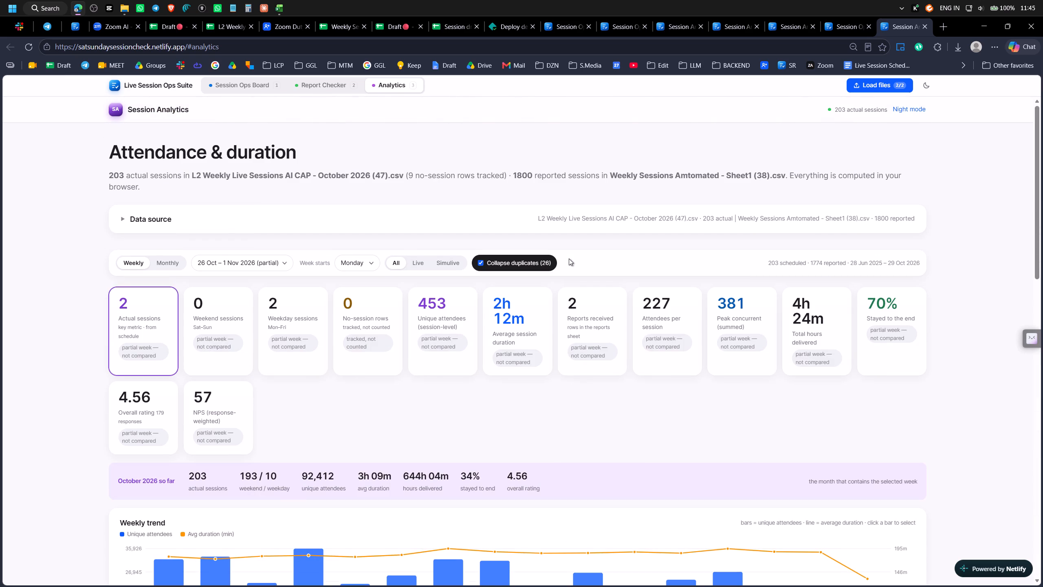
{"action": "left_click", "coordinate": [162, 262]}
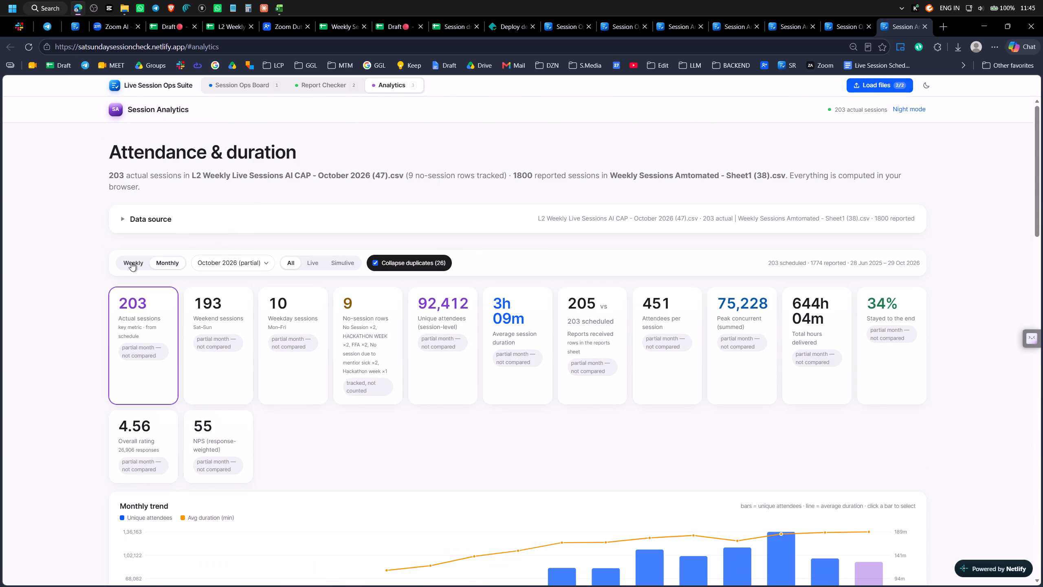
{"action": "left_click", "coordinate": [131, 262]}
{"action": "left_click", "coordinate": [163, 261]}
{"action": "left_click", "coordinate": [129, 263]}
{"action": "left_click", "coordinate": [323, 85]}
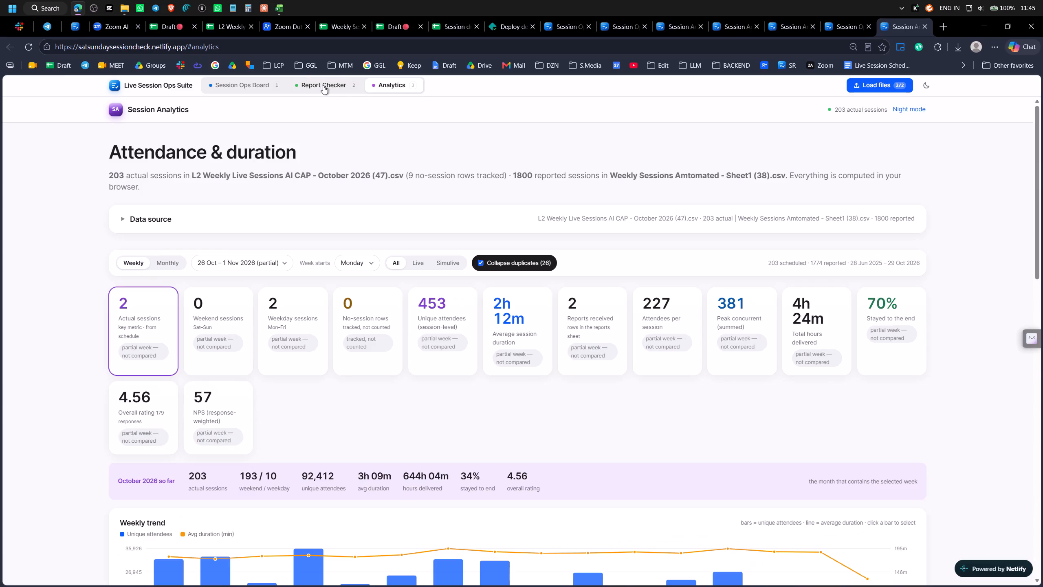
{"action": "left_click", "coordinate": [244, 83]}
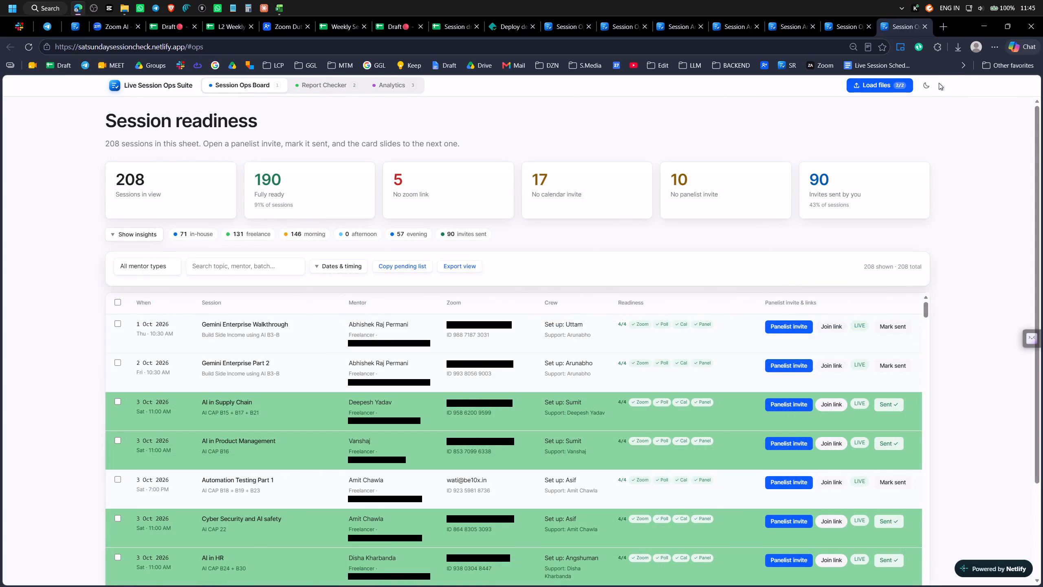
Switch the suite to night mode and check the Report Checker, Analytics and Session Ops Board views in it.
{"action": "left_click", "coordinate": [928, 87]}
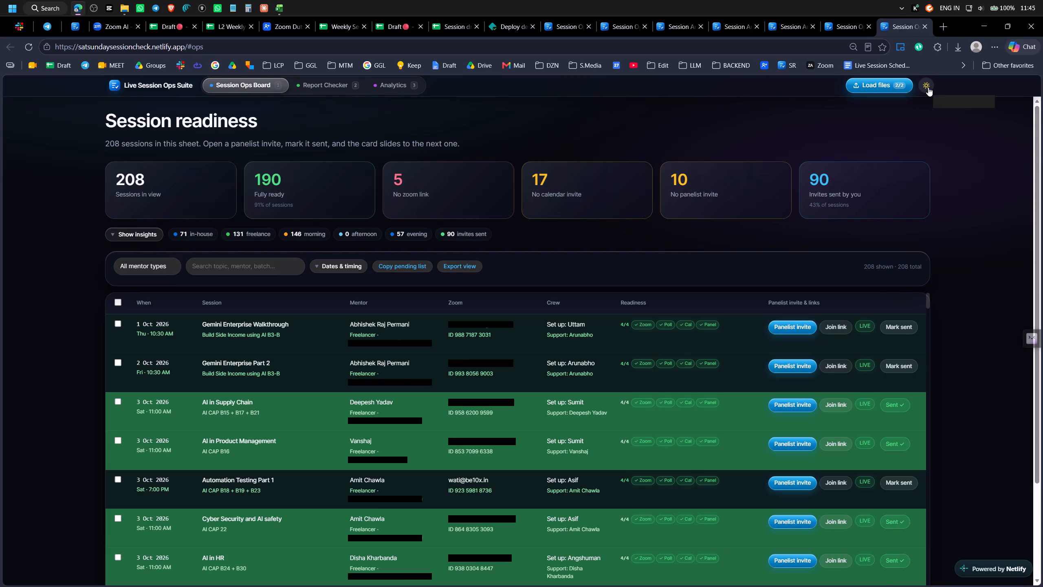
{"action": "left_click", "coordinate": [315, 83]}
{"action": "left_click", "coordinate": [393, 86]}
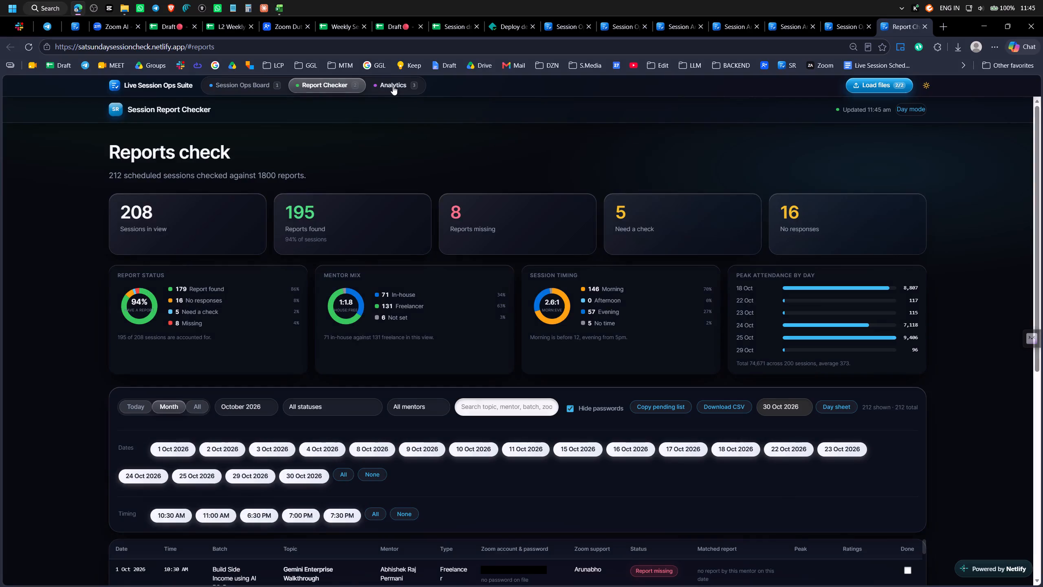
{"action": "left_click", "coordinate": [242, 87]}
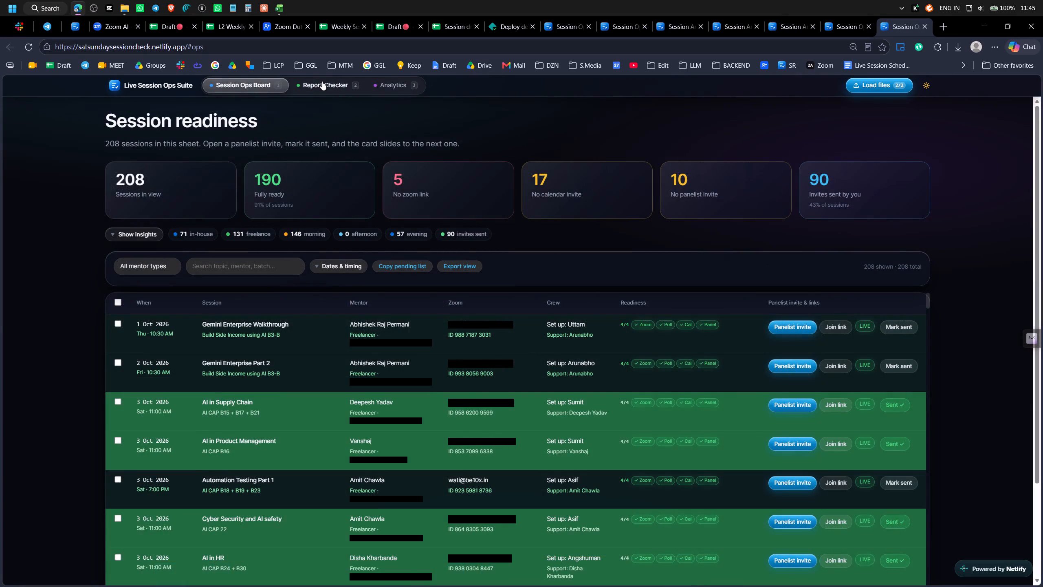
{"action": "left_click", "coordinate": [322, 81]}
{"action": "left_click", "coordinate": [256, 83]}
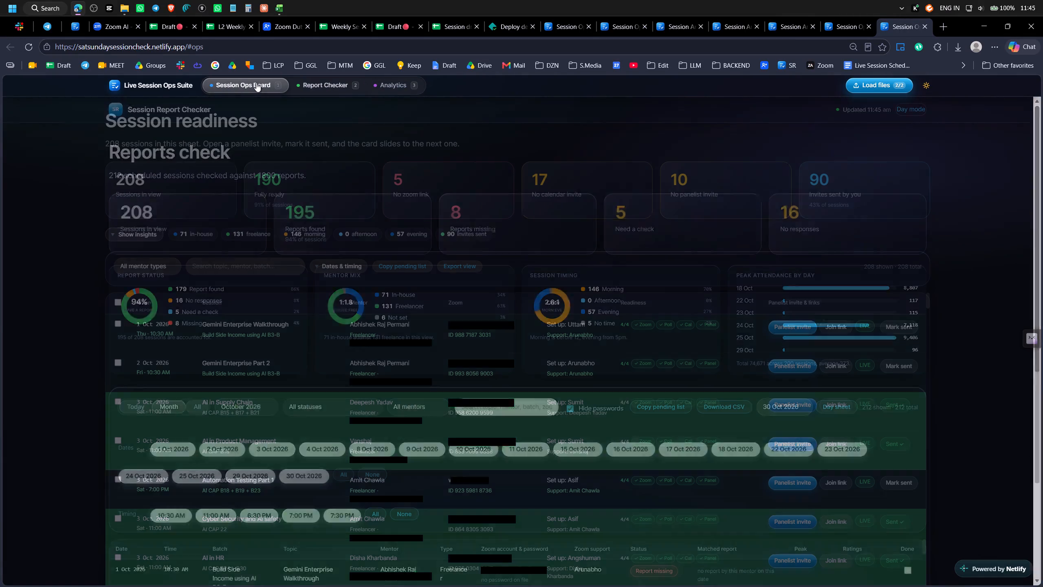
Read through the panelist invite for the 3 Oct AI CAP B42 session Intro to Agentic AI with n8n and close it.
{"action": "scroll", "coordinate": [565, 318], "scroll_direction": "down", "scroll_amount": 8}
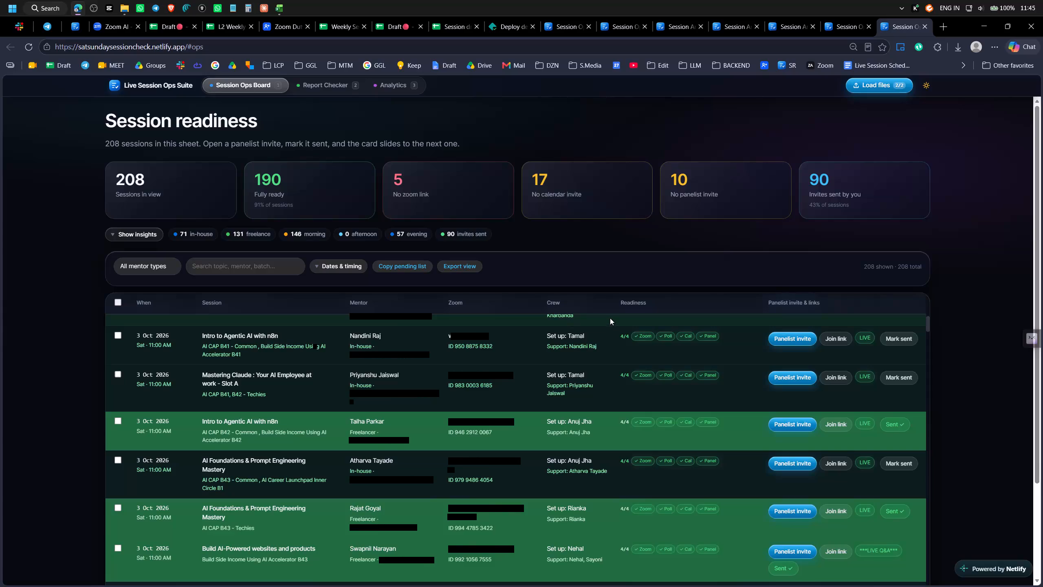
{"action": "left_click", "coordinate": [794, 424]}
{"action": "scroll", "coordinate": [519, 405], "scroll_direction": "down", "scroll_amount": 3}
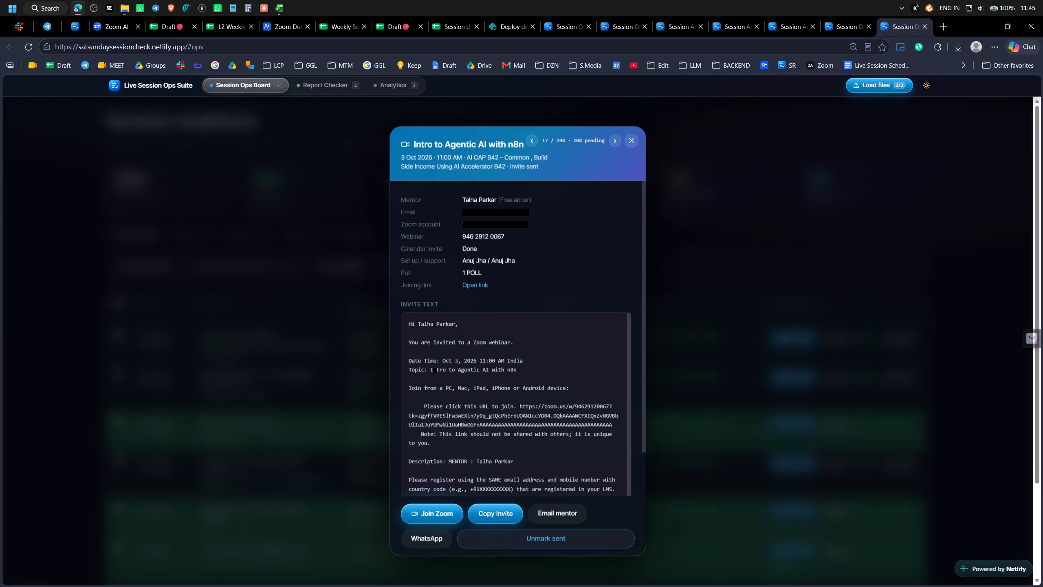
{"action": "scroll", "coordinate": [519, 405], "scroll_direction": "down", "scroll_amount": 5}
{"action": "left_click", "coordinate": [632, 142]}
{"action": "left_click", "coordinate": [722, 139]}
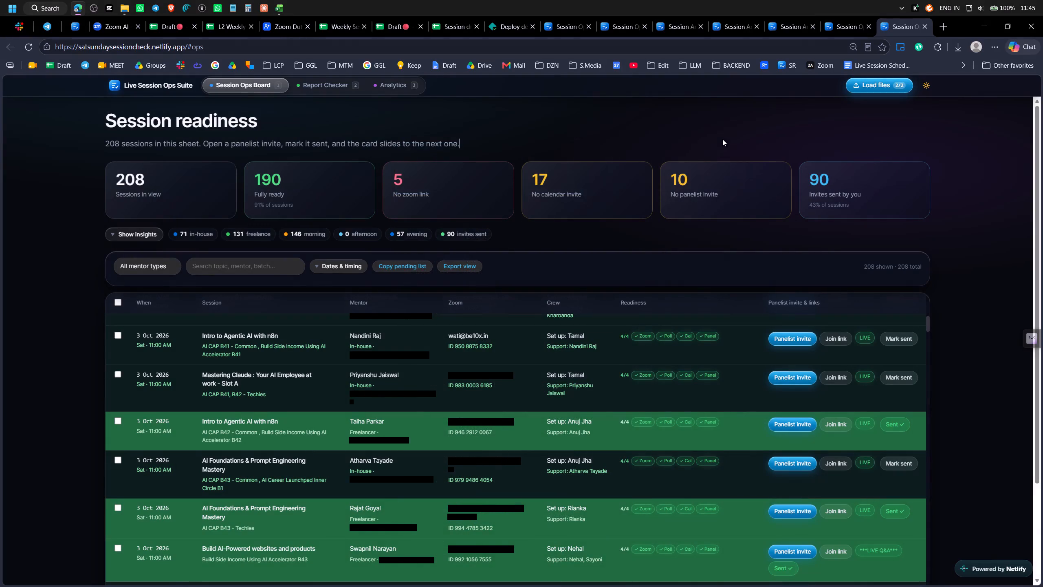
Return to the L2 Weekly Live Sessions AI CAP sheet, look over the 31 October duty cells and dismiss the people-chips suggestion.
{"action": "left_click", "coordinate": [332, 27]}
{"action": "left_click", "coordinate": [224, 27]}
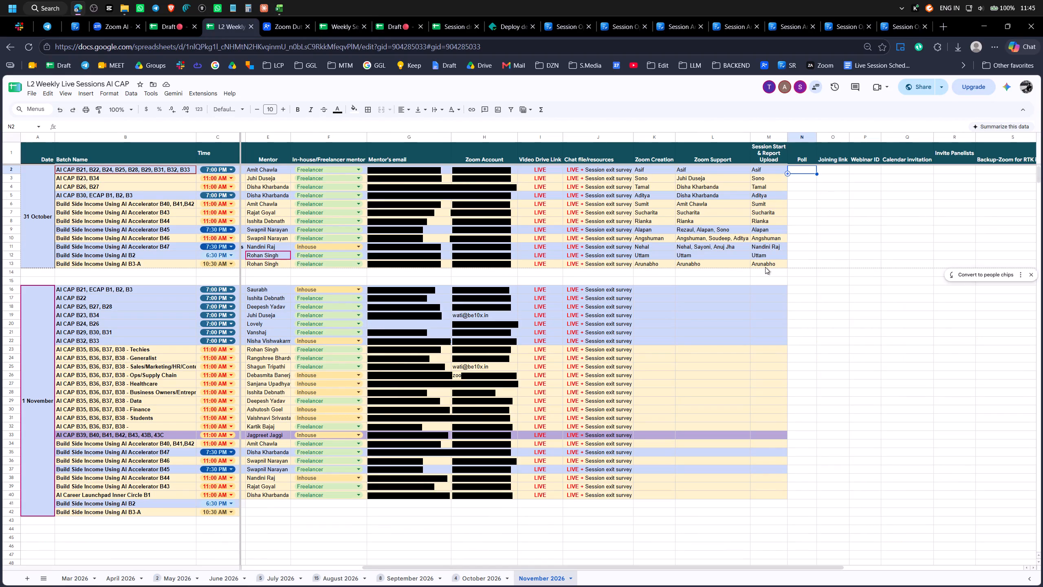
{"action": "left_click", "coordinate": [702, 271]}
{"action": "left_click", "coordinate": [699, 263]}
{"action": "left_click", "coordinate": [768, 263]}
{"action": "left_click", "coordinate": [701, 226]}
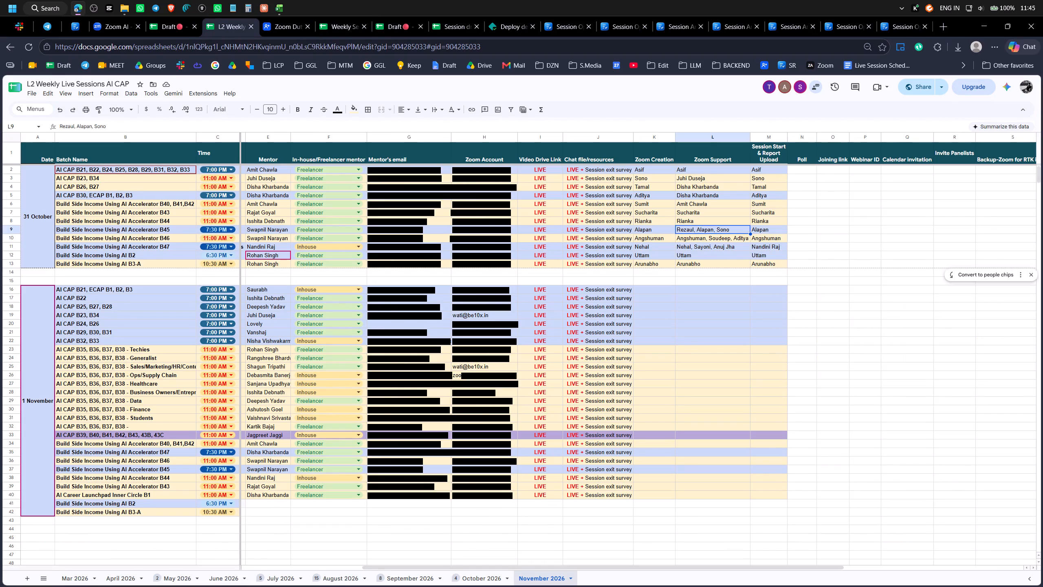
{"action": "left_click", "coordinate": [1031, 275]}
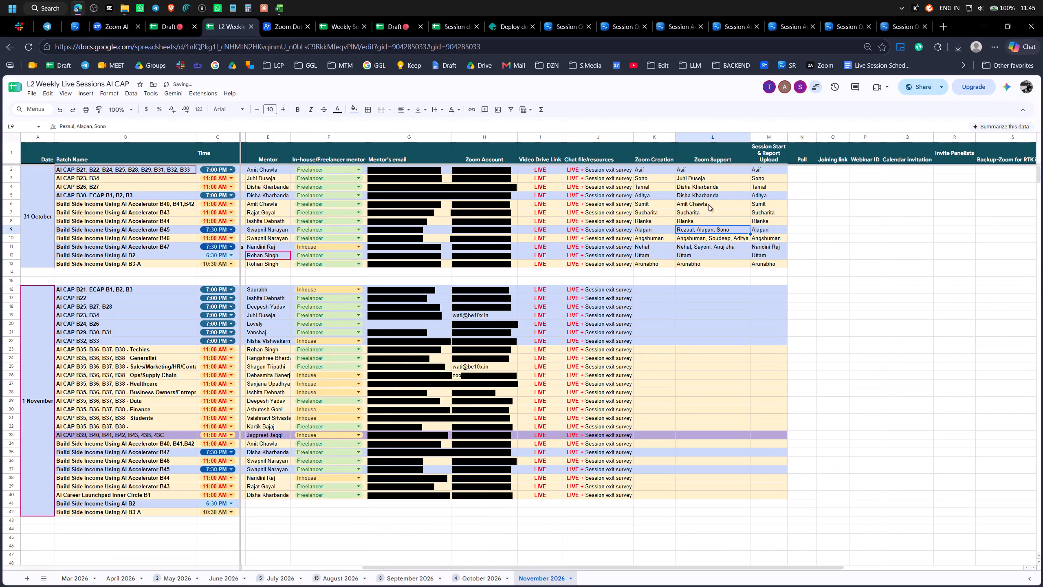
Check the Zoom Creation, Zoom Support and Report Upload assignments for the four 31 October AI CAP batches.
{"action": "left_click", "coordinate": [689, 171]}
{"action": "left_click", "coordinate": [654, 171]}
{"action": "left_click", "coordinate": [695, 170]}
{"action": "left_click", "coordinate": [764, 172]}
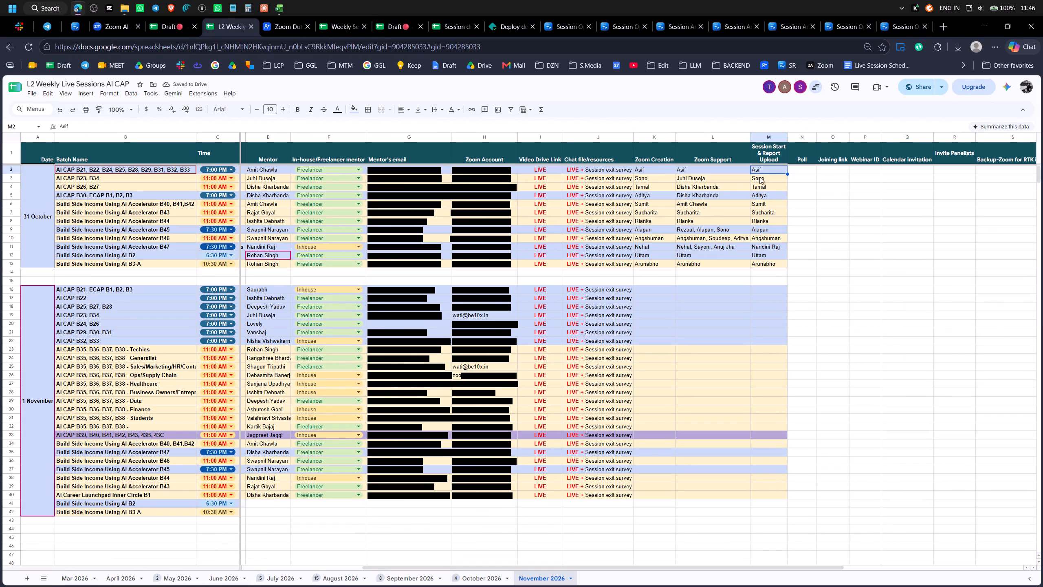
{"action": "left_click", "coordinate": [759, 177]}
{"action": "left_click", "coordinate": [706, 178]}
{"action": "left_click", "coordinate": [652, 180]}
{"action": "left_click", "coordinate": [652, 187]}
{"action": "left_click", "coordinate": [693, 187]}
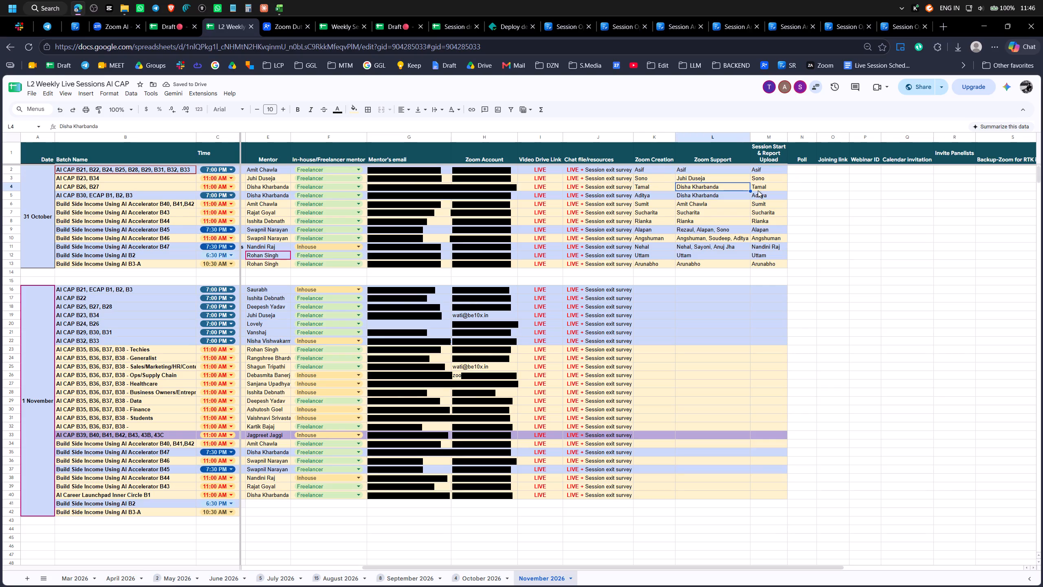
{"action": "left_click", "coordinate": [758, 190]}
{"action": "left_click", "coordinate": [760, 196]}
{"action": "left_click", "coordinate": [706, 196]}
{"action": "left_click", "coordinate": [653, 195]}
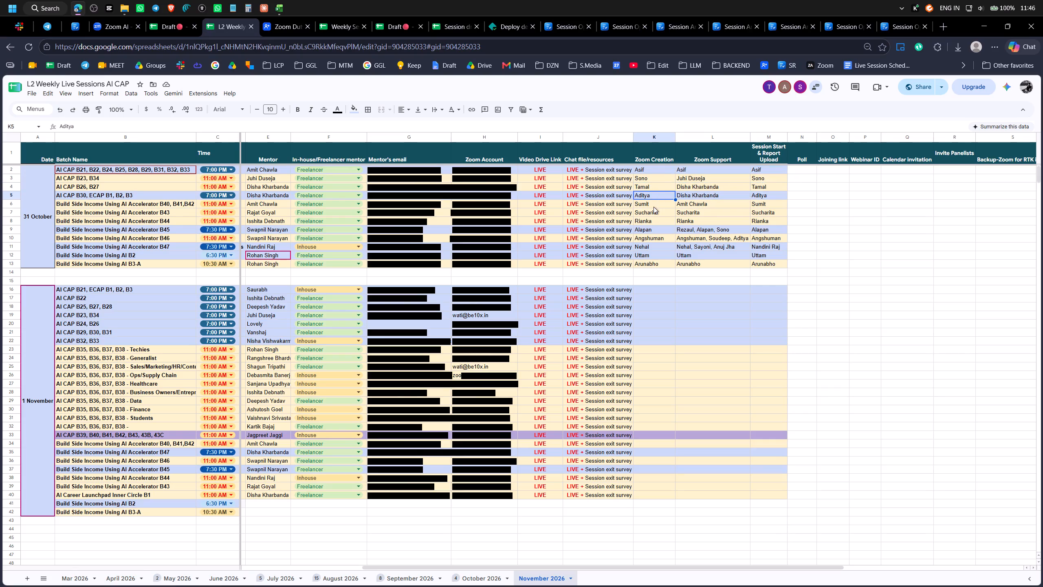
Check the Zoom Creation, Zoom Support and Report Upload assignments for the 31 October Build Side Income batches B40 through B45.
{"action": "left_click", "coordinate": [654, 207]}
{"action": "left_click", "coordinate": [703, 206]}
{"action": "left_click", "coordinate": [758, 207]}
{"action": "left_click", "coordinate": [758, 212]}
{"action": "left_click", "coordinate": [716, 213]}
{"action": "left_click", "coordinate": [652, 214]}
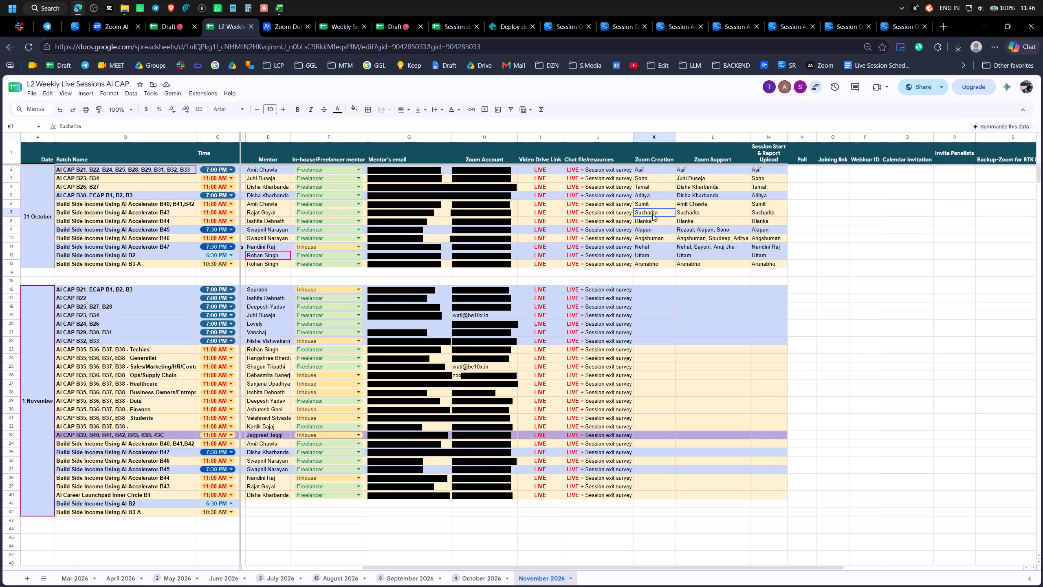
{"action": "left_click", "coordinate": [649, 221]}
{"action": "left_click", "coordinate": [706, 221]}
{"action": "left_click", "coordinate": [753, 221]}
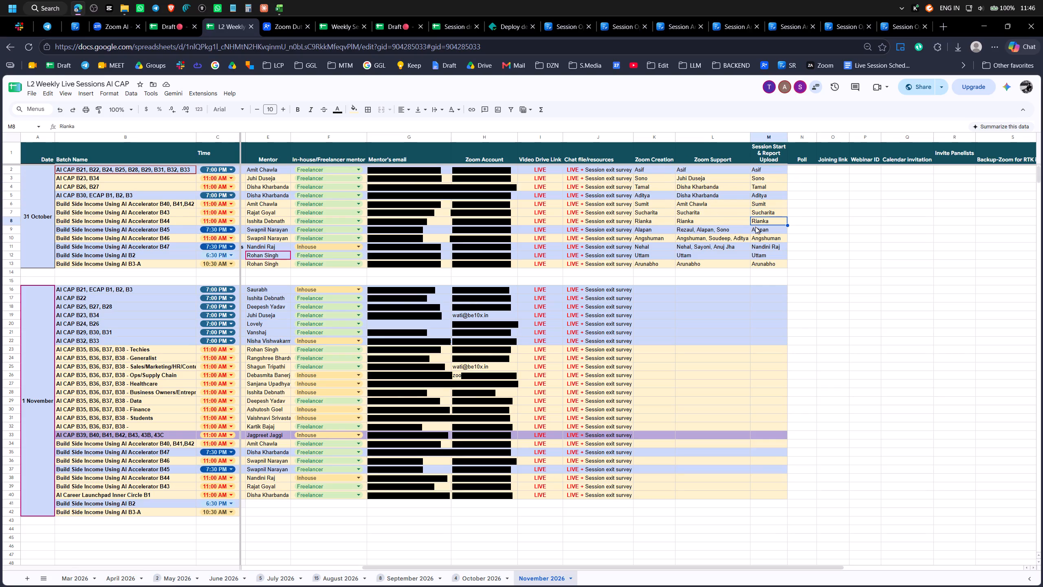
{"action": "left_click", "coordinate": [756, 229]}
{"action": "left_click", "coordinate": [709, 227]}
{"action": "left_click", "coordinate": [645, 228]}
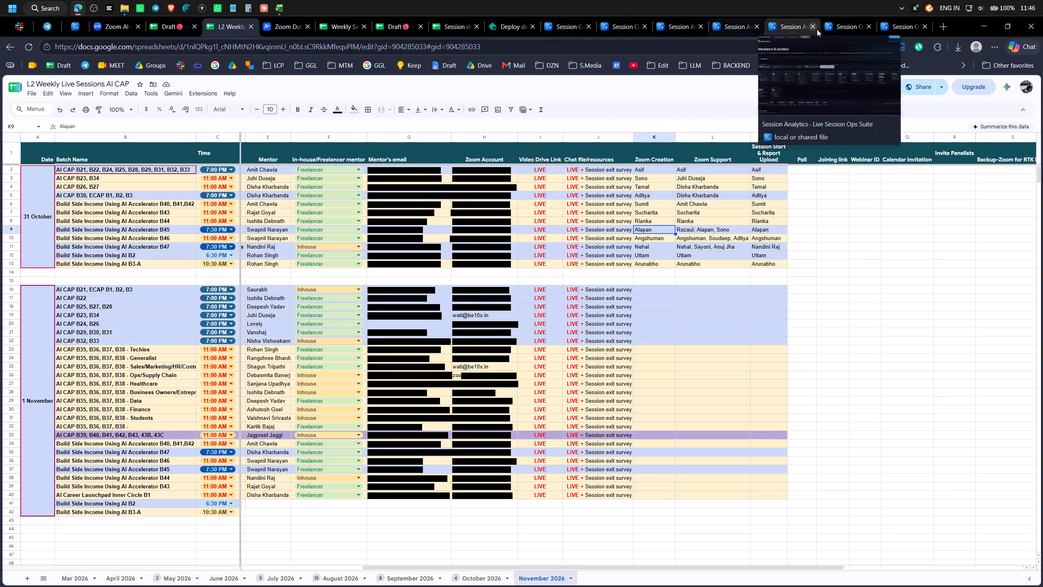
On the Zoom Duty Board, replace the Zoom creation assignee for the 31 Oct Build Side Income B47 session with Sayoni.
{"action": "left_click", "coordinate": [280, 29]}
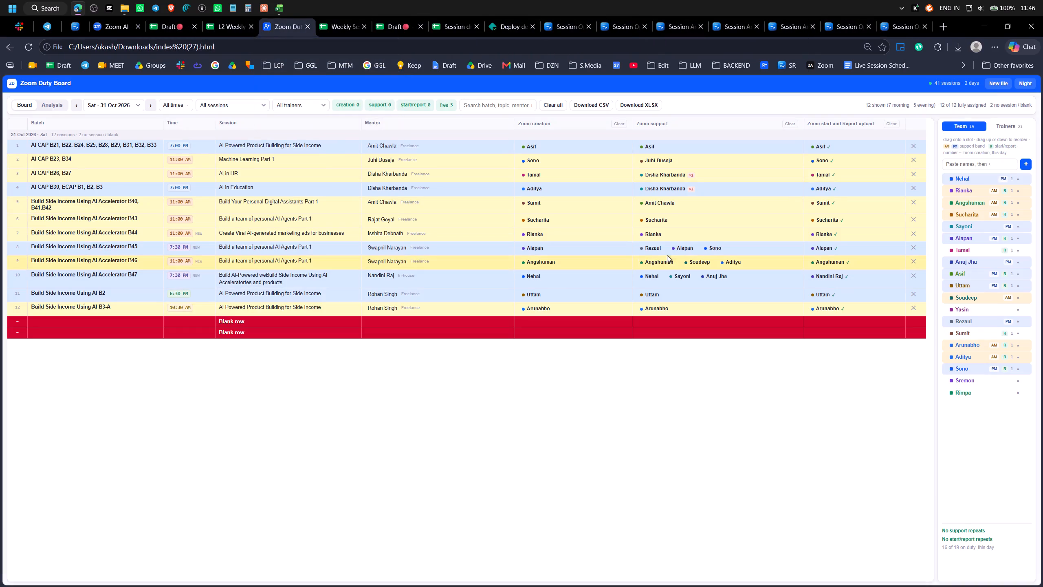
{"action": "left_click", "coordinate": [971, 229]}
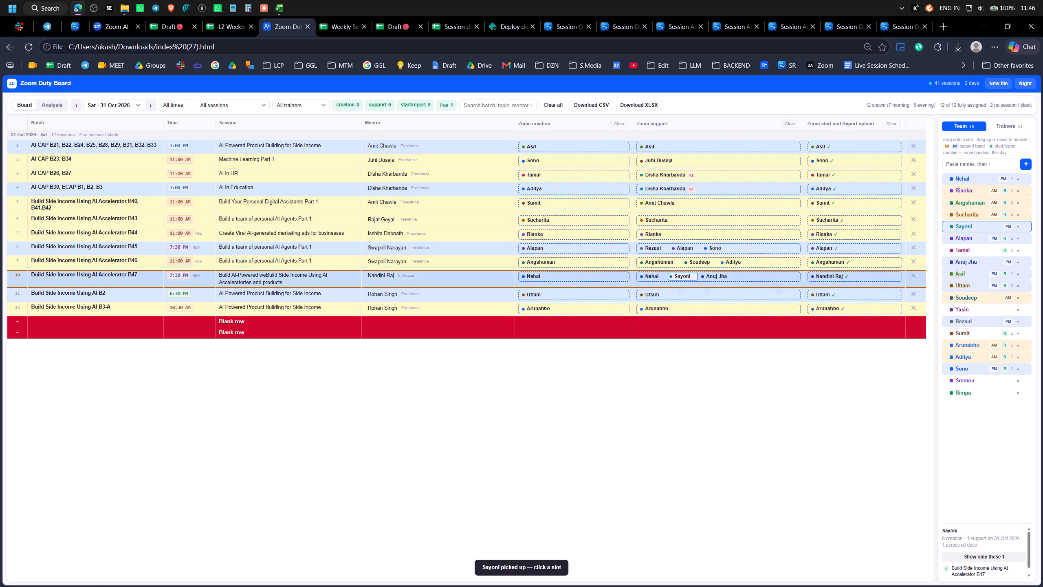
{"action": "left_click", "coordinate": [544, 277]}
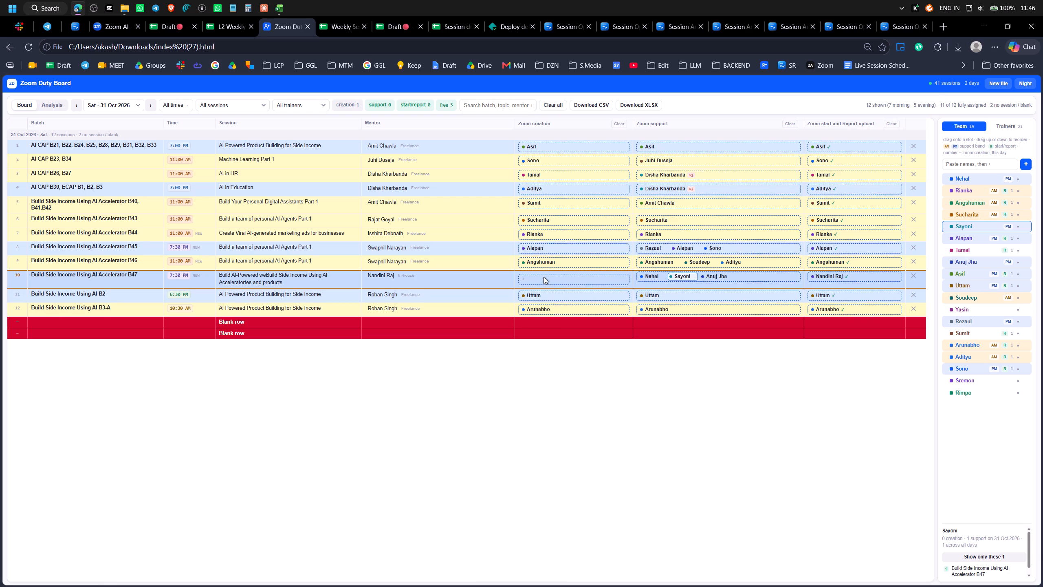
{"action": "left_click", "coordinate": [544, 277]}
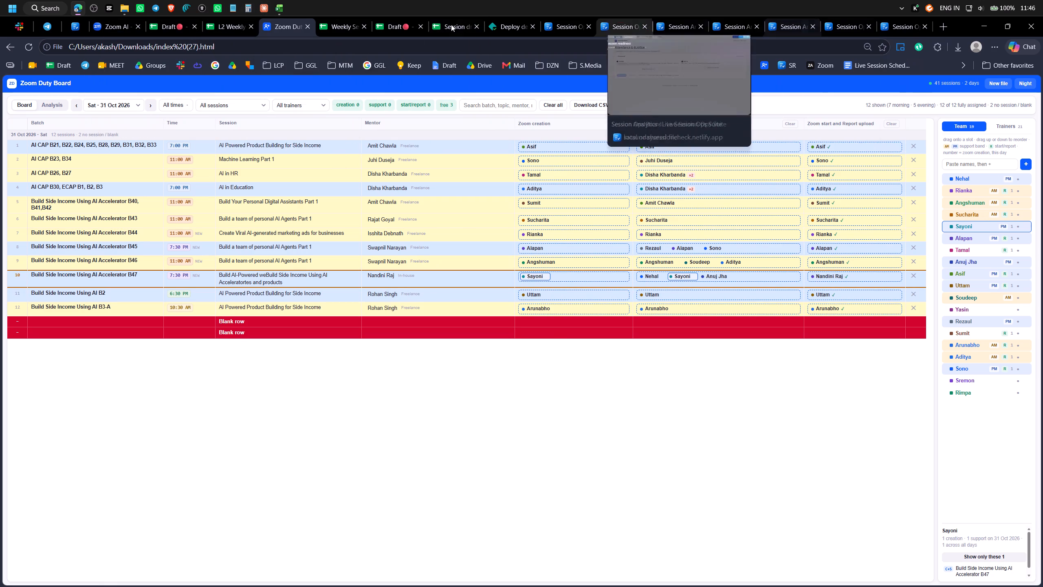
In the L2 Weekly Live Sessions AI CAP sheet, replace the 31 October Accelerator B47 Zoom Creation assignee with Sayoni, copied from its Zoom Support cell.
{"action": "left_click", "coordinate": [237, 24]}
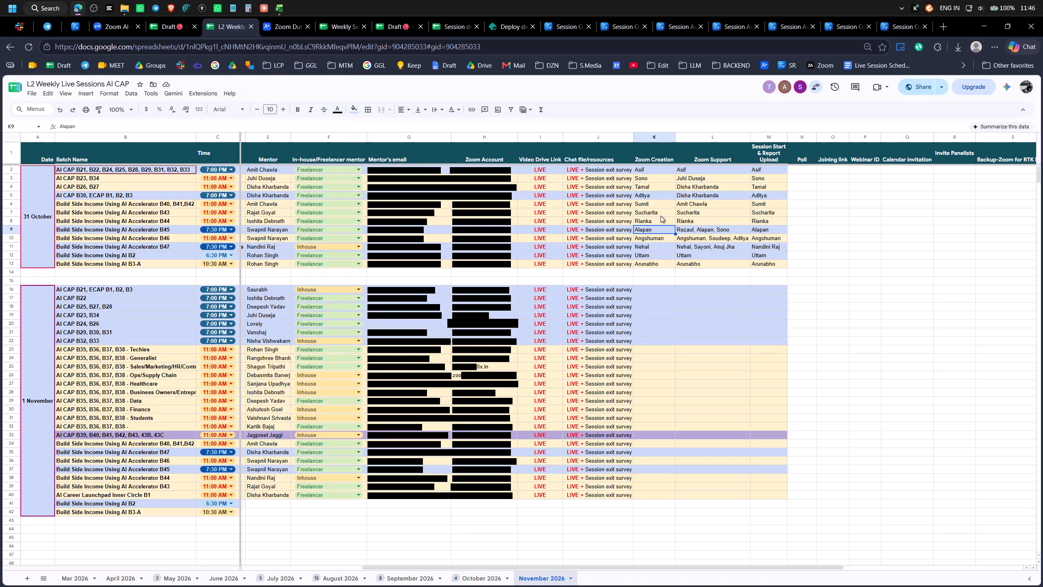
{"action": "double_click", "coordinate": [689, 246]}
{"action": "double_click", "coordinate": [703, 246]}
{"action": "key", "text": "ctrl+c"}
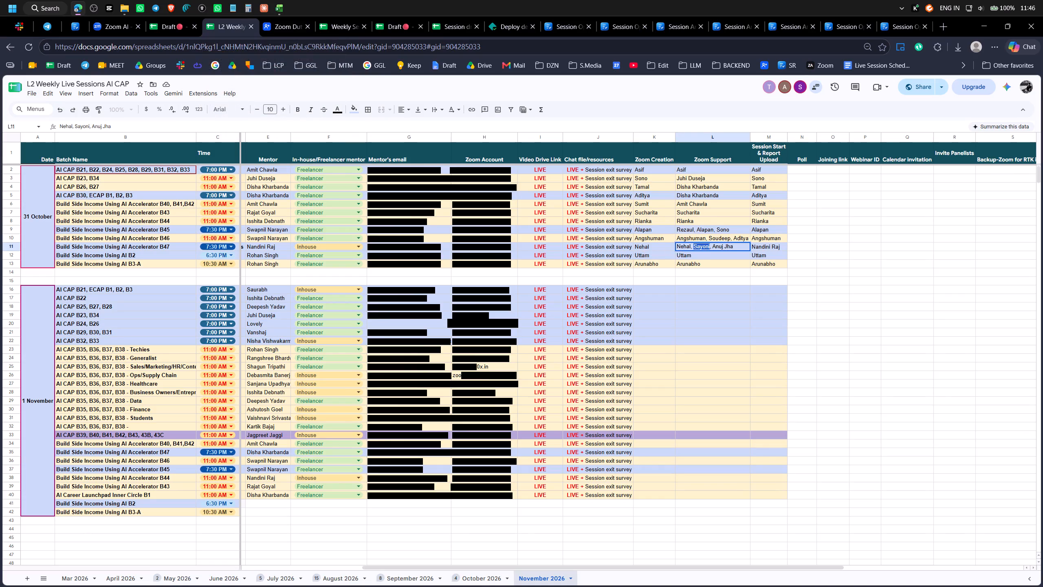
{"action": "double_click", "coordinate": [645, 247]}
{"action": "double_click", "coordinate": [640, 245]}
{"action": "key", "text": "ctrl+v"}
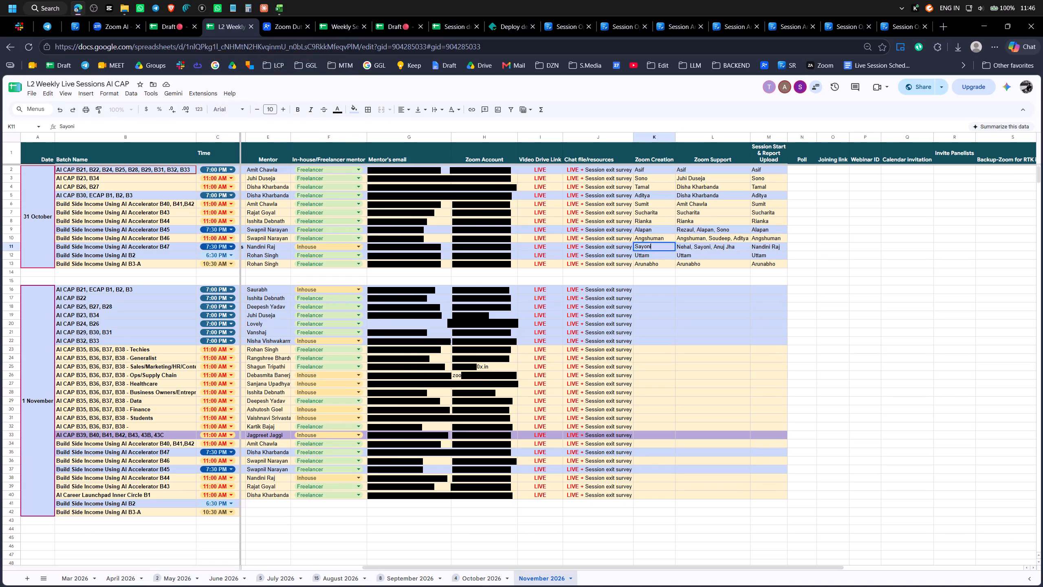
{"action": "key", "text": "Return"}
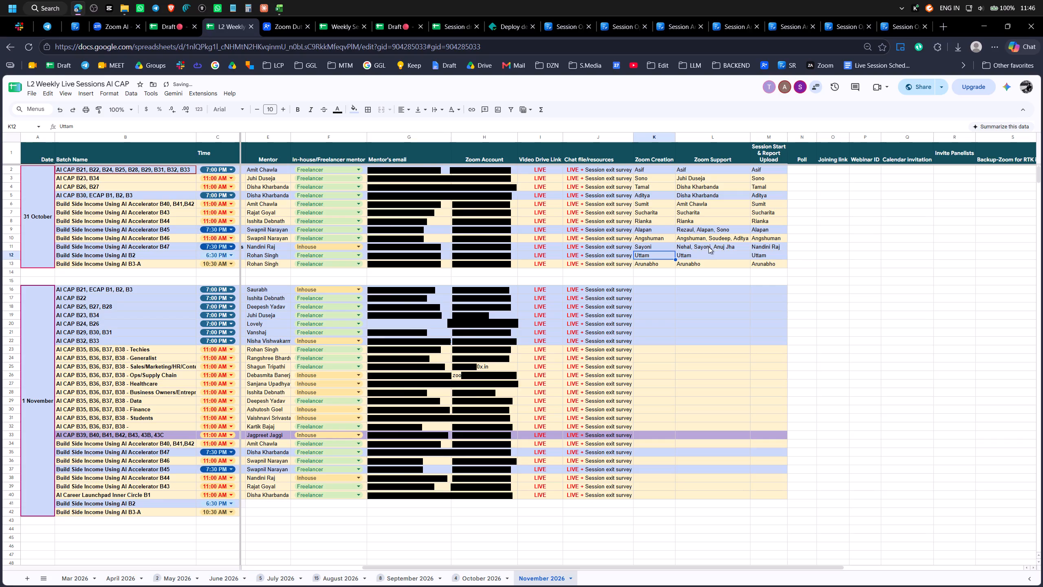
Look over the 31 October Zoom Support assignments and the 1 November session rows, including their topic names and duty columns.
{"action": "left_click", "coordinate": [709, 247]}
{"action": "left_click", "coordinate": [706, 230]}
{"action": "left_click", "coordinate": [695, 172]}
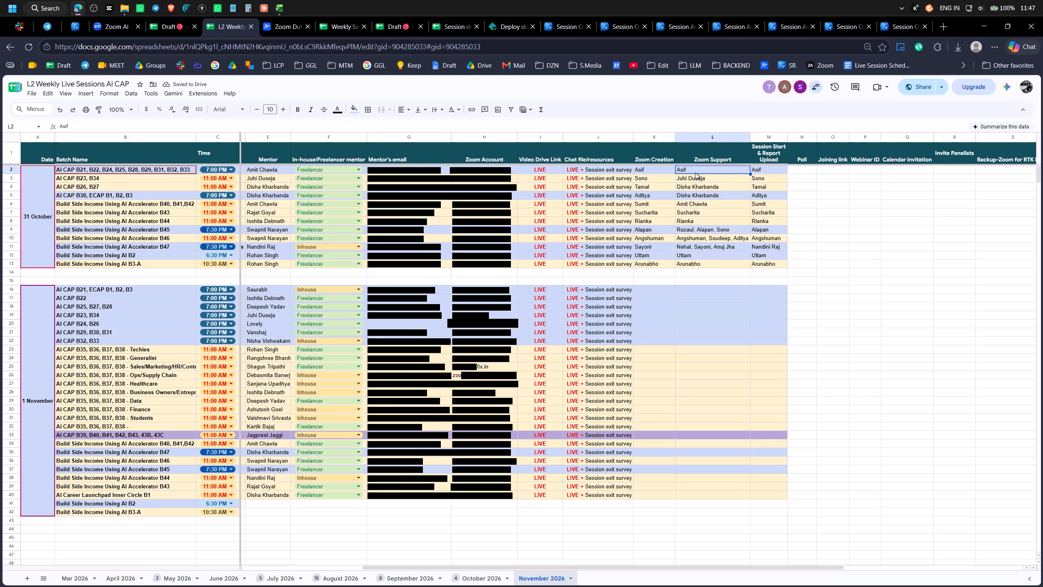
{"action": "scroll", "coordinate": [546, 327], "scroll_direction": "down", "scroll_amount": 4}
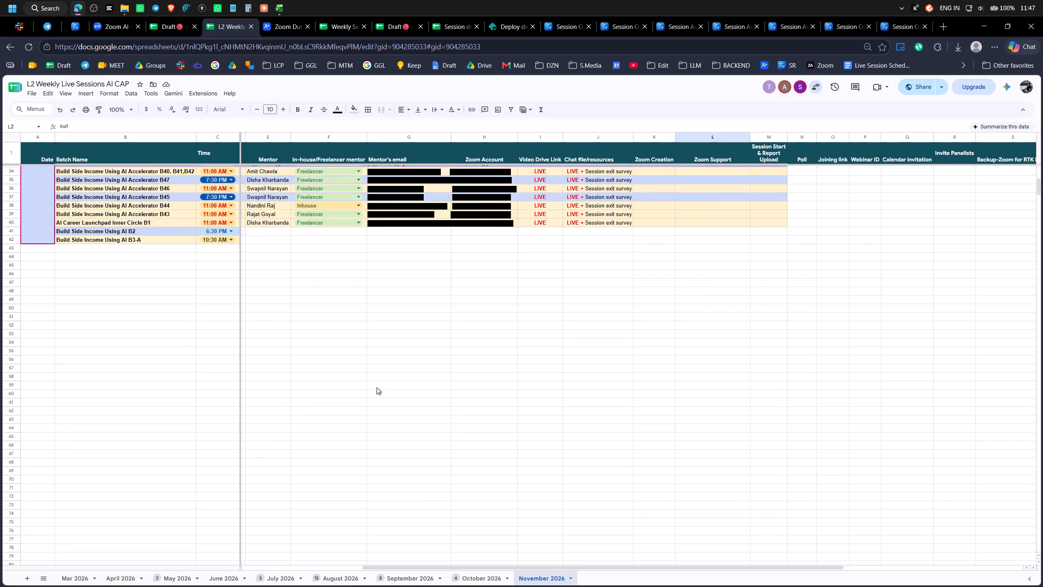
{"action": "left_click", "coordinate": [217, 427]}
{"action": "scroll", "coordinate": [428, 353], "scroll_direction": "up", "scroll_amount": 5}
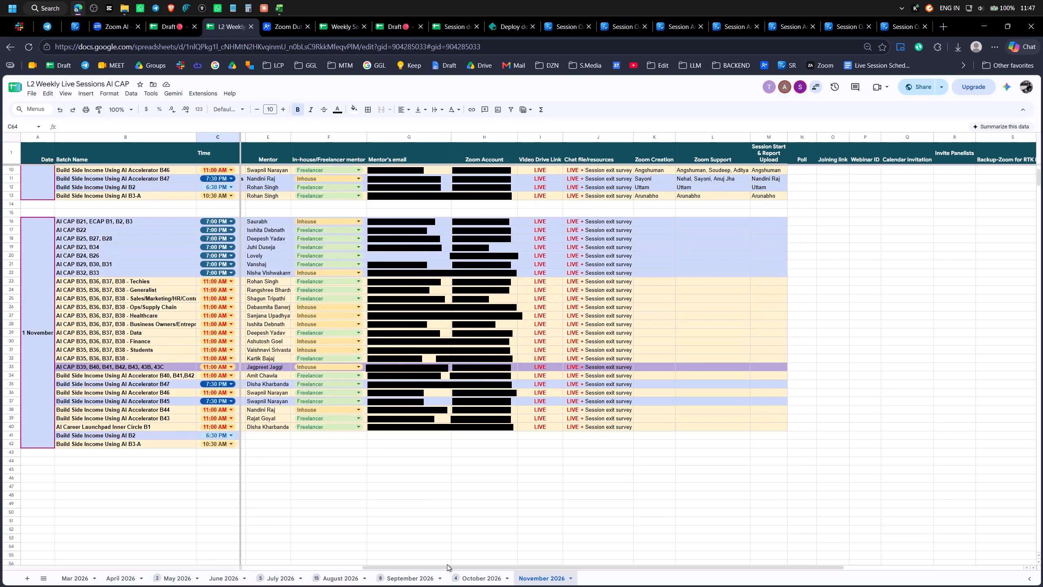
{"action": "left_click_drag", "start_coordinate": [440, 565], "coordinate": [252, 560]}
{"action": "scroll", "coordinate": [715, 418], "scroll_direction": "up", "scroll_amount": 2}
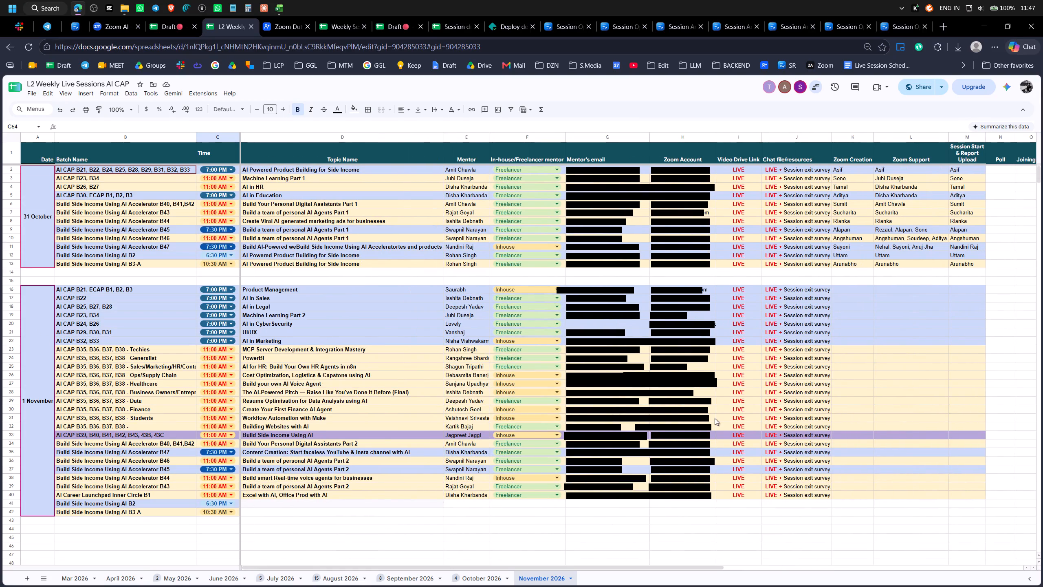
{"action": "scroll", "coordinate": [715, 418], "scroll_direction": "up", "scroll_amount": 1}
{"action": "scroll", "coordinate": [715, 418], "scroll_direction": "down", "scroll_amount": 1}
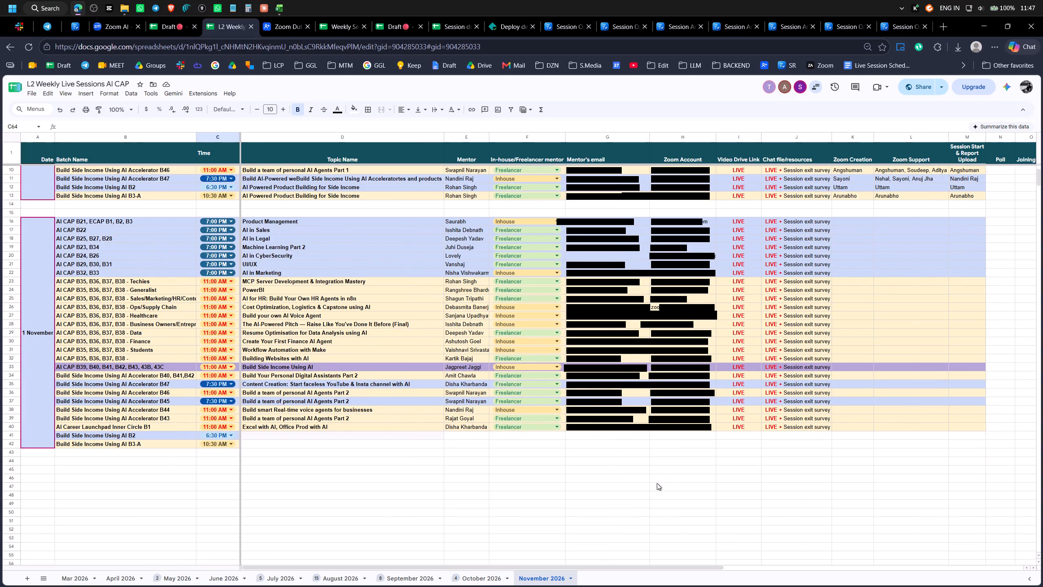
{"action": "scroll", "coordinate": [396, 391], "scroll_direction": "up", "scroll_amount": 6}
Check the Topic Name cells of Build Side Income Using AI B2 and B3-A under both 31 October and 1 November.
{"action": "left_click", "coordinate": [337, 256]}
{"action": "left_click", "coordinate": [333, 262]}
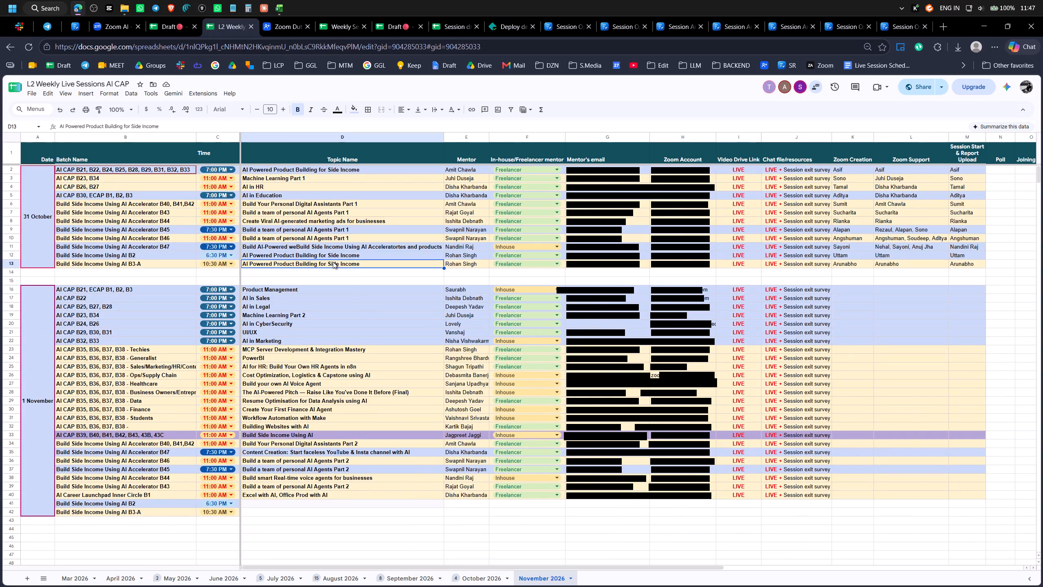
{"action": "scroll", "coordinate": [425, 291], "scroll_direction": "down", "scroll_amount": 2}
{"action": "left_click", "coordinate": [248, 369]}
{"action": "left_click", "coordinate": [249, 379]}
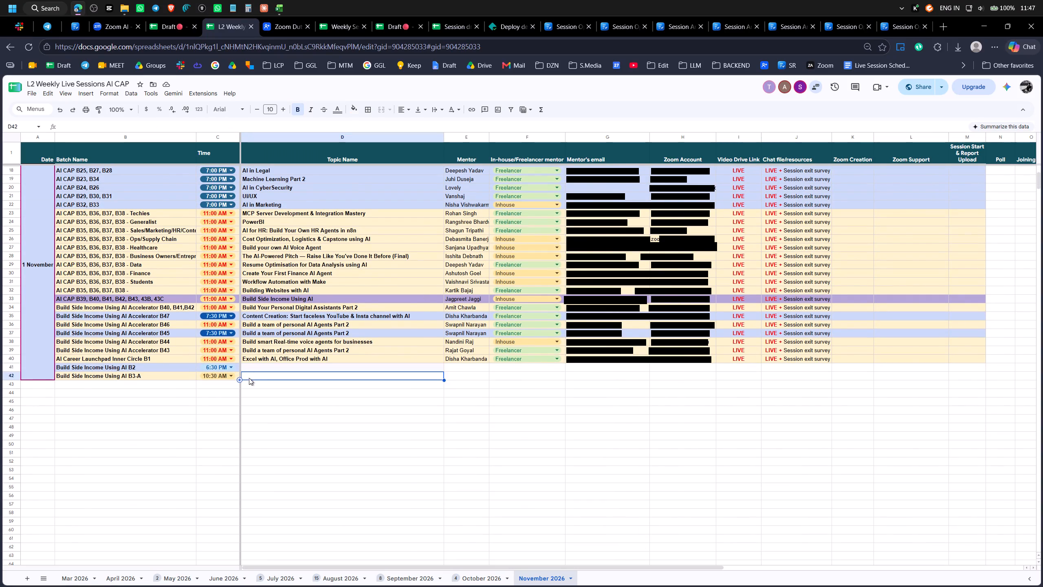
{"action": "left_click", "coordinate": [254, 363]}
{"action": "left_click", "coordinate": [276, 369]}
{"action": "left_click", "coordinate": [274, 374]}
{"action": "scroll", "coordinate": [508, 325], "scroll_direction": "up", "scroll_amount": 5}
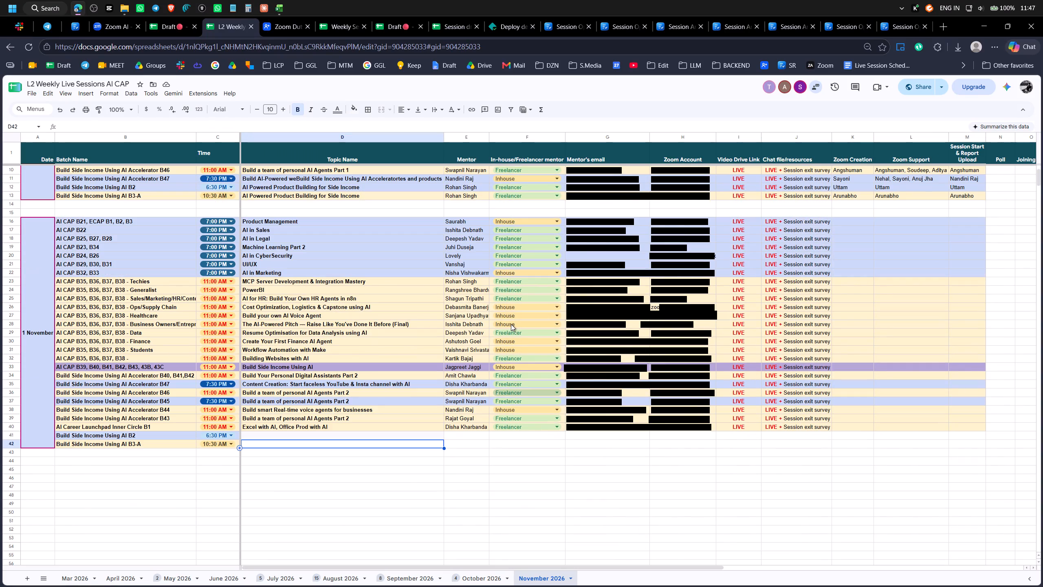
{"action": "scroll", "coordinate": [511, 324], "scroll_direction": "up", "scroll_amount": 1}
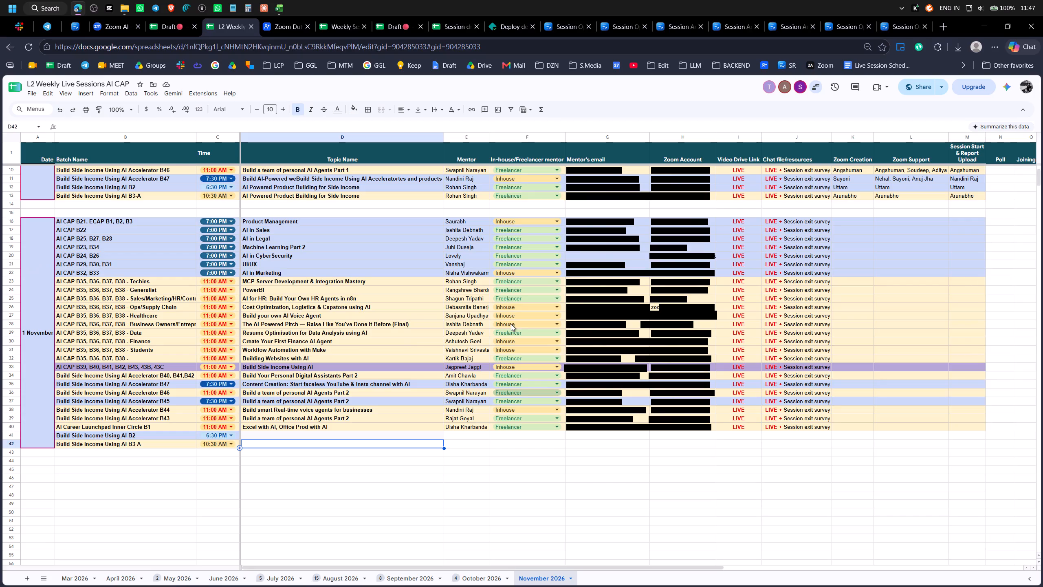
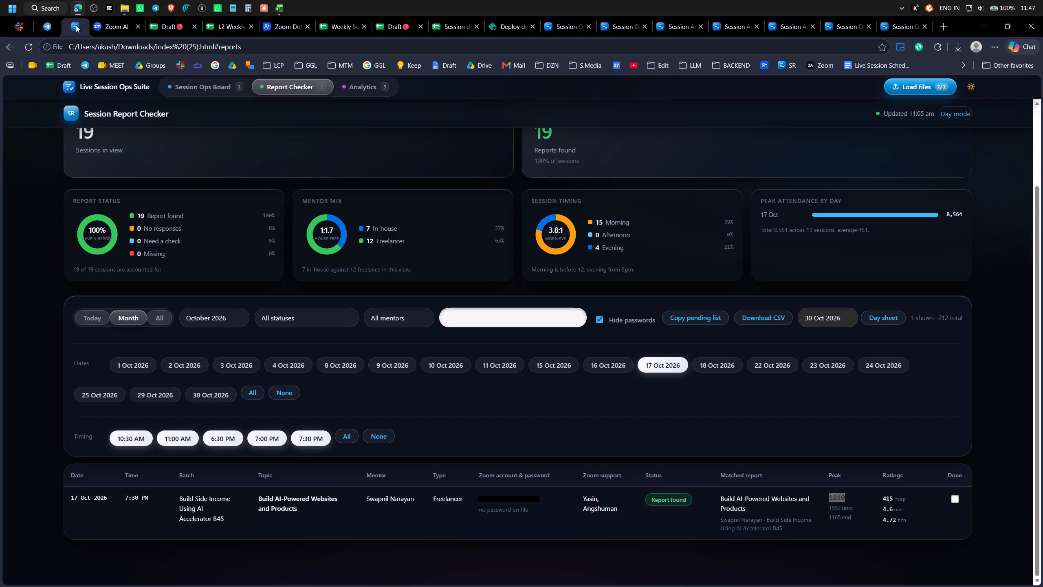
Close the leftover Session browser tabs located after the Netlify deploy details page.
{"action": "left_click", "coordinate": [213, 83]}
{"action": "left_click", "coordinate": [592, 25]}
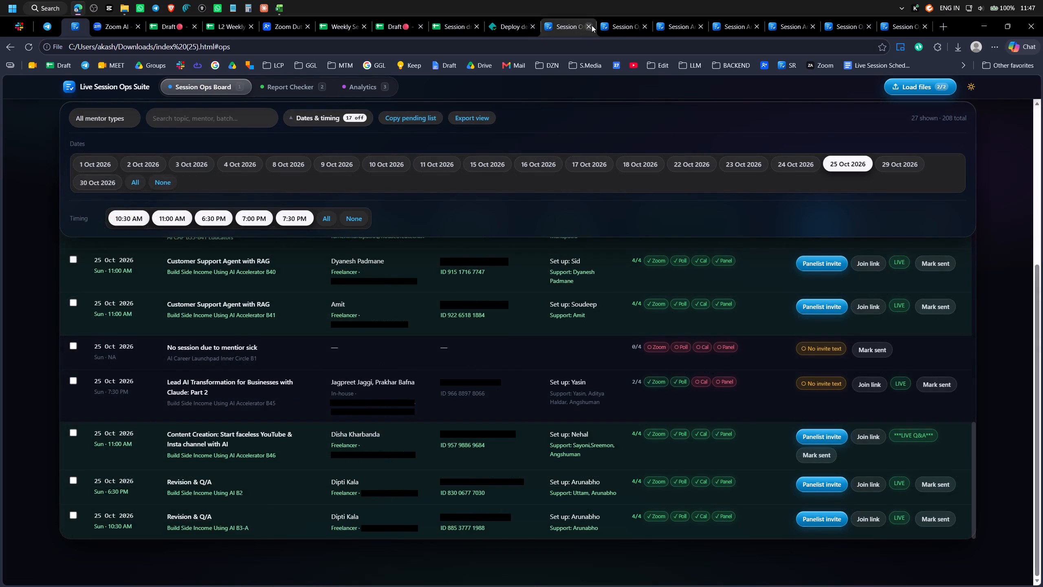
{"action": "triple_click", "coordinate": [592, 25]}
{"action": "double_click", "coordinate": [592, 25]}
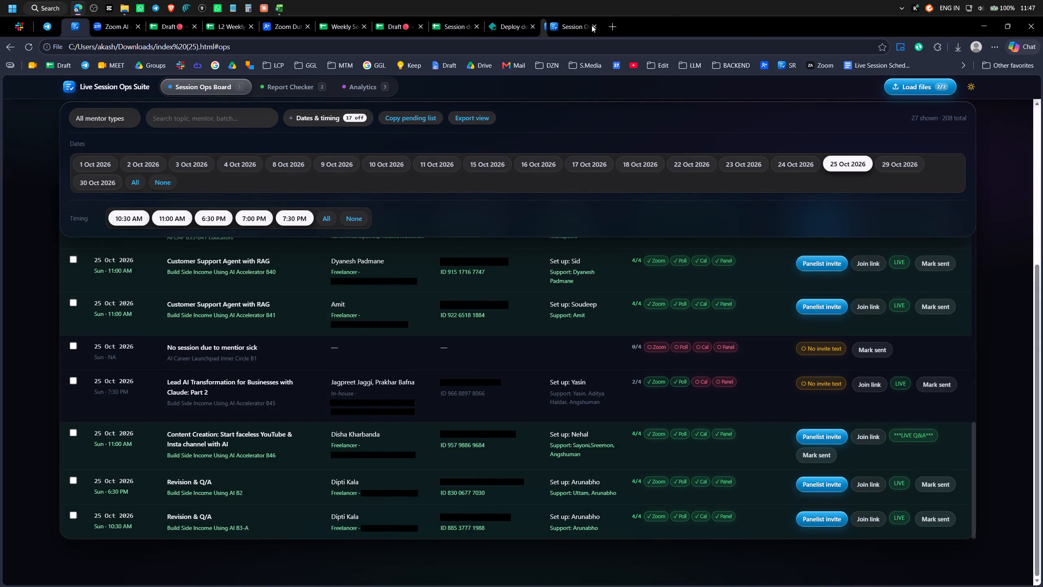
{"action": "left_click", "coordinate": [592, 25]}
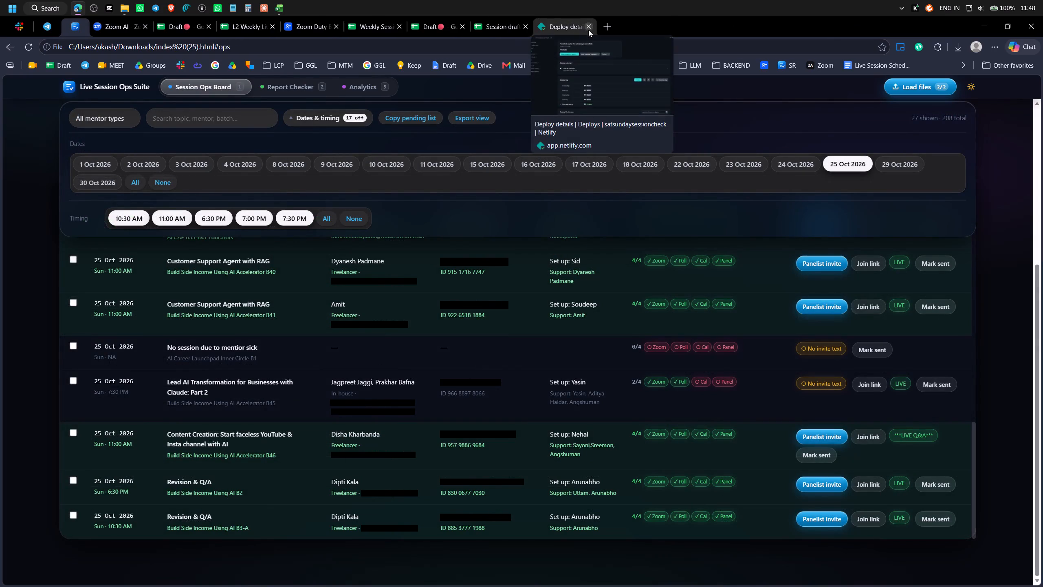
Look over the Live Session Ops Suite's Session Ops Board for 25 Oct 2026, Report Checker and Analytics views.
{"action": "left_click", "coordinate": [440, 26]}
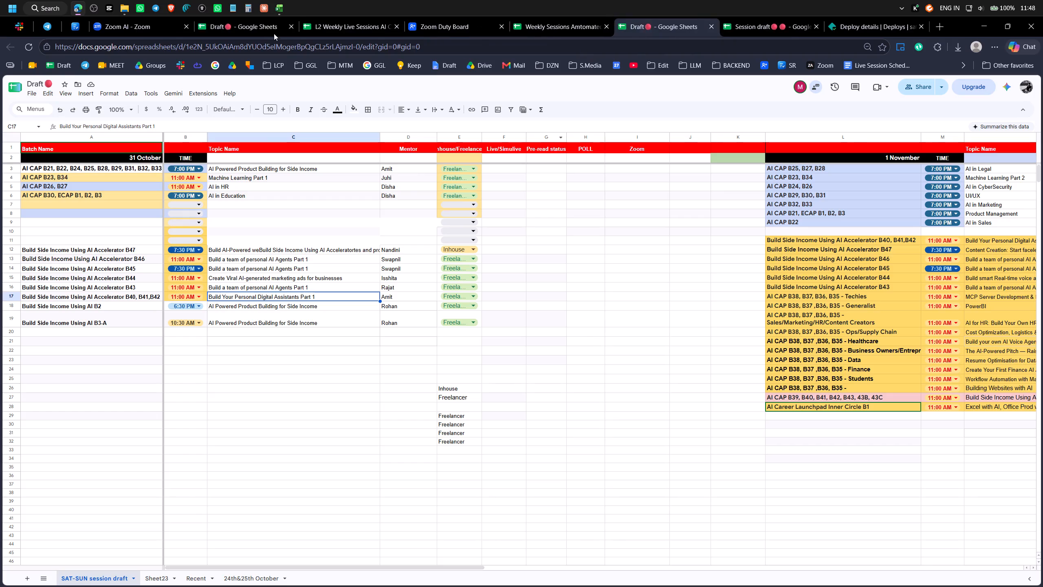
{"action": "left_click", "coordinate": [108, 25]}
{"action": "left_click", "coordinate": [75, 25]}
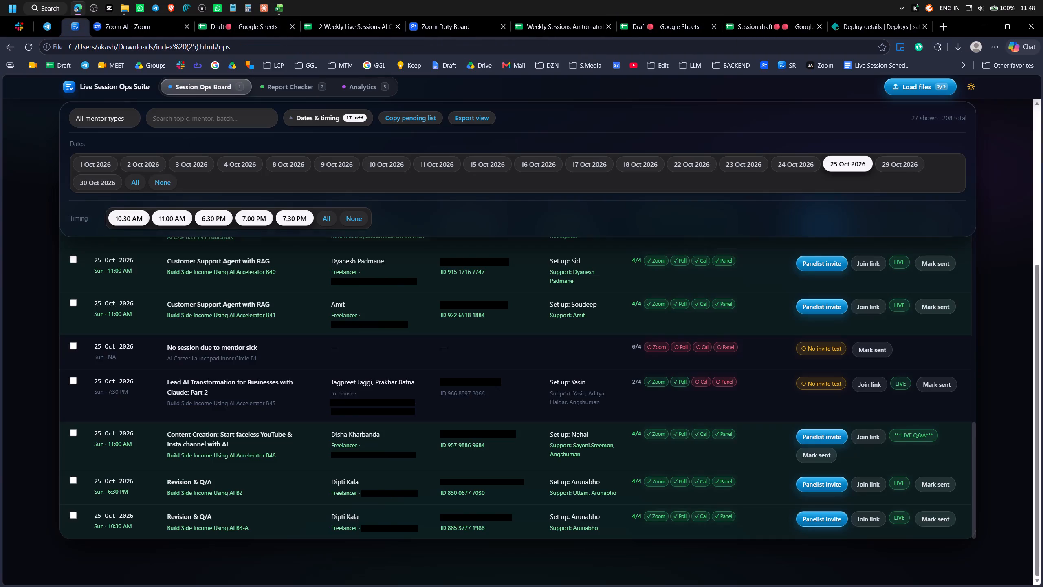
{"action": "scroll", "coordinate": [515, 344], "scroll_direction": "up", "scroll_amount": 10}
{"action": "scroll", "coordinate": [510, 344], "scroll_direction": "up", "scroll_amount": 12}
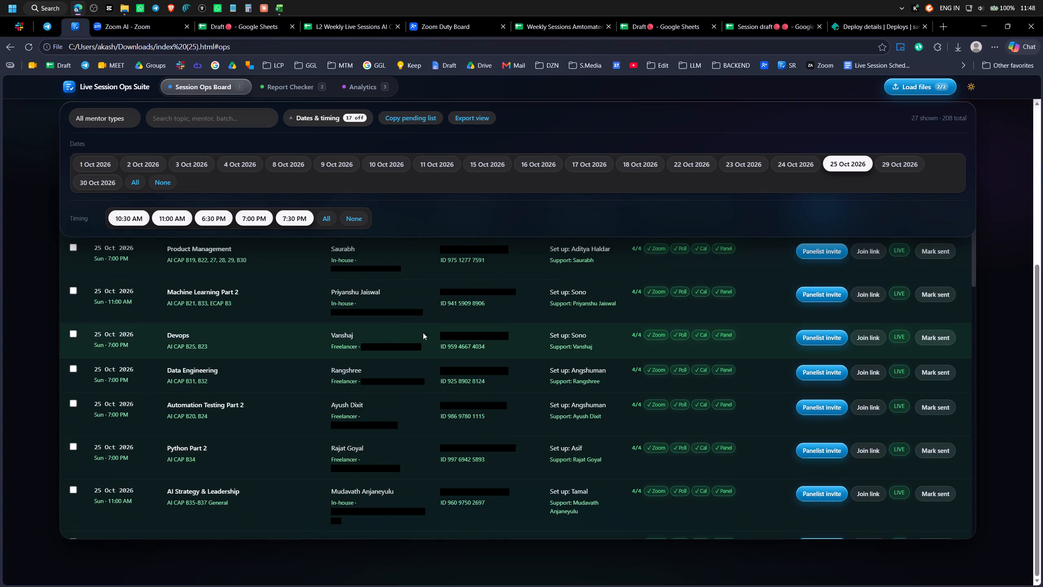
{"action": "scroll", "coordinate": [321, 287], "scroll_direction": "up", "scroll_amount": 7}
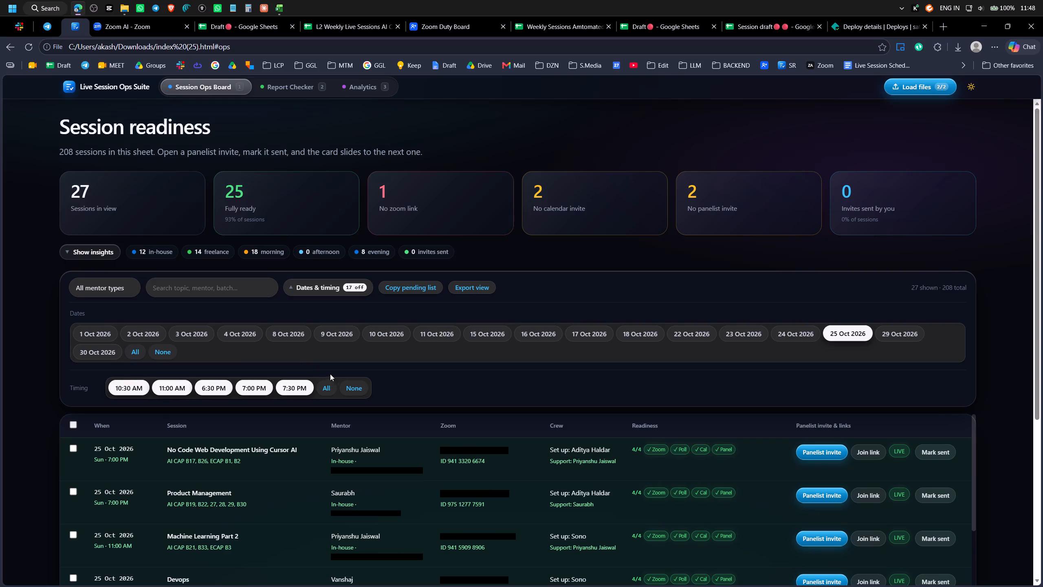
{"action": "left_click", "coordinate": [280, 87]}
{"action": "left_click", "coordinate": [356, 87]}
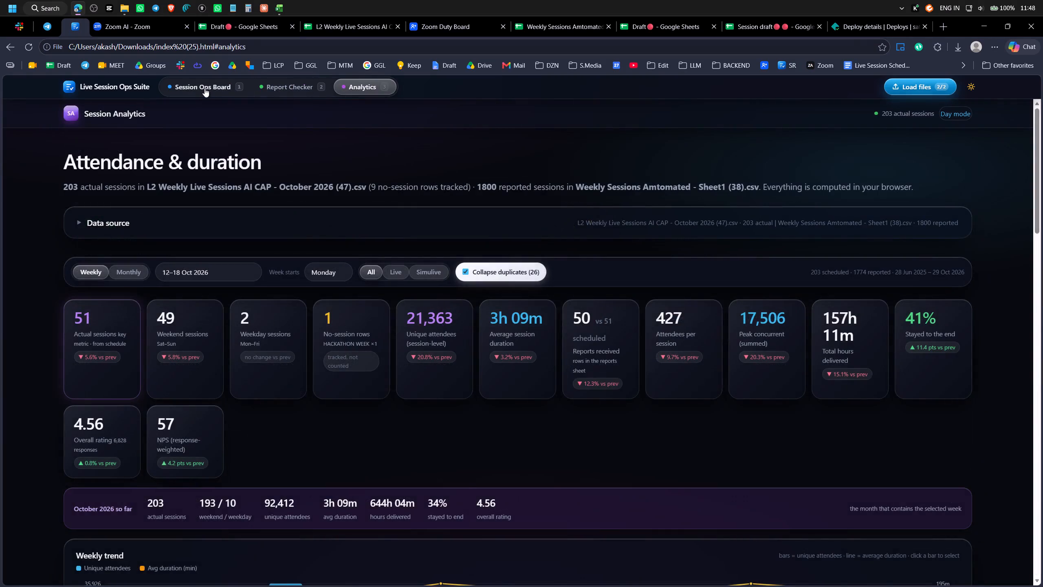
{"action": "left_click", "coordinate": [205, 88]}
{"action": "left_click", "coordinate": [373, 85]}
{"action": "left_click", "coordinate": [295, 84]}
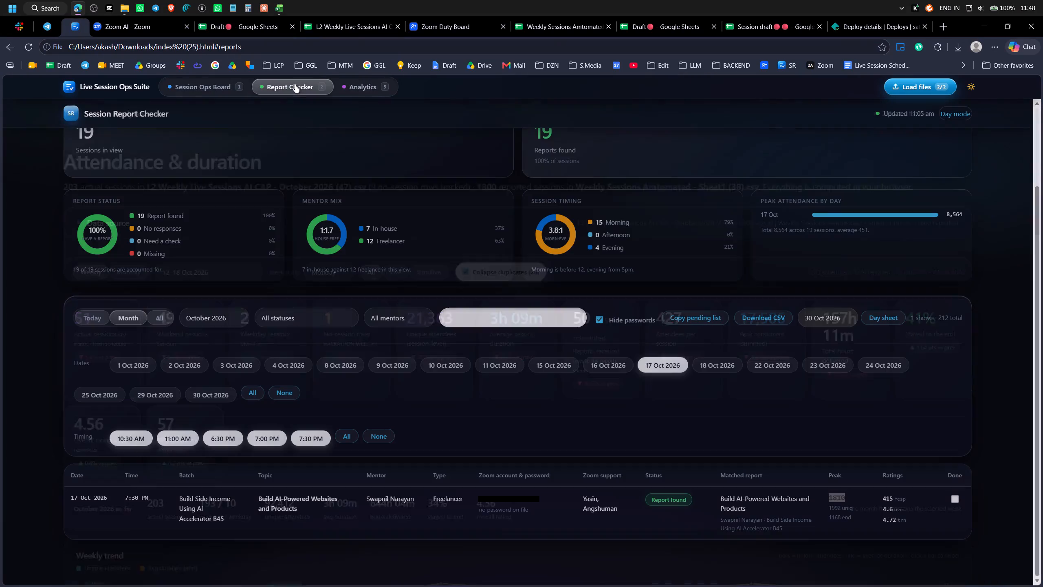
{"action": "left_click", "coordinate": [217, 90]}
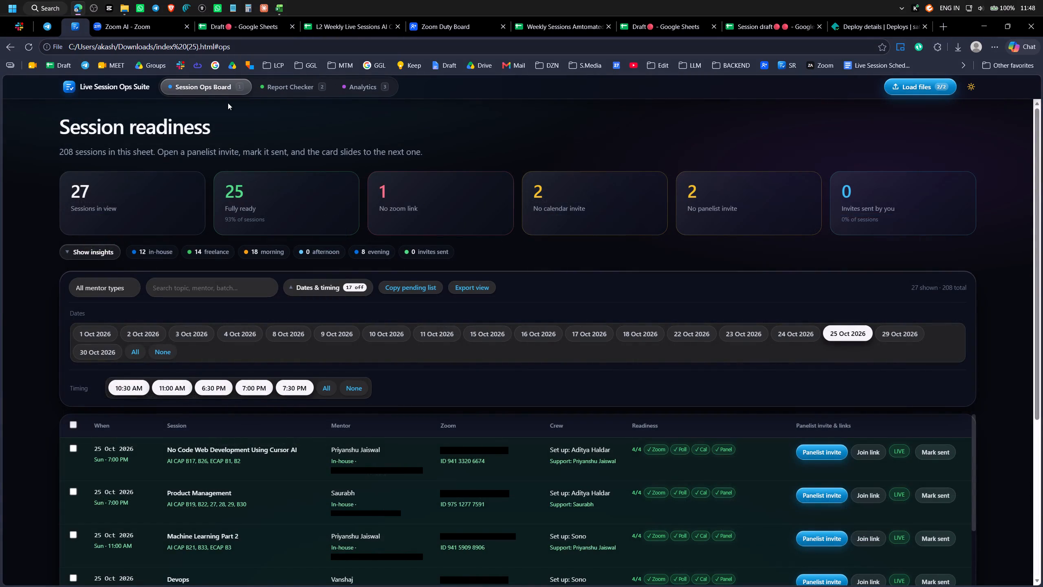
{"action": "left_click", "coordinate": [384, 138]}
In the Session draft spreadsheet, close the Gemini conversation beside the Team sheet.
{"action": "left_click", "coordinate": [652, 30]}
{"action": "left_click", "coordinate": [768, 27]}
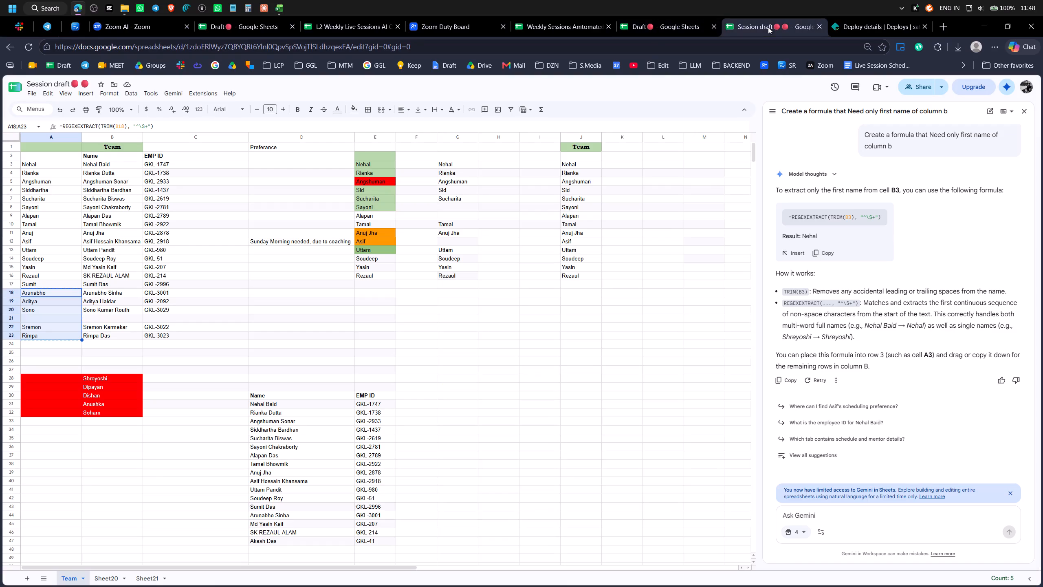
{"action": "scroll", "coordinate": [887, 322], "scroll_direction": "down", "scroll_amount": 6}
{"action": "left_click", "coordinate": [1027, 110]}
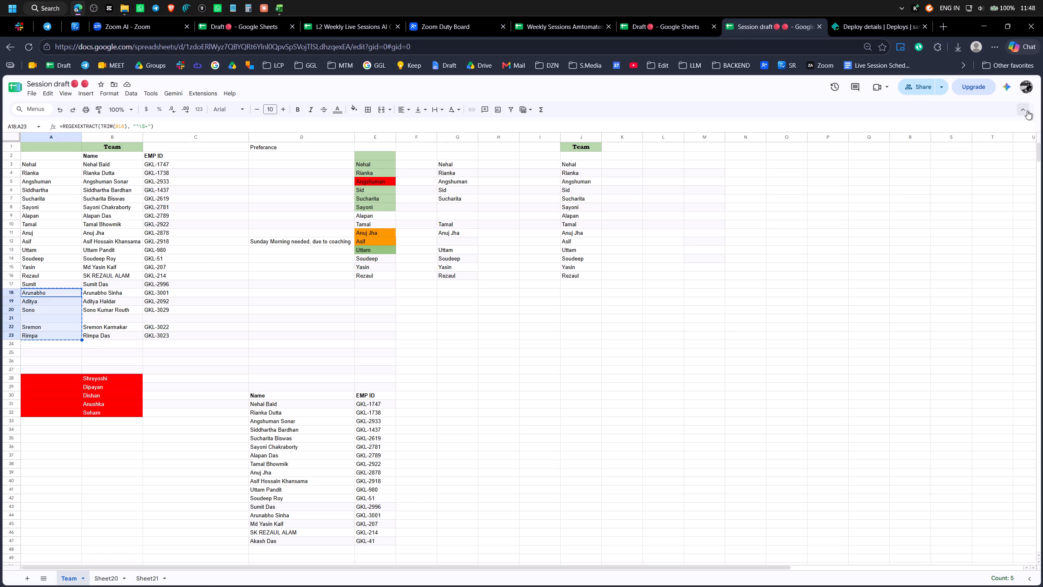
Examine the first-name list in A3:A23 of the Team sheet, and view the Zoom Duty Board and Draft sheets.
{"action": "double_click", "coordinate": [39, 166]}
{"action": "left_click", "coordinate": [213, 169]}
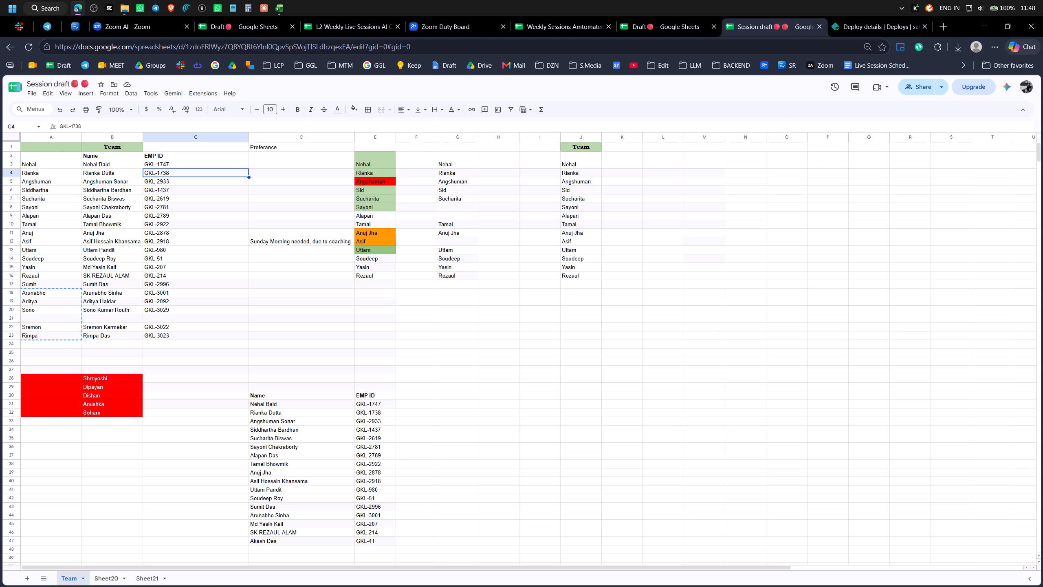
{"action": "left_click", "coordinate": [42, 166]}
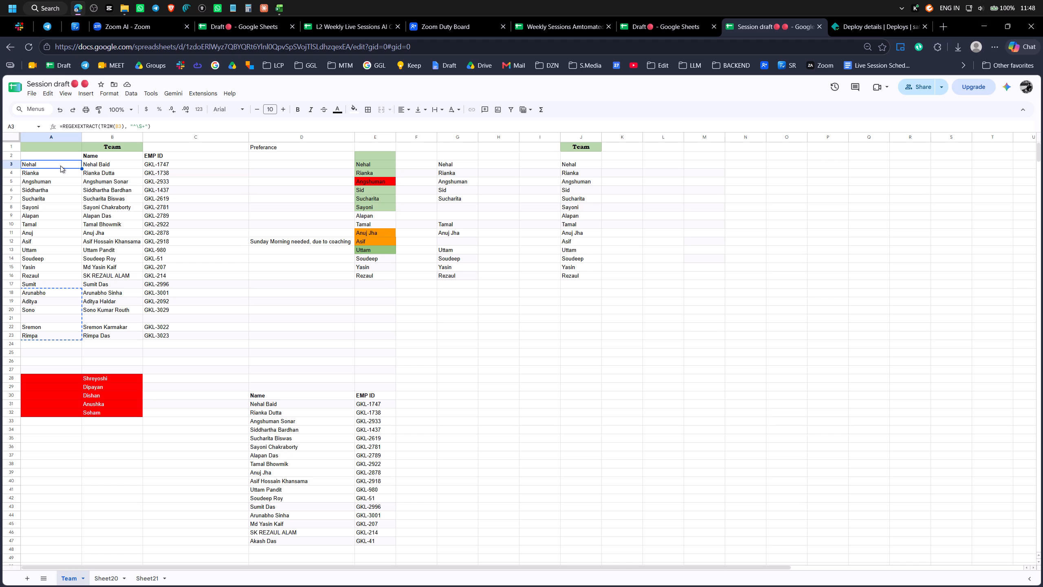
{"action": "left_click", "coordinate": [449, 25]}
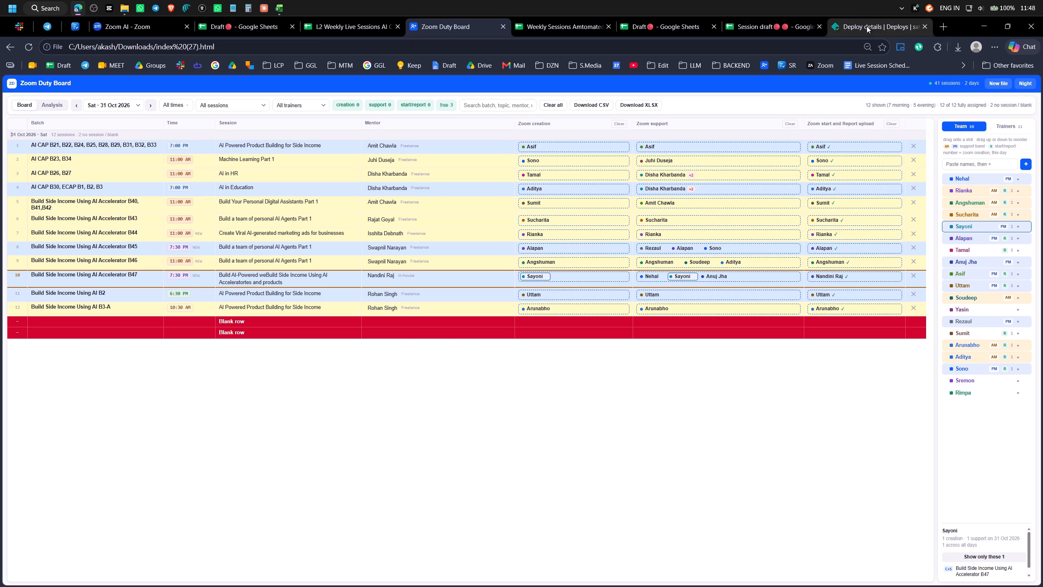
{"action": "left_click", "coordinate": [638, 27]}
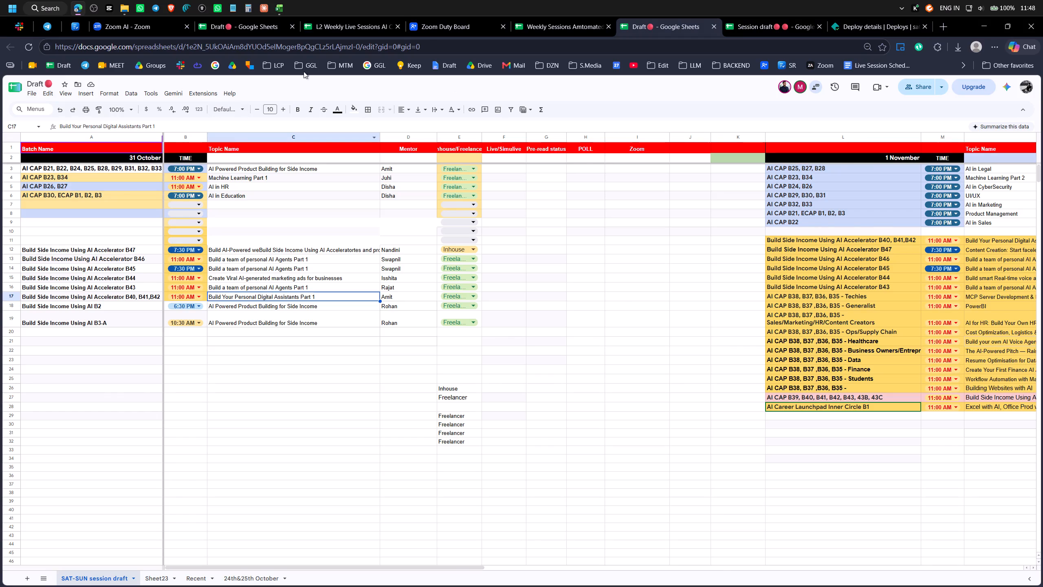
{"action": "left_click", "coordinate": [336, 26]}
{"action": "left_click", "coordinate": [242, 25]}
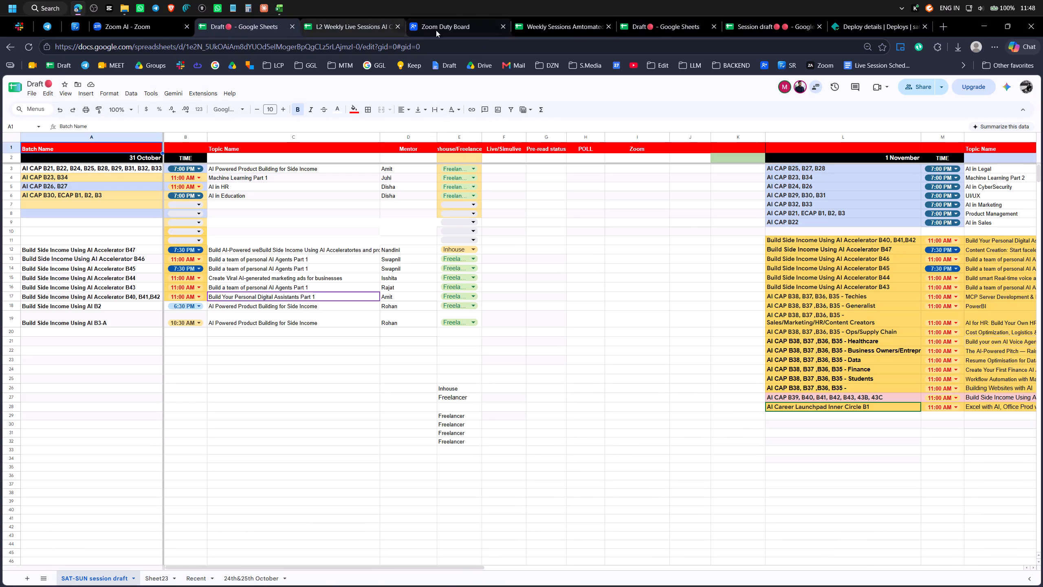
{"action": "left_click", "coordinate": [759, 27]}
{"action": "left_click_drag", "start_coordinate": [39, 165], "coordinate": [44, 335]}
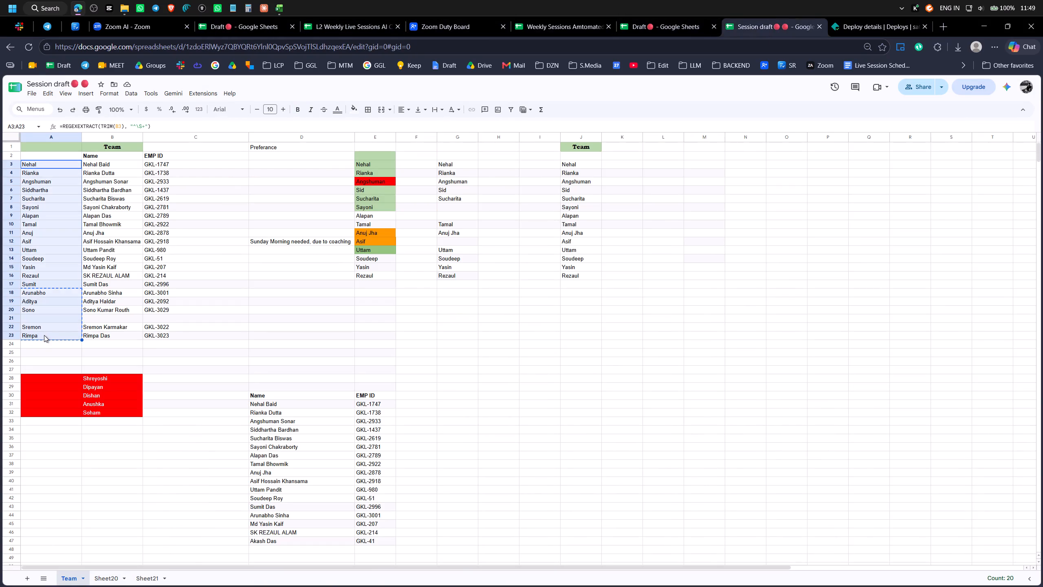
In Team sheet cell A6, replace the first-name formula with its plain value and shorten the name to Sid.
{"action": "left_click", "coordinate": [46, 188]}
{"action": "double_click", "coordinate": [46, 188]}
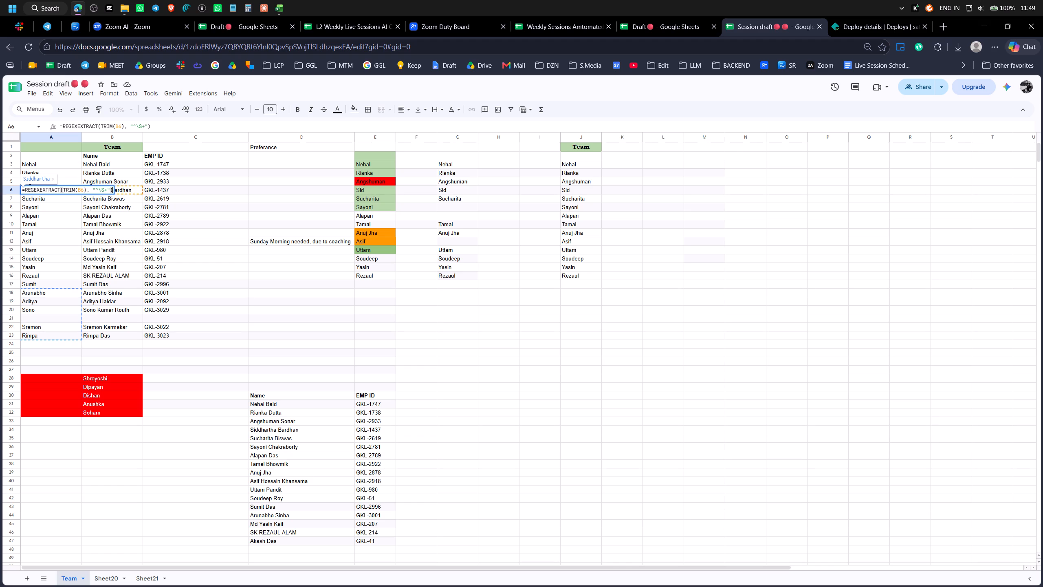
{"action": "left_click", "coordinate": [229, 201]}
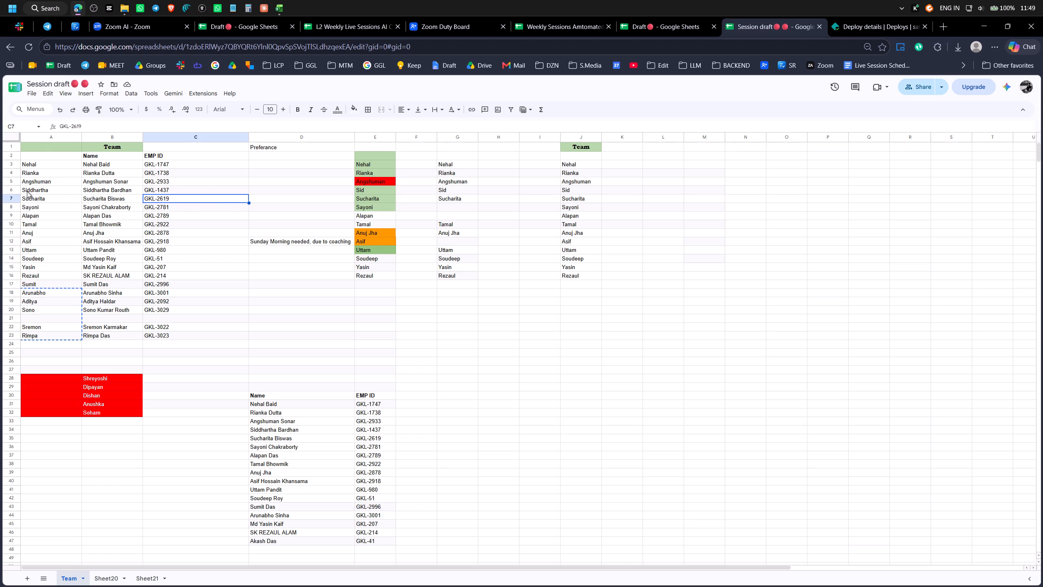
{"action": "left_click", "coordinate": [44, 191]}
{"action": "key", "text": "ctrl+c"}
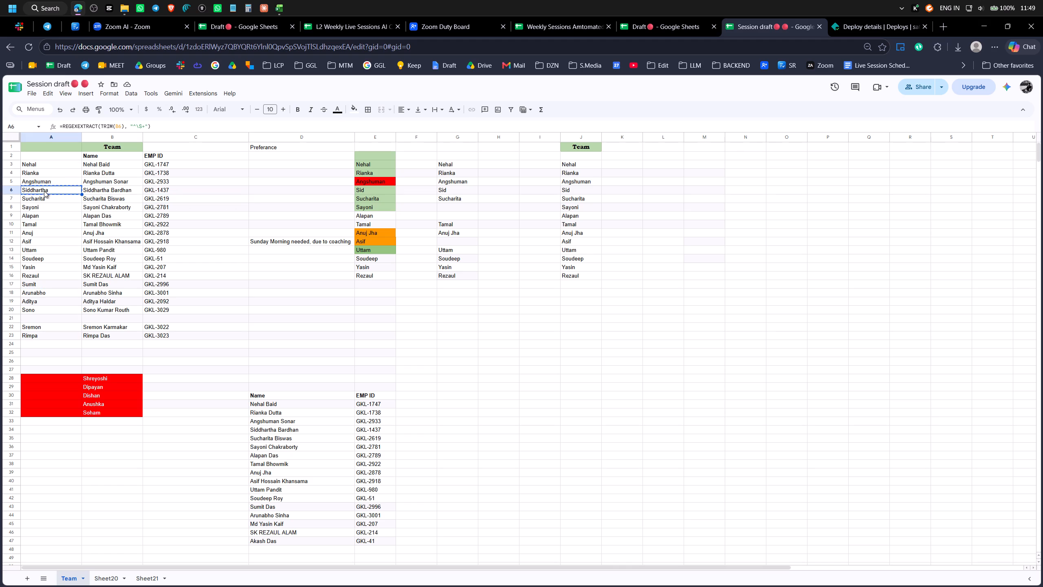
{"action": "key", "text": "ctrl+shift+v"}
{"action": "double_click", "coordinate": [51, 190]}
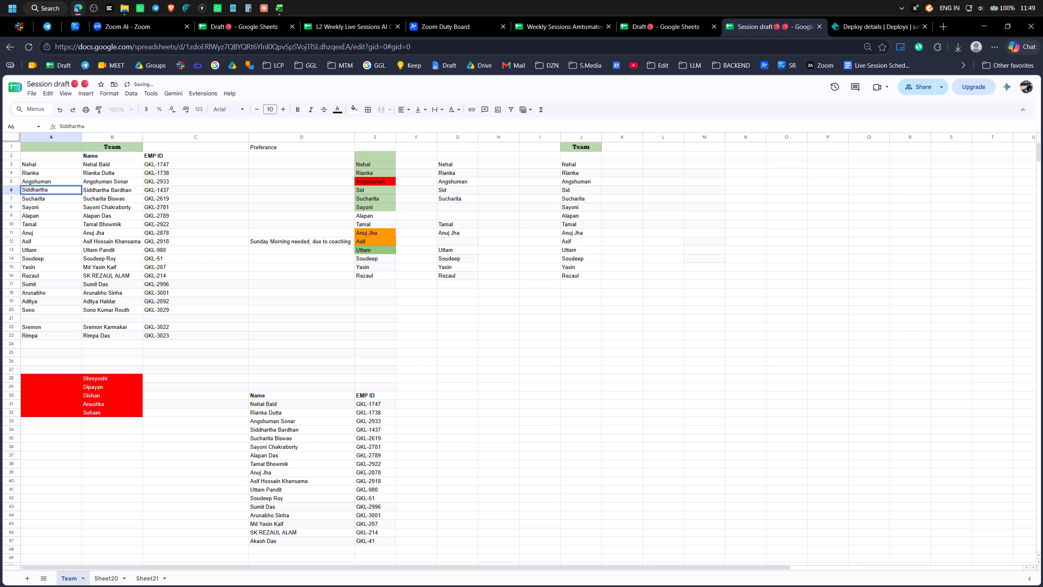
{"action": "left_click_drag", "start_coordinate": [29, 190], "coordinate": [84, 190]}
{"action": "key", "text": "BackSpace"}
{"action": "left_click", "coordinate": [225, 202]}
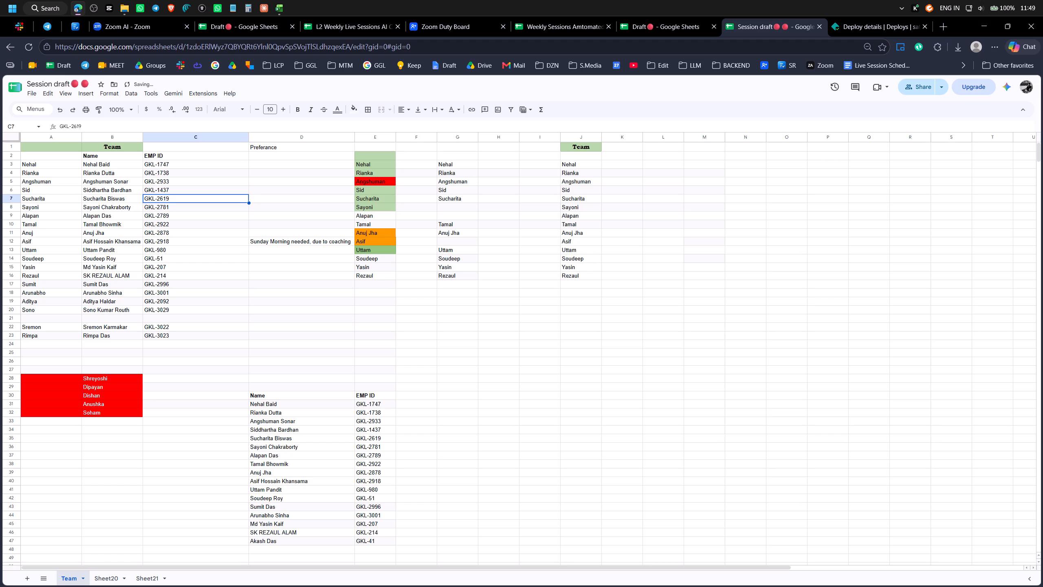